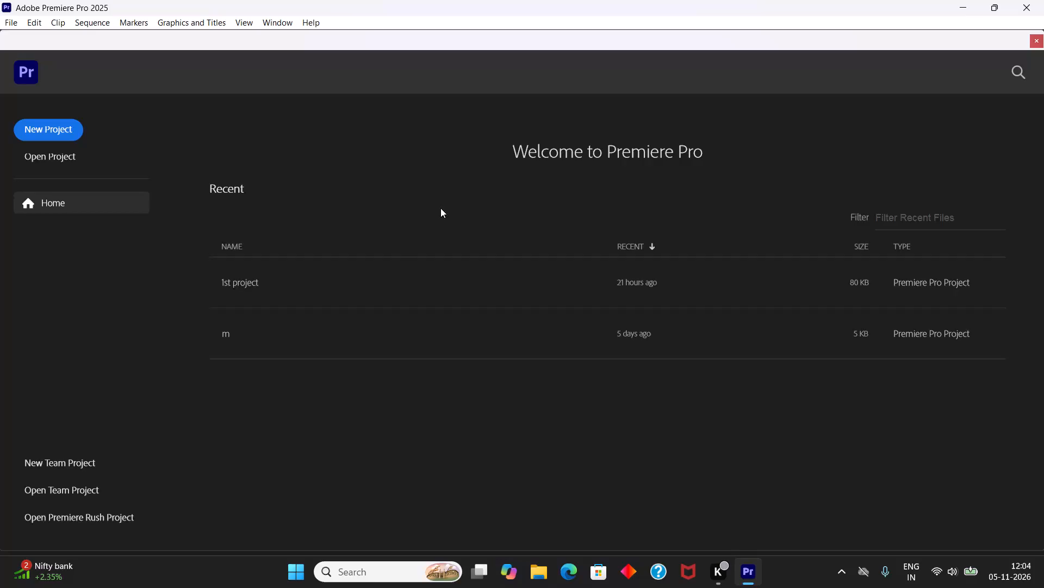
Open the recent project named 1st project.
{"action": "left_click", "coordinate": [368, 274]}
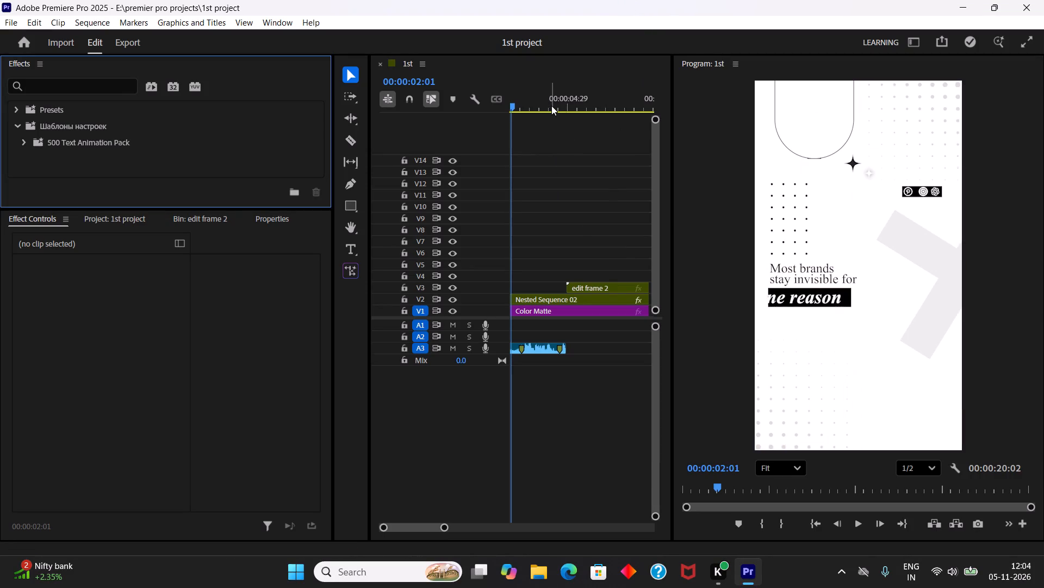
Play the opening seconds of the 1st sequence from its start to review the text and shape animation.
{"action": "left_click_drag", "start_coordinate": [551, 106], "coordinate": [469, 127]}
{"action": "key", "text": "space"}
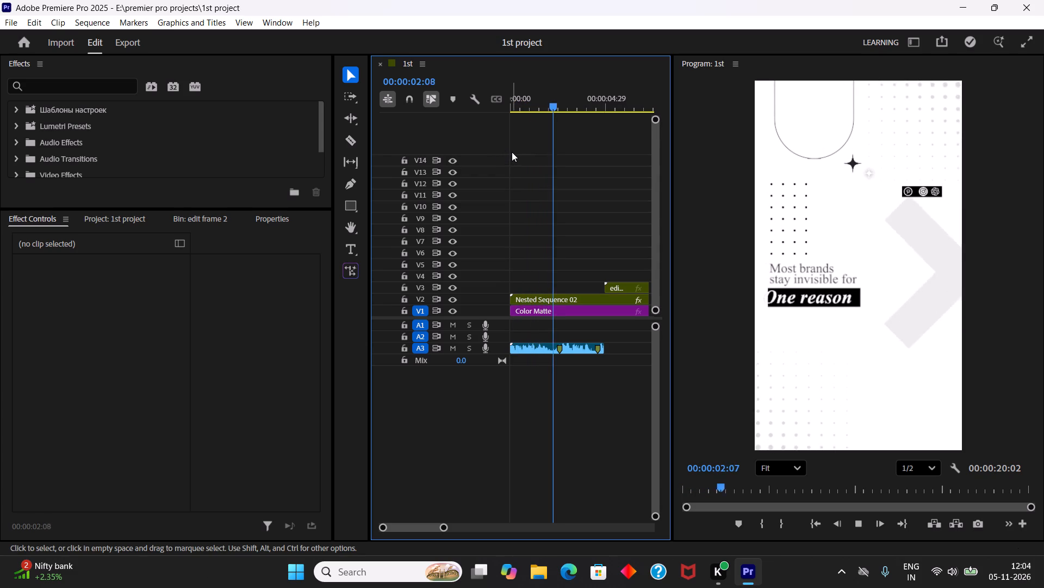
{"action": "key", "text": "space"}
{"action": "left_click_drag", "start_coordinate": [538, 112], "coordinate": [507, 112]}
{"action": "left_click_drag", "start_coordinate": [536, 111], "coordinate": [533, 111]}
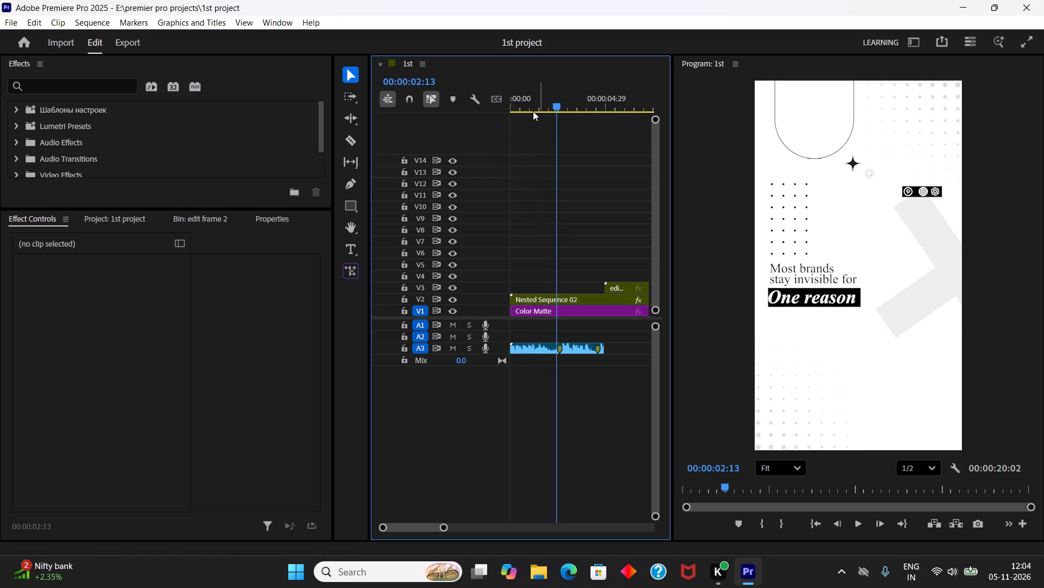
{"action": "left_click_drag", "start_coordinate": [533, 111], "coordinate": [482, 115]}
{"action": "left_click_drag", "start_coordinate": [545, 106], "coordinate": [460, 115]}
{"action": "key", "text": "space"}
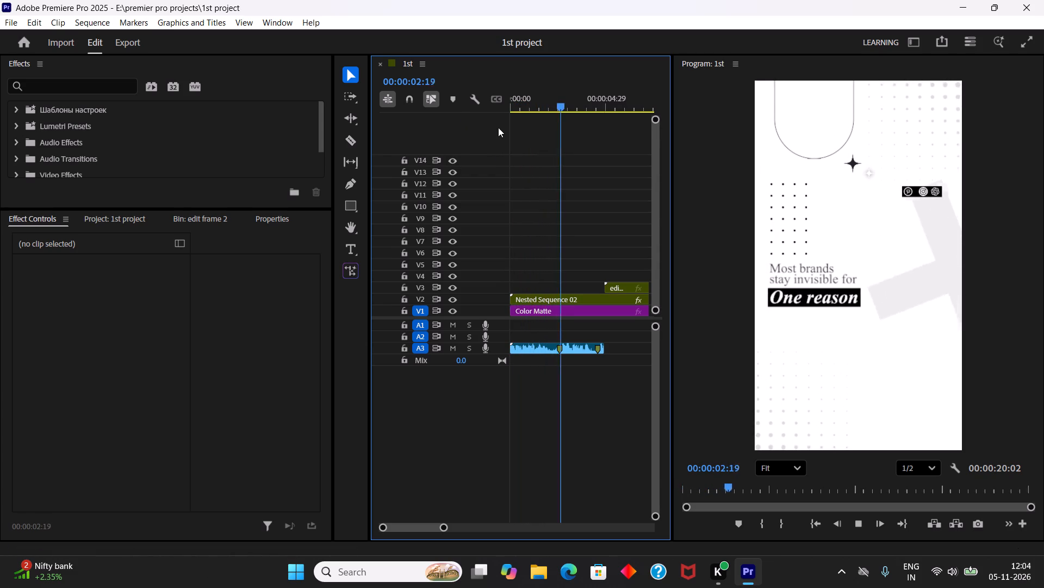
{"action": "key", "text": "space"}
{"action": "left_click_drag", "start_coordinate": [529, 109], "coordinate": [493, 109]}
{"action": "key", "text": "space"}
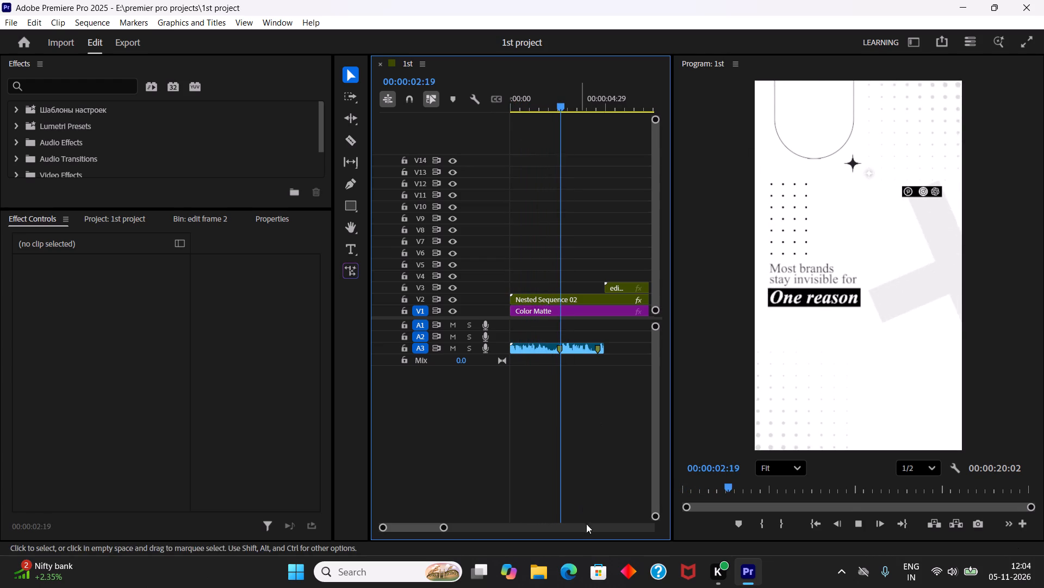
{"action": "key", "text": "space"}
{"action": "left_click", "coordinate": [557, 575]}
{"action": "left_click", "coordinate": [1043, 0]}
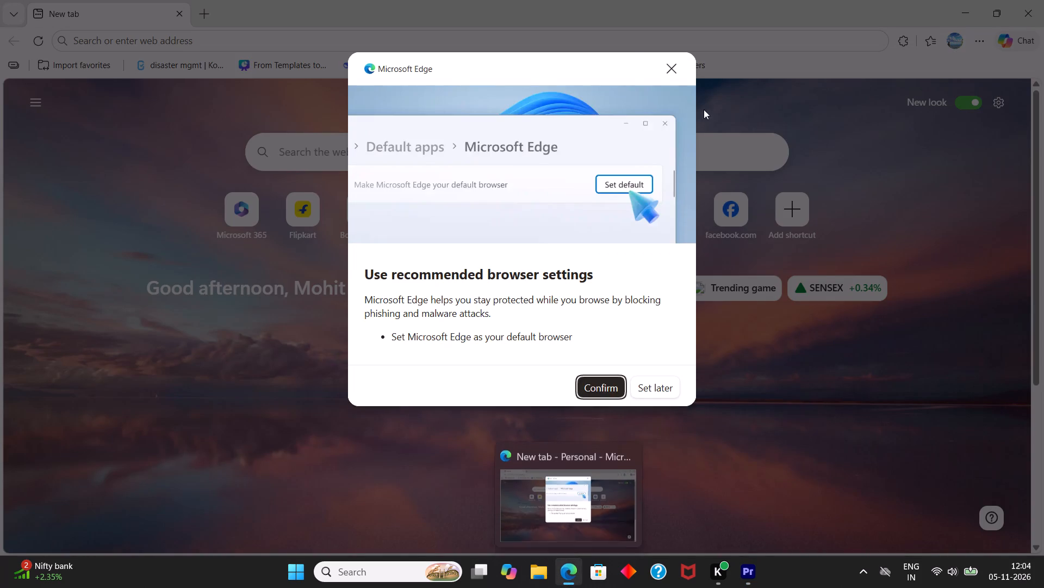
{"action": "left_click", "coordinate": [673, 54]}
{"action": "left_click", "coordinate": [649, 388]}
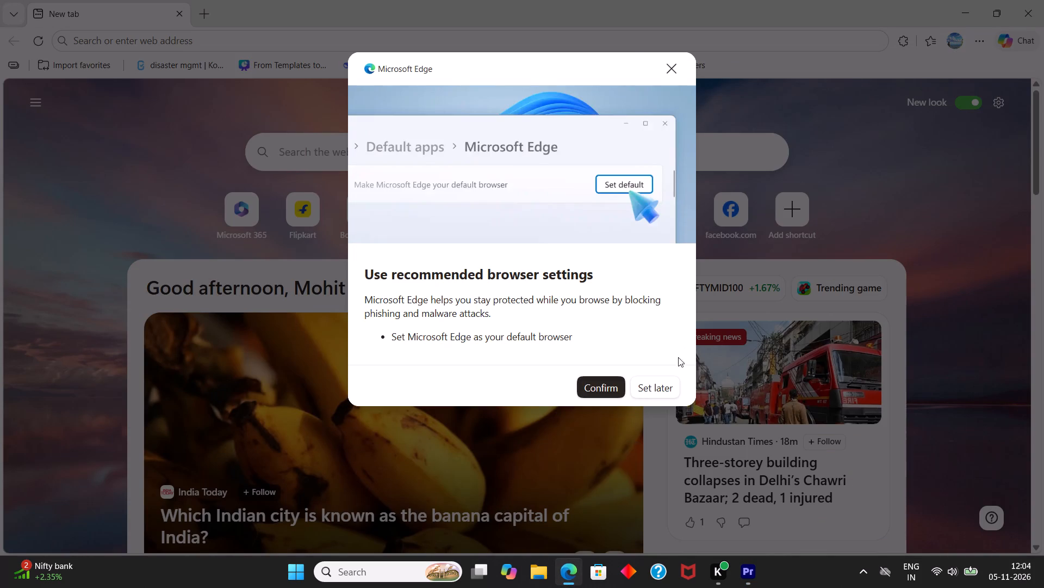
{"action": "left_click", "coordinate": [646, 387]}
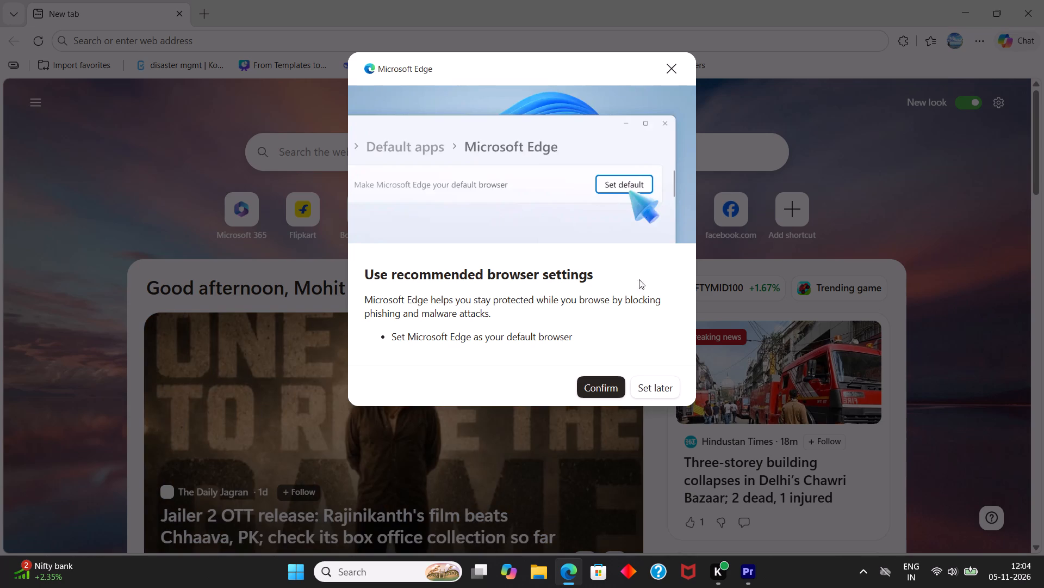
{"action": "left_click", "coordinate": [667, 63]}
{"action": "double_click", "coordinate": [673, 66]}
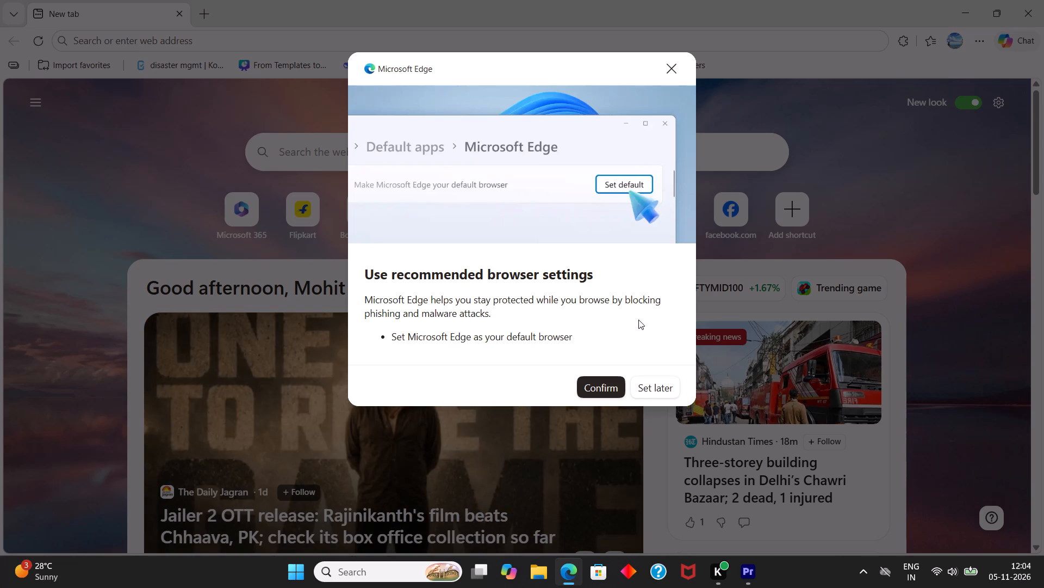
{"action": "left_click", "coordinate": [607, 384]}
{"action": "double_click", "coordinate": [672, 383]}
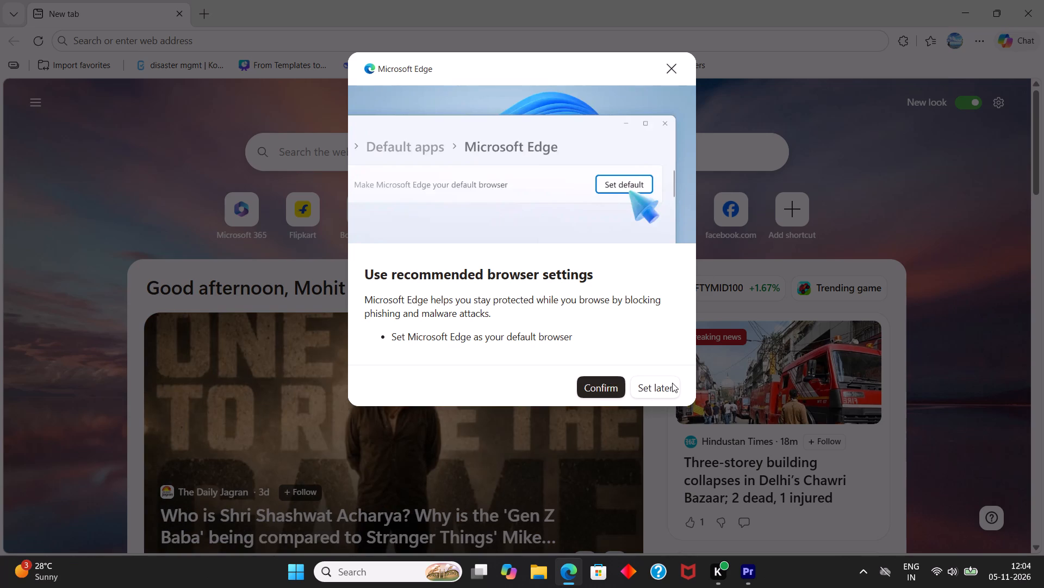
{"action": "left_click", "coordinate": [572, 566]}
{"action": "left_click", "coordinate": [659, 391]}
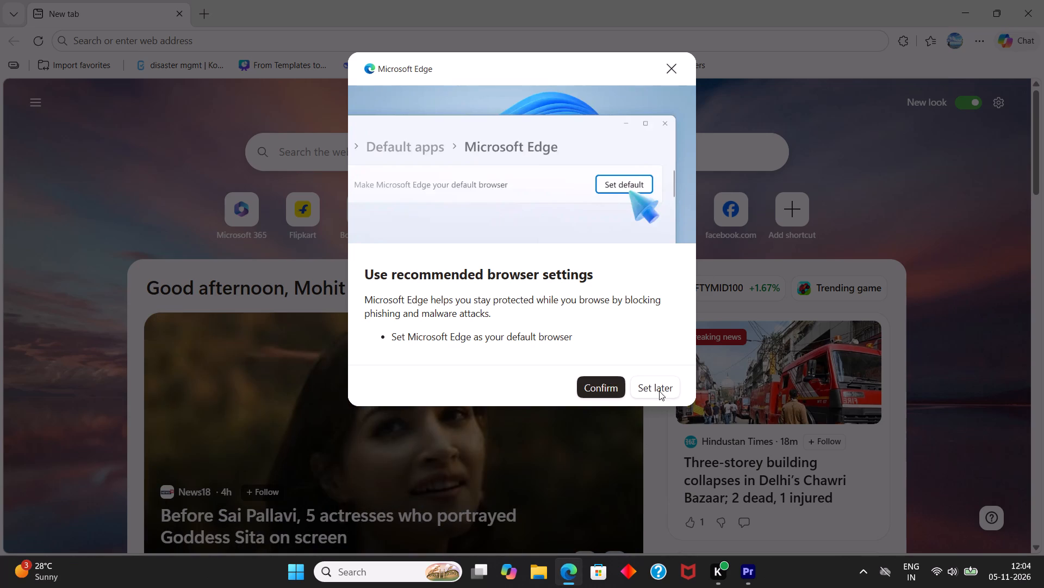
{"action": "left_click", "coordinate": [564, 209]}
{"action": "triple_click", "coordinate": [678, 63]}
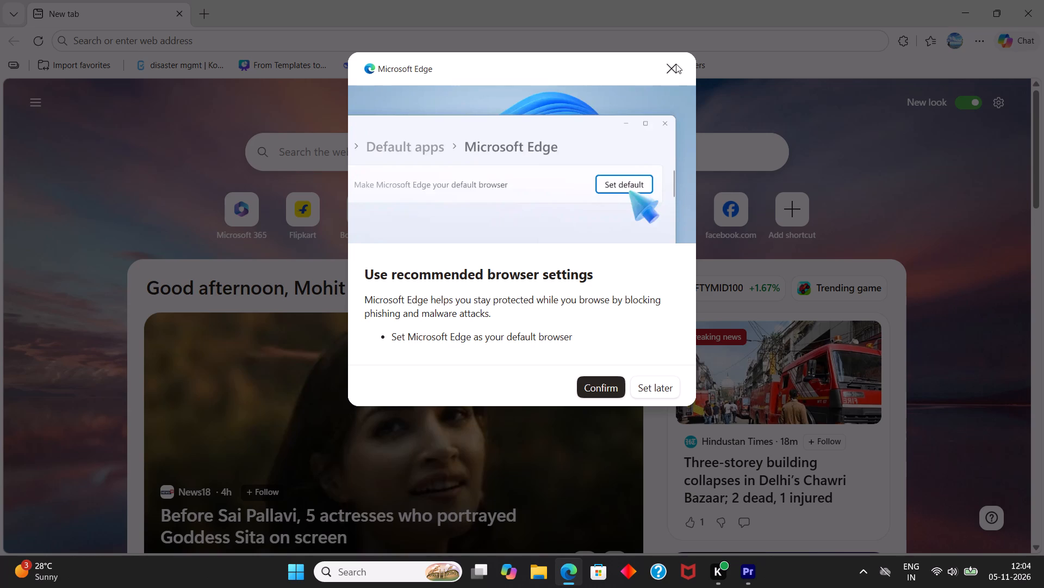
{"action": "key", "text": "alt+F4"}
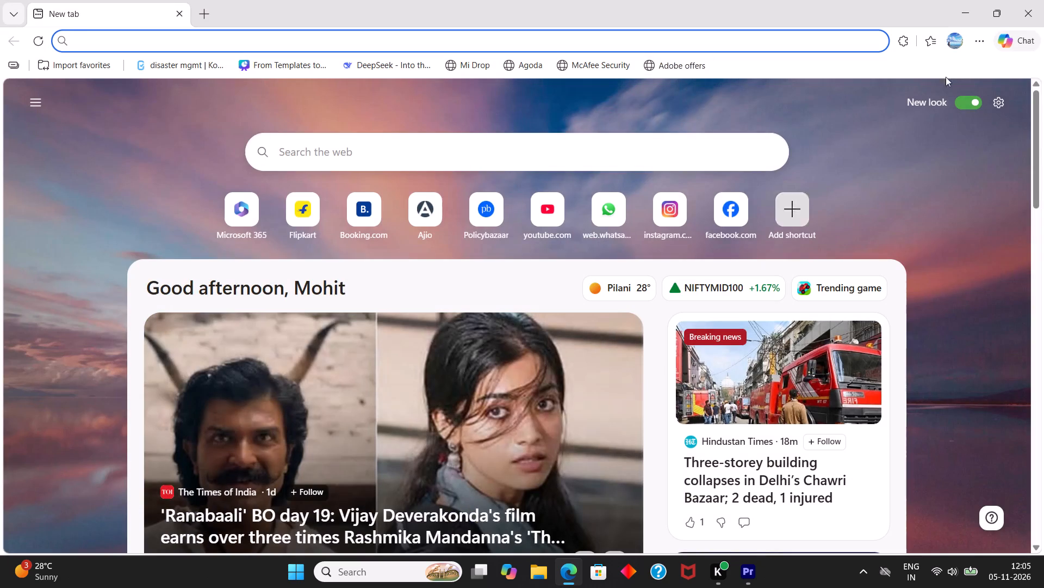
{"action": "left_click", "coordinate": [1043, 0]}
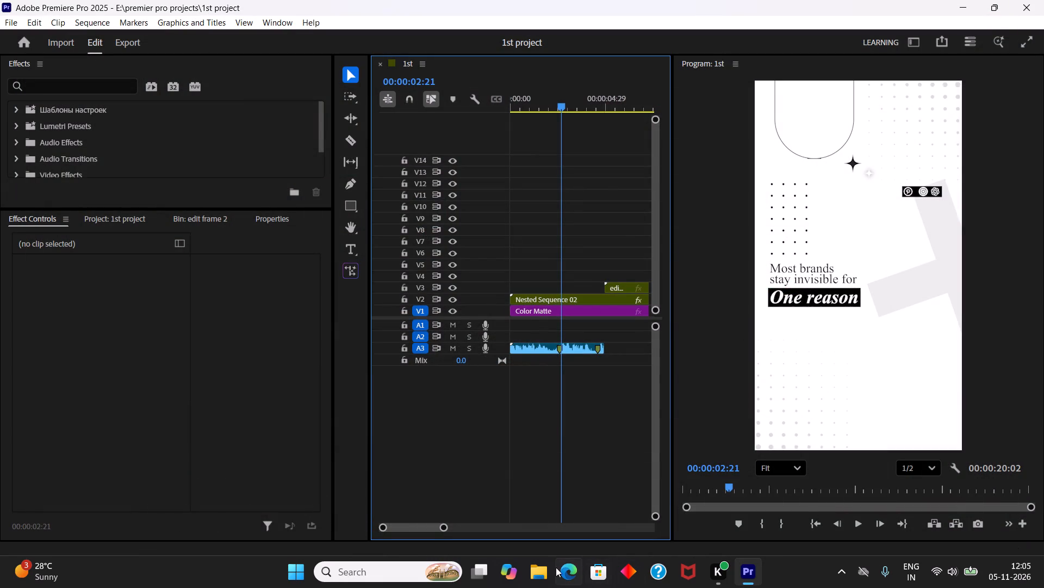
Switch to File Explorer, open the "Most brands don't have a product problem" video on drive E:, and replay its opening seconds.
{"action": "left_click", "coordinate": [541, 568]}
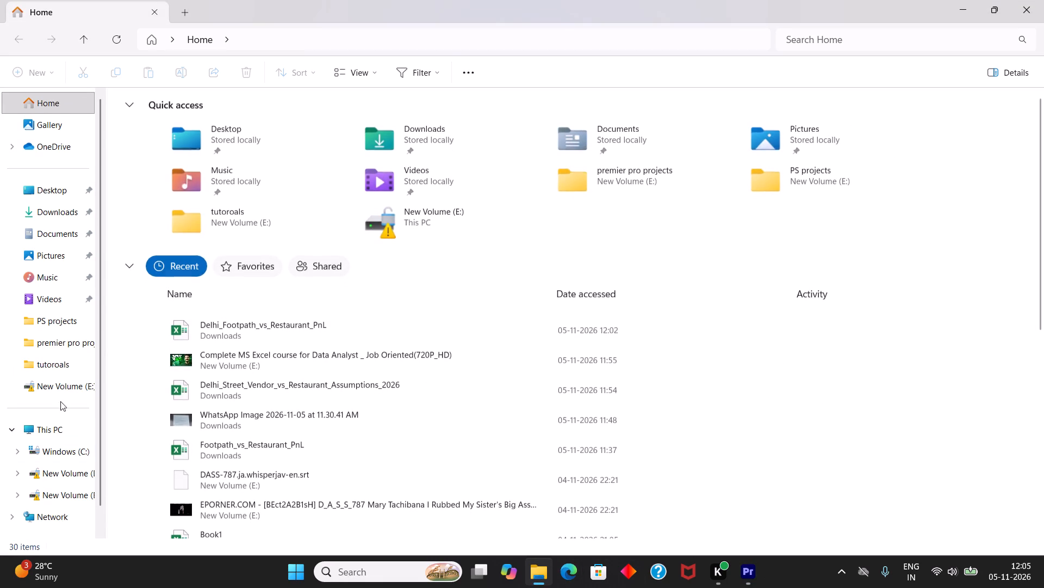
{"action": "left_click", "coordinate": [63, 387]}
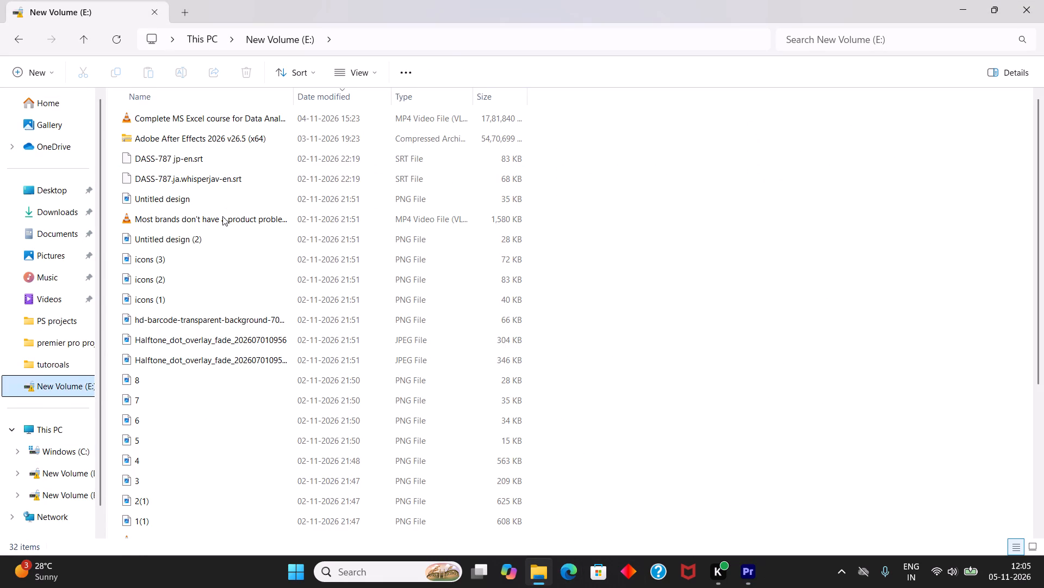
{"action": "double_click", "coordinate": [216, 217]}
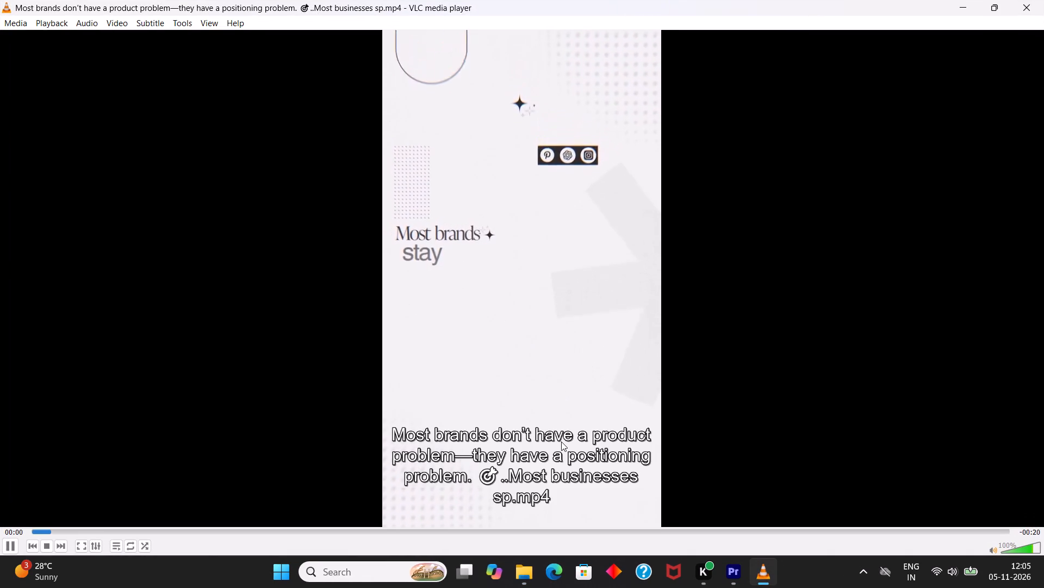
{"action": "key", "text": "Left"}
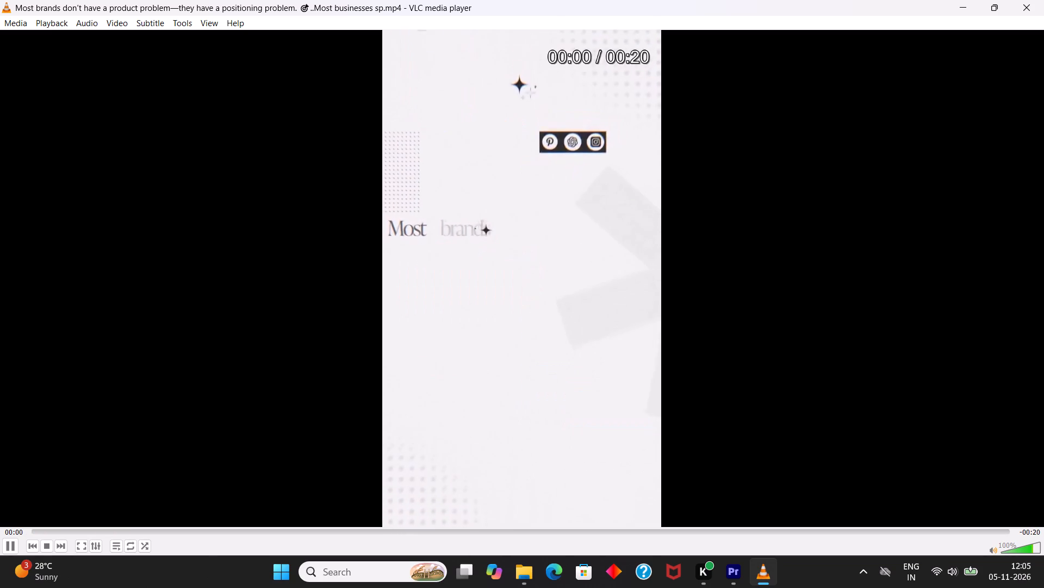
{"action": "key", "text": "Left"}
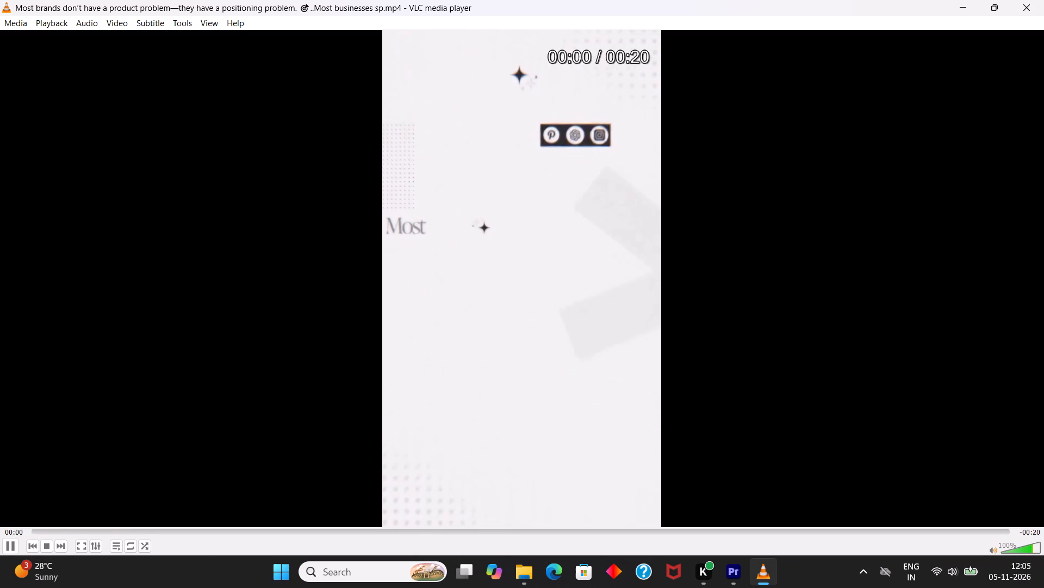
{"action": "key", "text": "Left"}
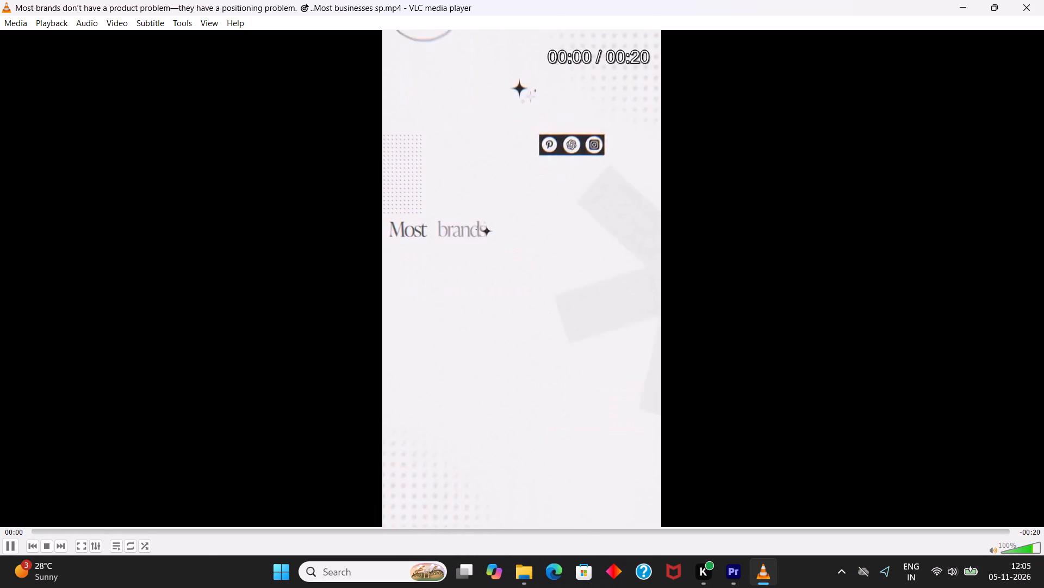
{"action": "key", "text": "Left"}
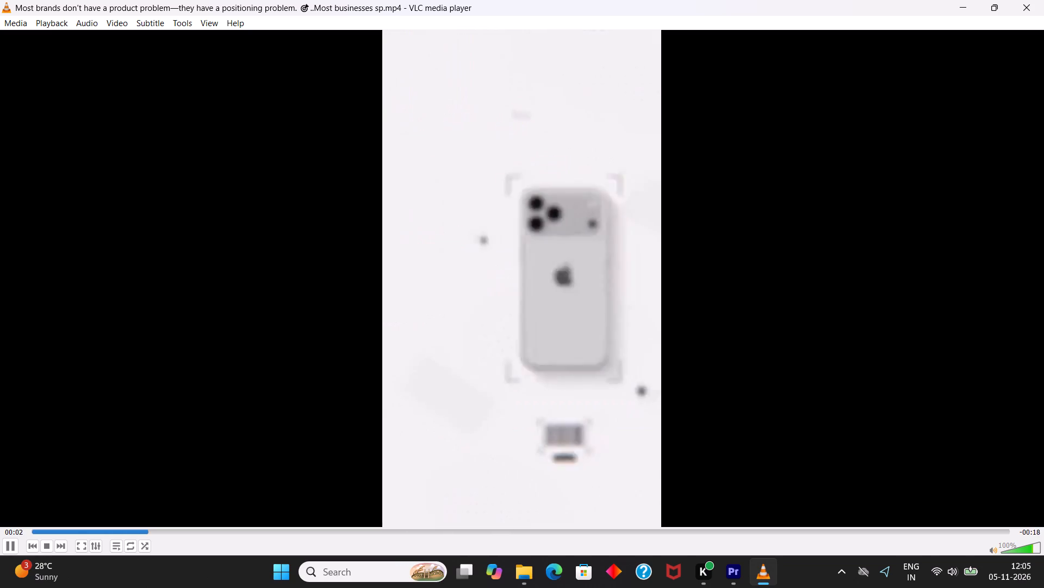
{"action": "key", "text": "Left"}
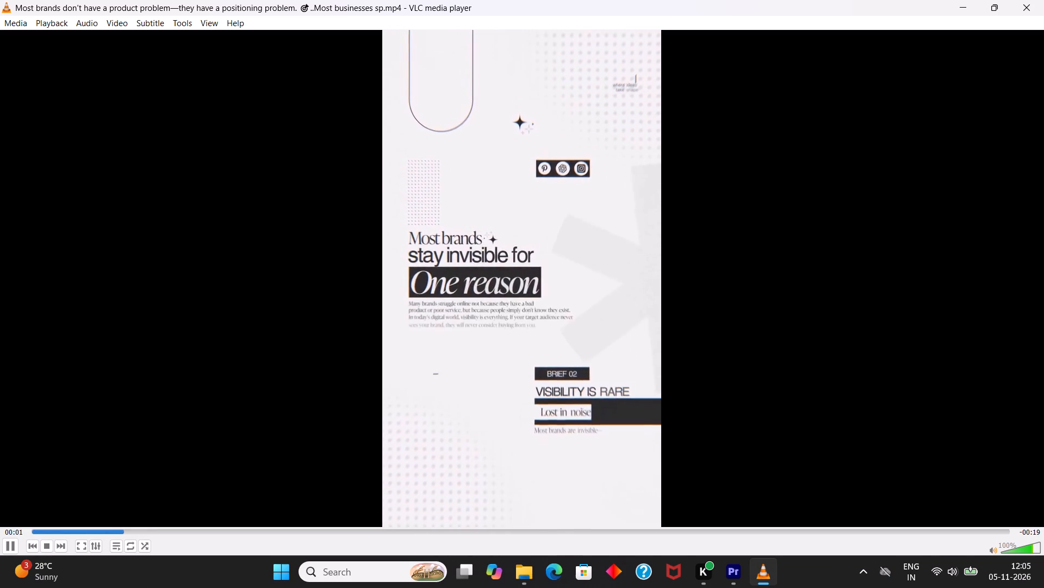
{"action": "key", "text": "Left"}
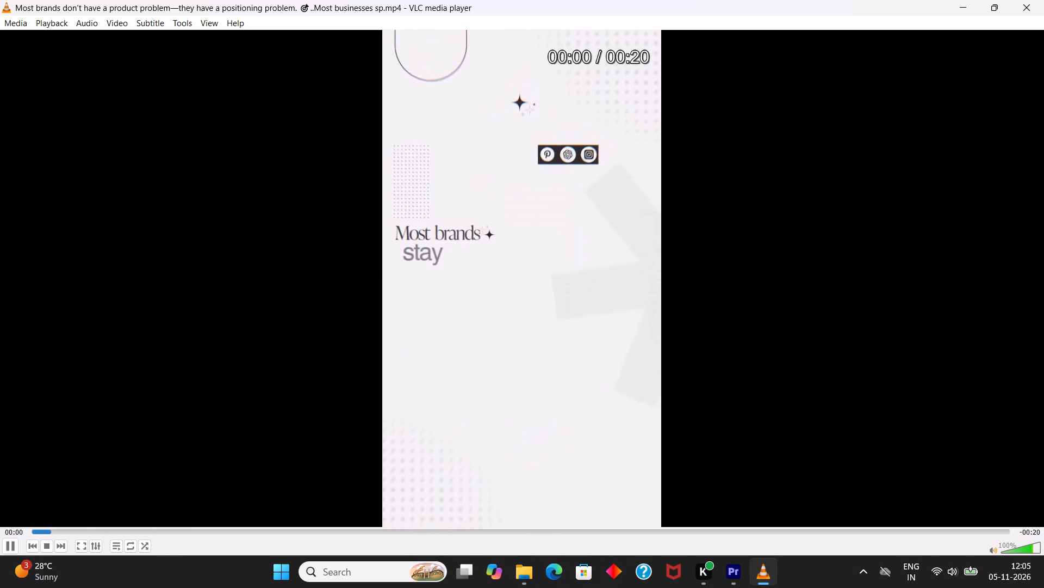
{"action": "key", "text": "Left"}
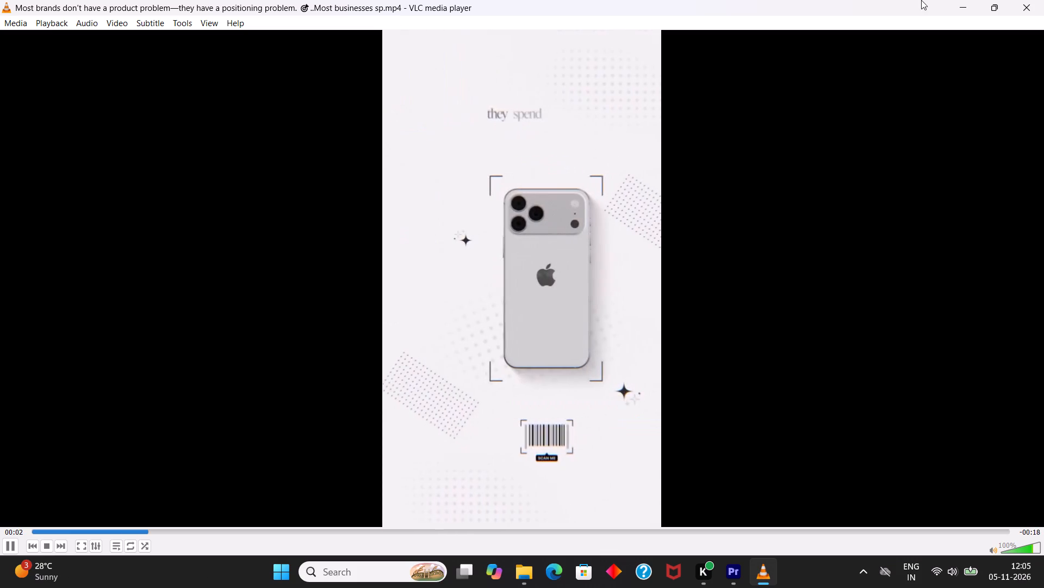
{"action": "left_click", "coordinate": [1043, 0]}
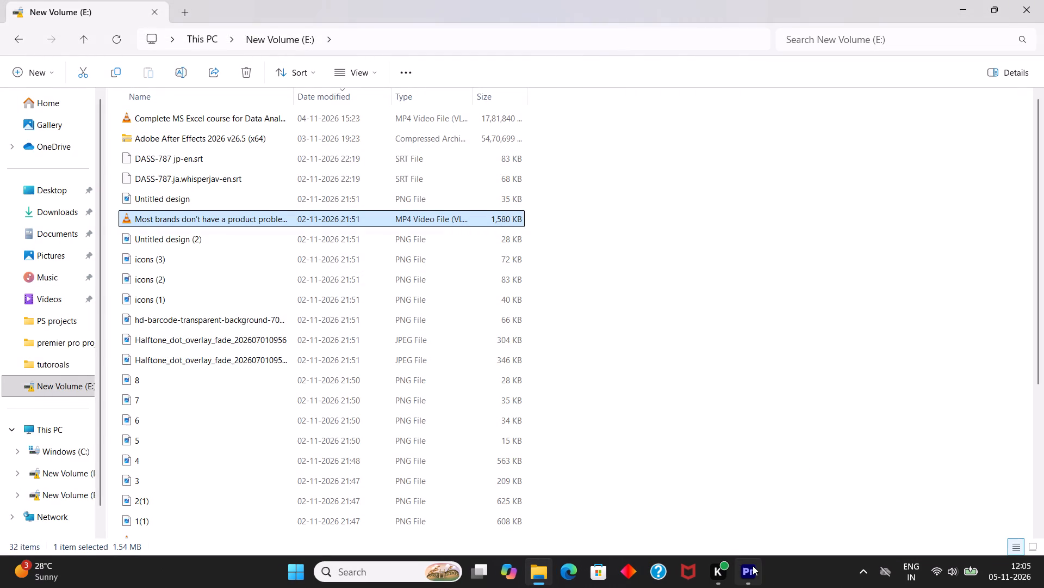
Return to Premiere Pro and replay the 1st sequence's opening repeatedly to check its animation against the reference video.
{"action": "left_click", "coordinate": [753, 566]}
{"action": "left_click_drag", "start_coordinate": [533, 110], "coordinate": [492, 120]}
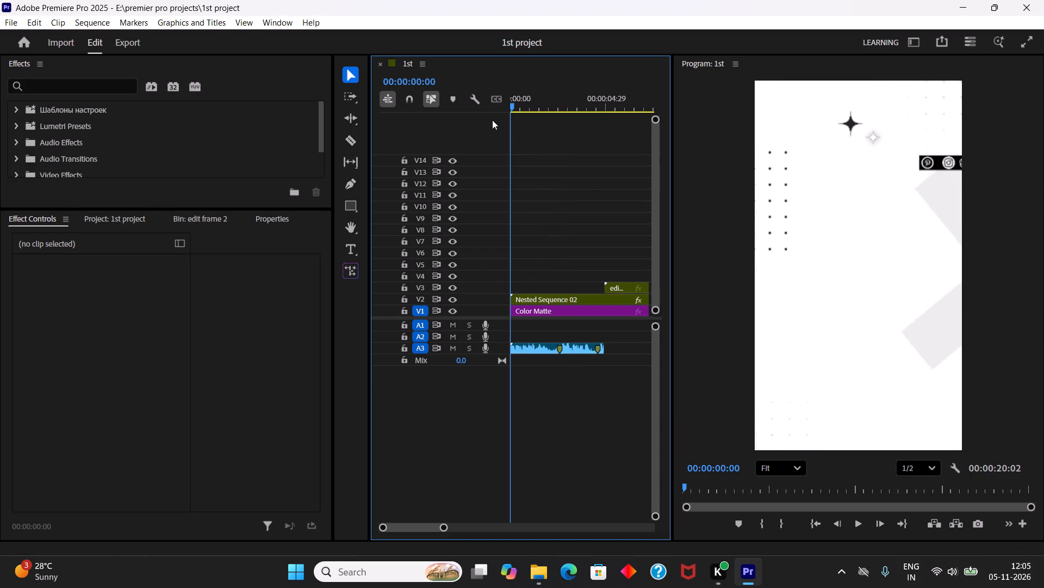
{"action": "left_click_drag", "start_coordinate": [492, 120], "coordinate": [443, 138]}
{"action": "key", "text": "space"}
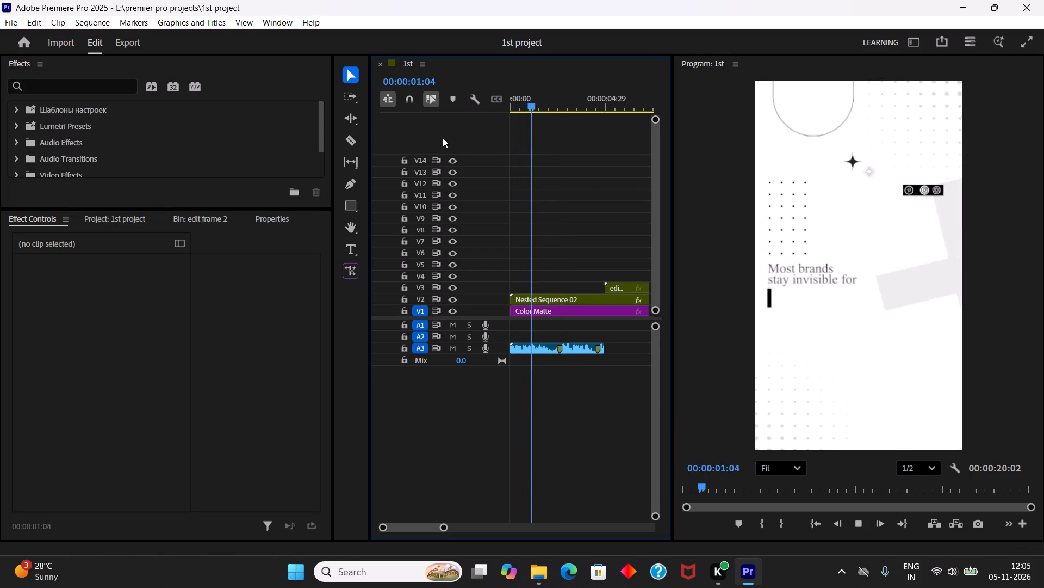
{"action": "key", "text": "space"}
{"action": "left_click_drag", "start_coordinate": [542, 111], "coordinate": [525, 109]}
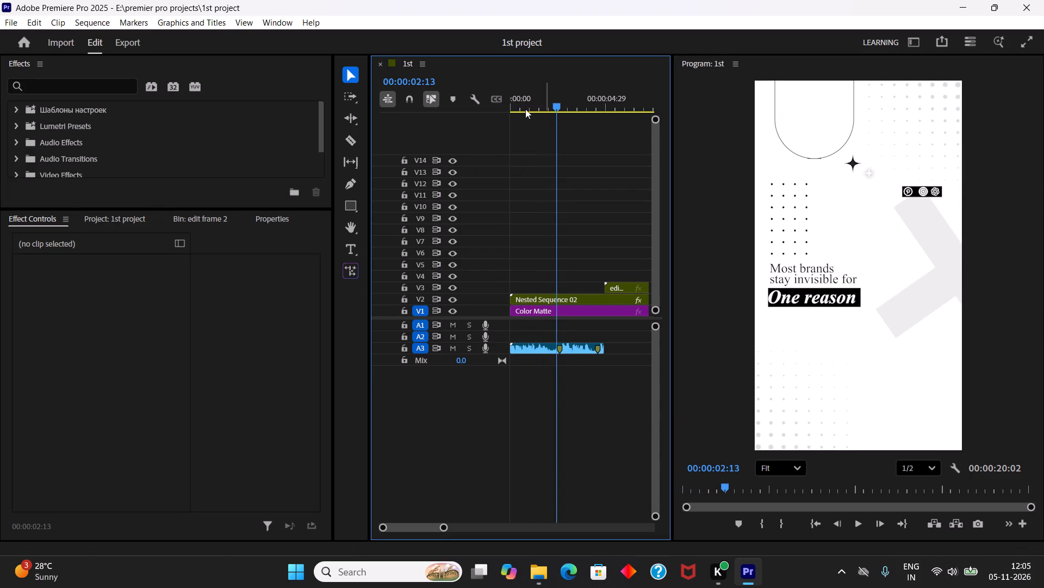
{"action": "left_click_drag", "start_coordinate": [525, 109], "coordinate": [496, 110]}
{"action": "left_click_drag", "start_coordinate": [532, 108], "coordinate": [467, 118]}
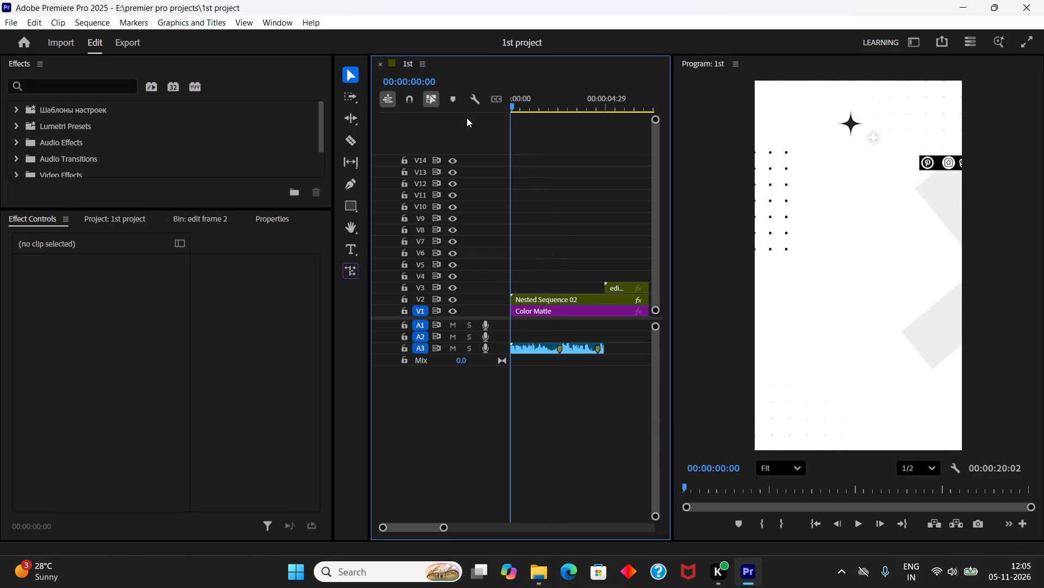
{"action": "key", "text": "space"}
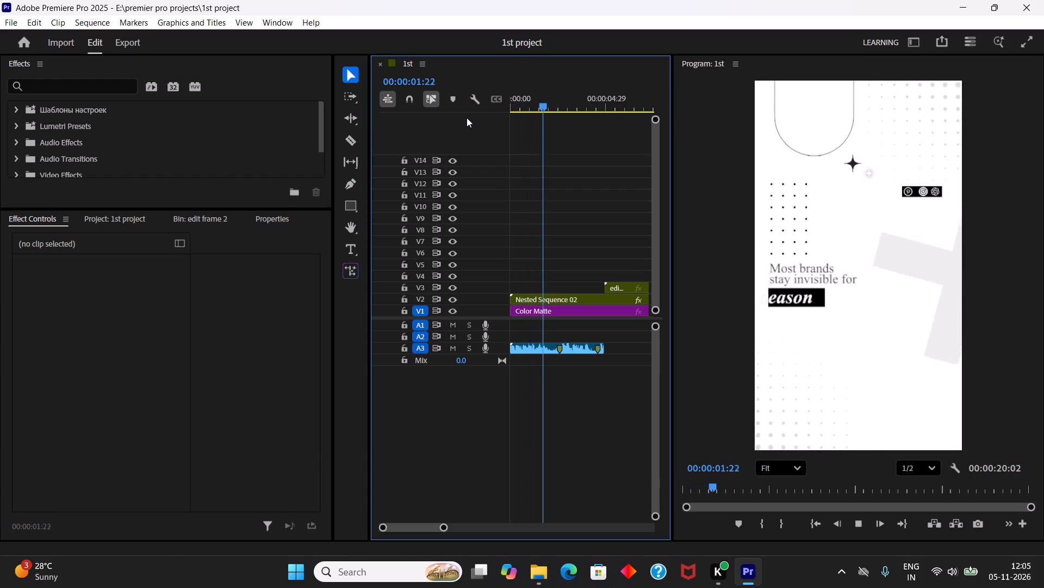
{"action": "key", "text": "space"}
{"action": "left_click_drag", "start_coordinate": [521, 107], "coordinate": [494, 111]}
{"action": "key", "text": "space"}
{"action": "right_click_drag", "start_coordinate": [576, 0], "coordinate": [570, 0]}
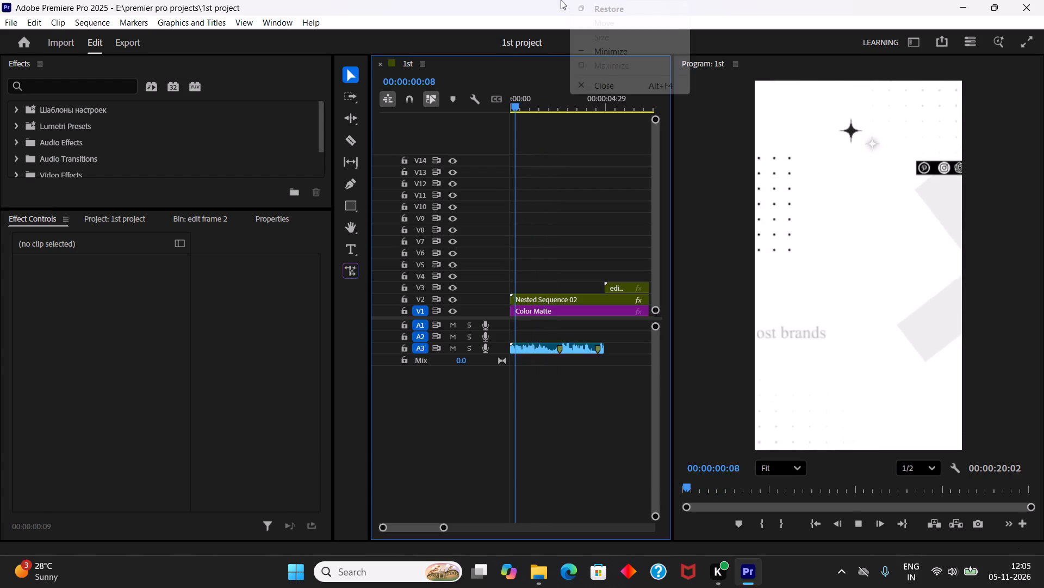
{"action": "left_click", "coordinate": [512, 0]}
{"action": "key", "text": "space"}
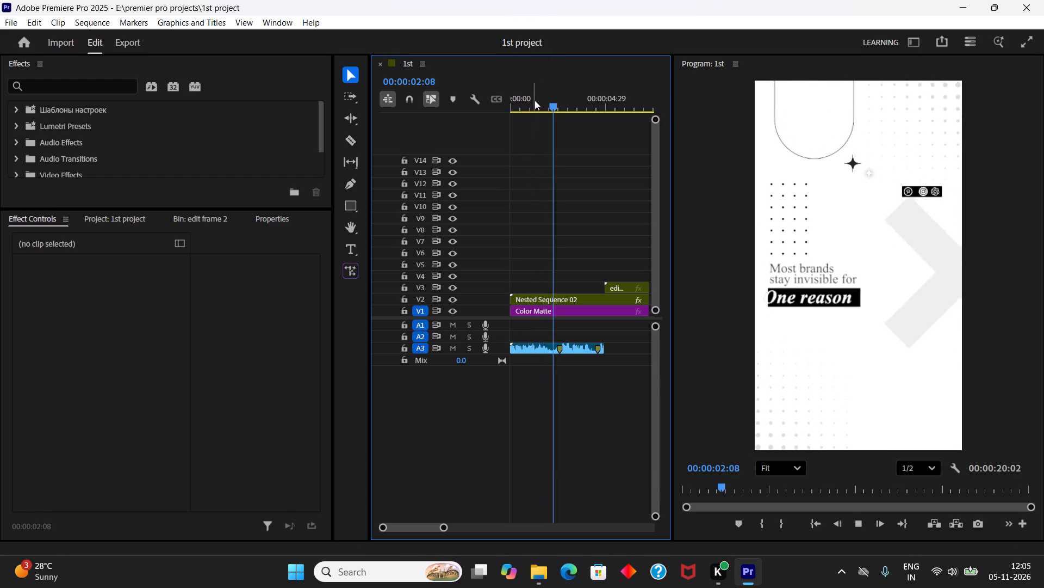
{"action": "left_click_drag", "start_coordinate": [533, 108], "coordinate": [470, 103]}
{"action": "key", "text": "space"}
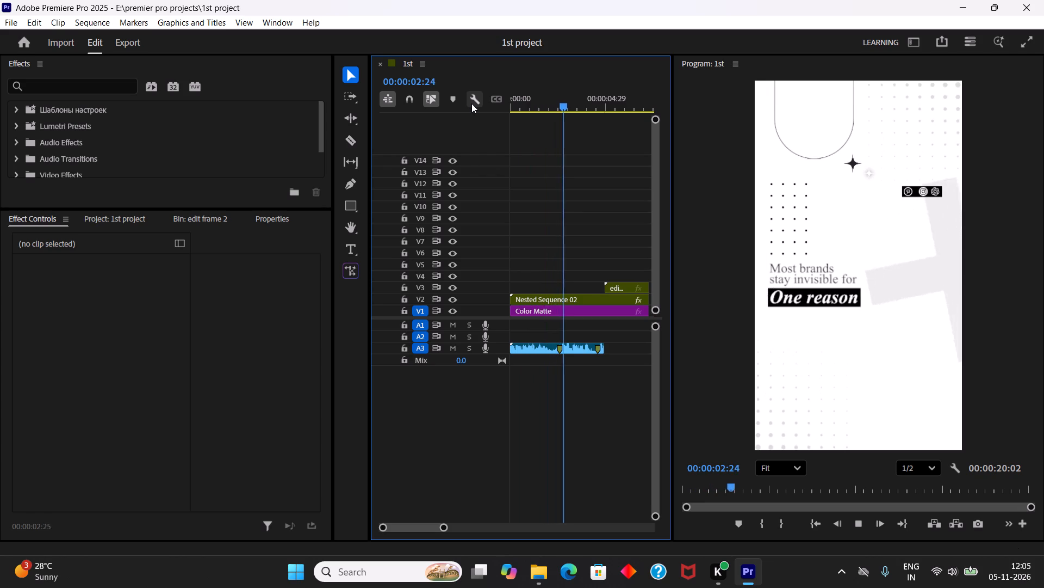
{"action": "key", "text": "space"}
{"action": "left_click_drag", "start_coordinate": [520, 108], "coordinate": [483, 104]}
{"action": "key", "text": "space"}
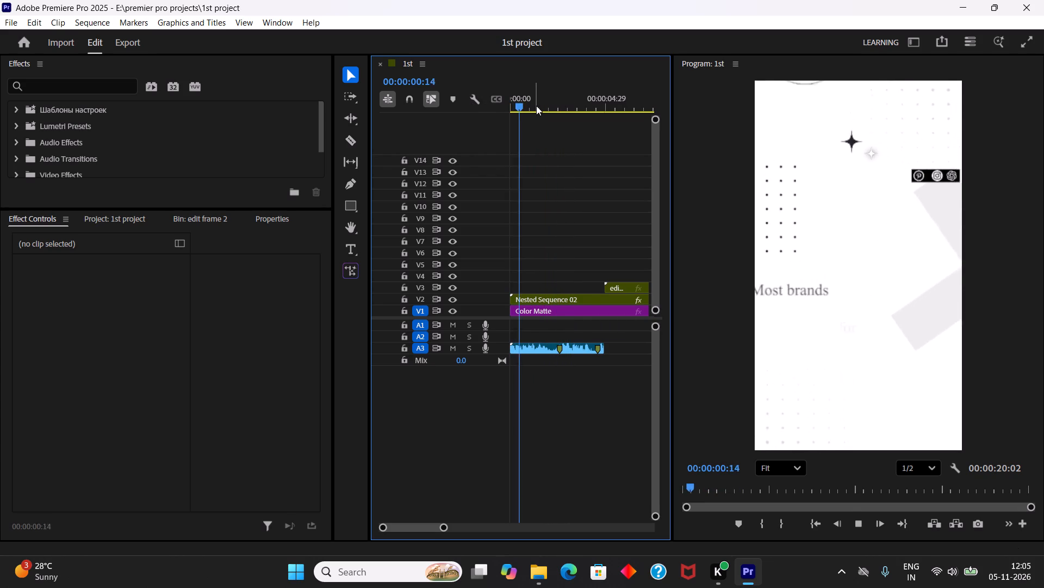
{"action": "key", "text": "space"}
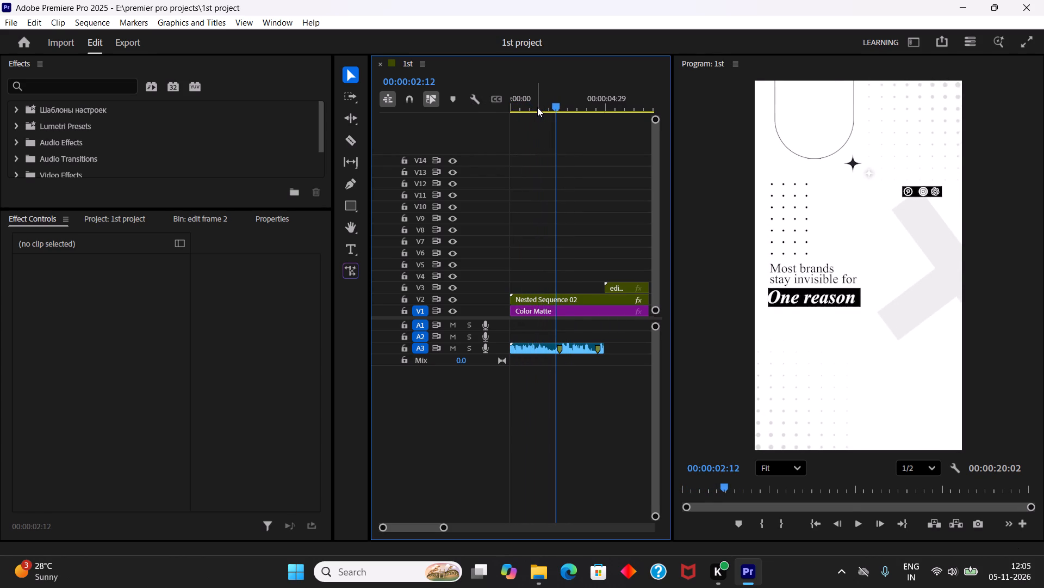
Switch to File Explorer, open the "Most brands" video again and watch it up to the phone scene, then return to Premiere Pro.
{"action": "left_click", "coordinate": [539, 567]}
{"action": "double_click", "coordinate": [342, 215]}
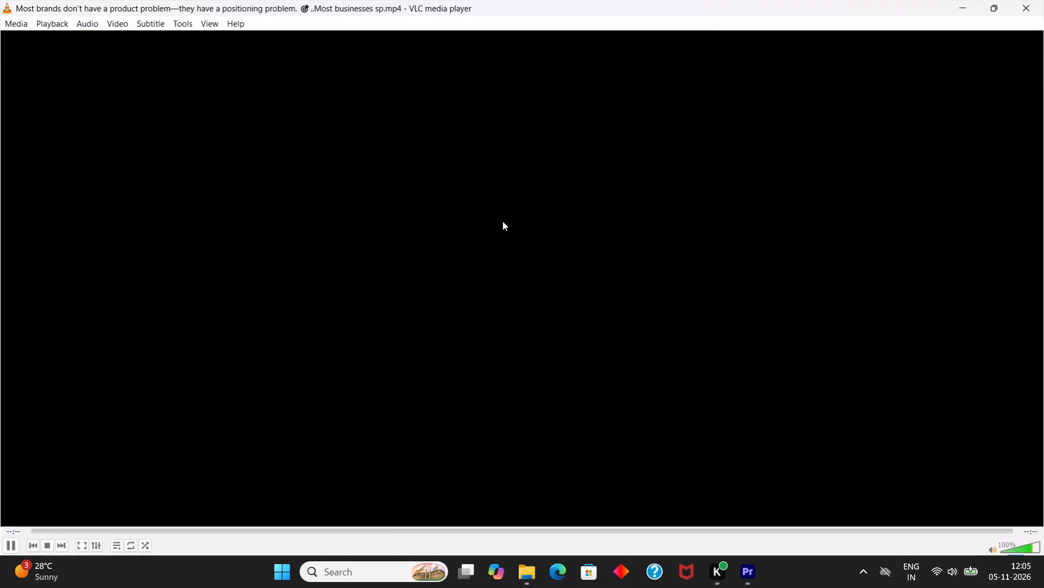
{"action": "key", "text": "Left"}
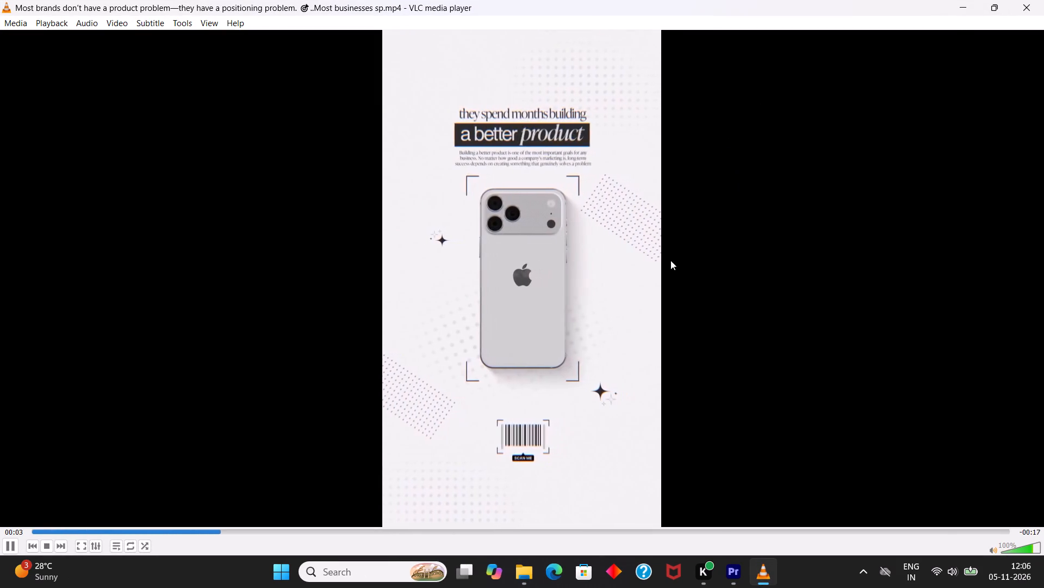
{"action": "key", "text": "space"}
{"action": "left_click", "coordinate": [958, 0]}
{"action": "left_click", "coordinate": [1043, 0]}
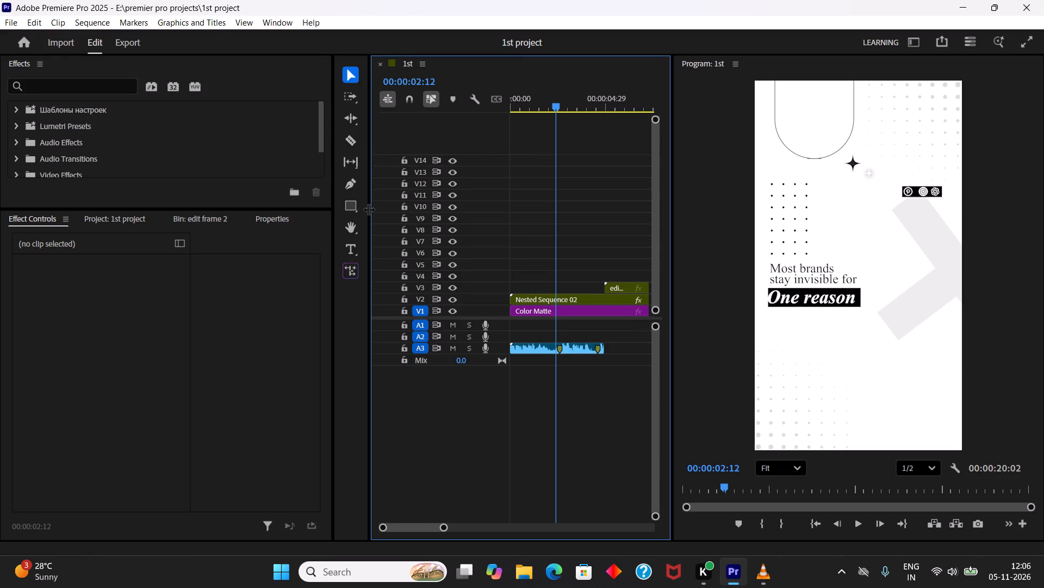
Widen the 1st sequence's timeline area on both sides and keep the program preview zoom at Fit.
{"action": "left_click_drag", "start_coordinate": [369, 209], "coordinate": [226, 211]}
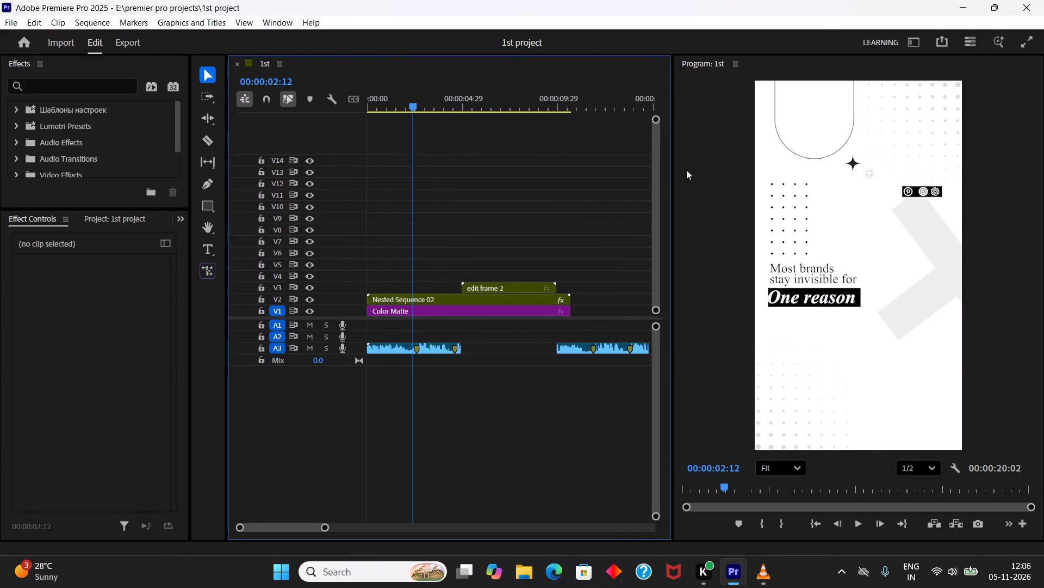
{"action": "left_click_drag", "start_coordinate": [672, 172], "coordinate": [772, 179]}
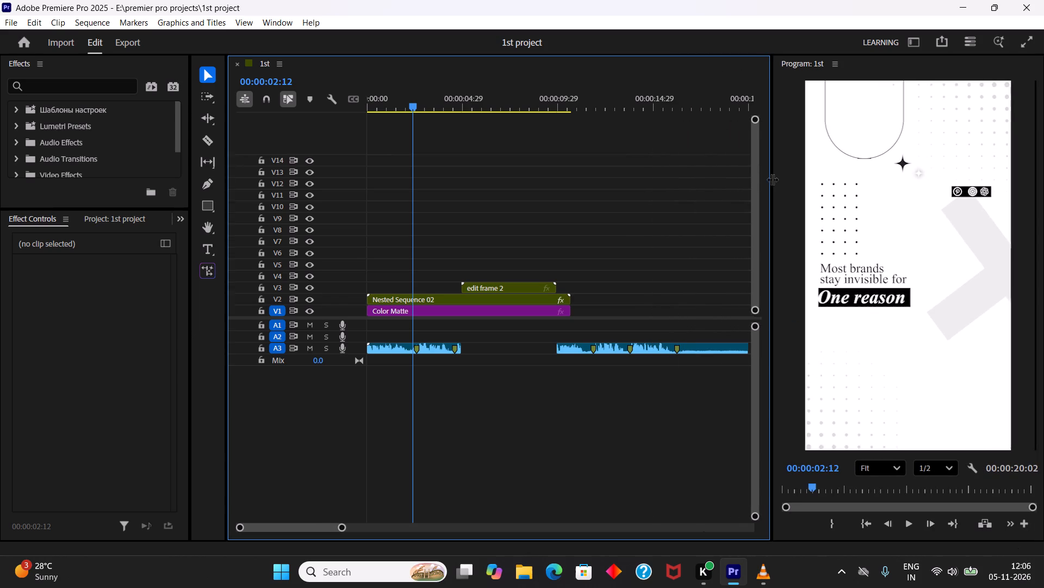
{"action": "left_click_drag", "start_coordinate": [772, 179], "coordinate": [763, 177]}
{"action": "left_click", "coordinate": [883, 465]}
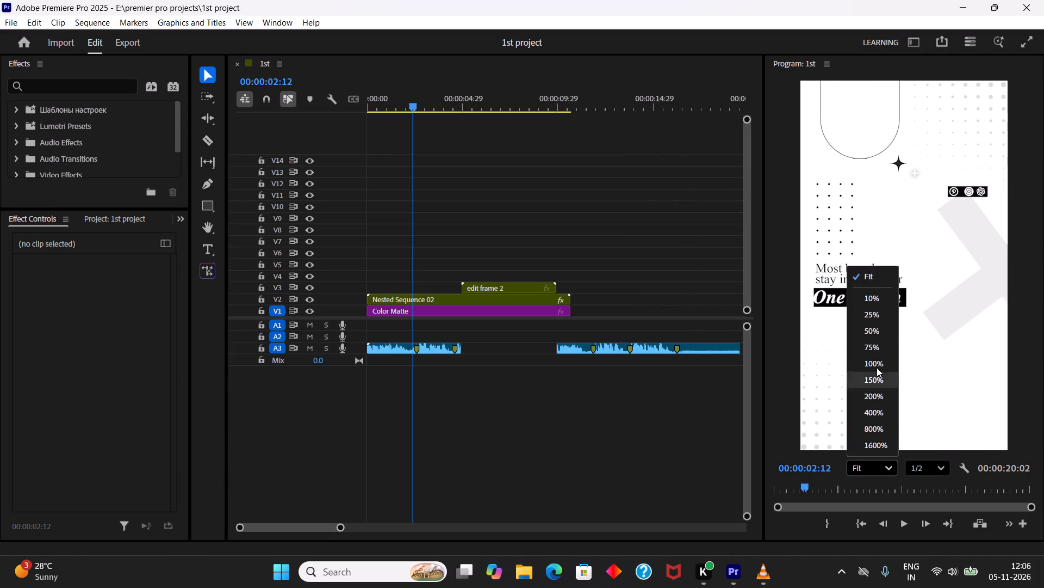
{"action": "left_click", "coordinate": [875, 274]}
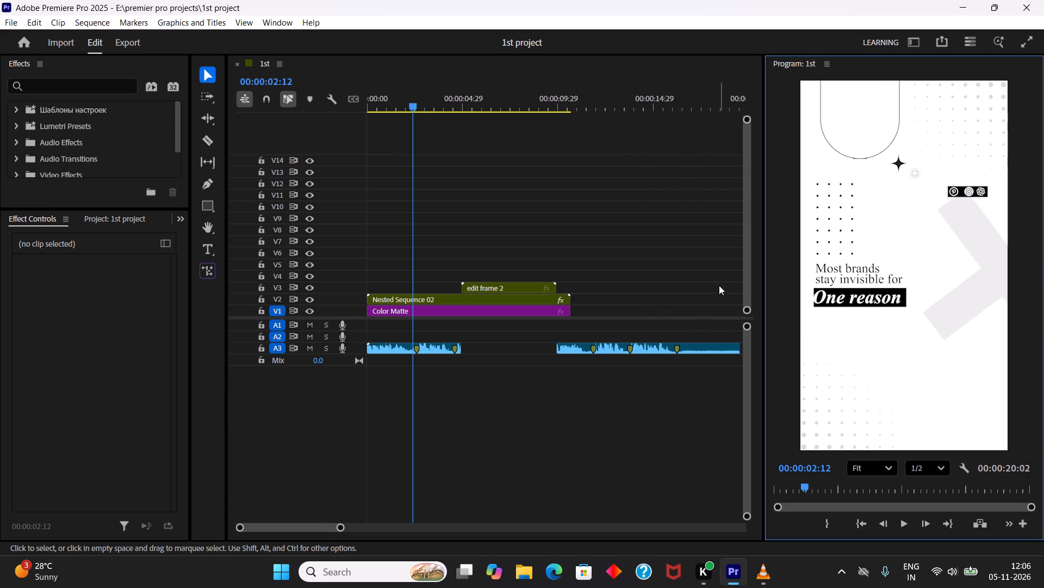
Play the opening up to 00:00:02:27 and move the edit frame 2 clip on V3 earlier to start there.
{"action": "left_click_drag", "start_coordinate": [433, 111], "coordinate": [451, 112]}
{"action": "left_click_drag", "start_coordinate": [408, 105], "coordinate": [395, 109]}
{"action": "key", "text": "space"}
{"action": "key", "text": "space"}
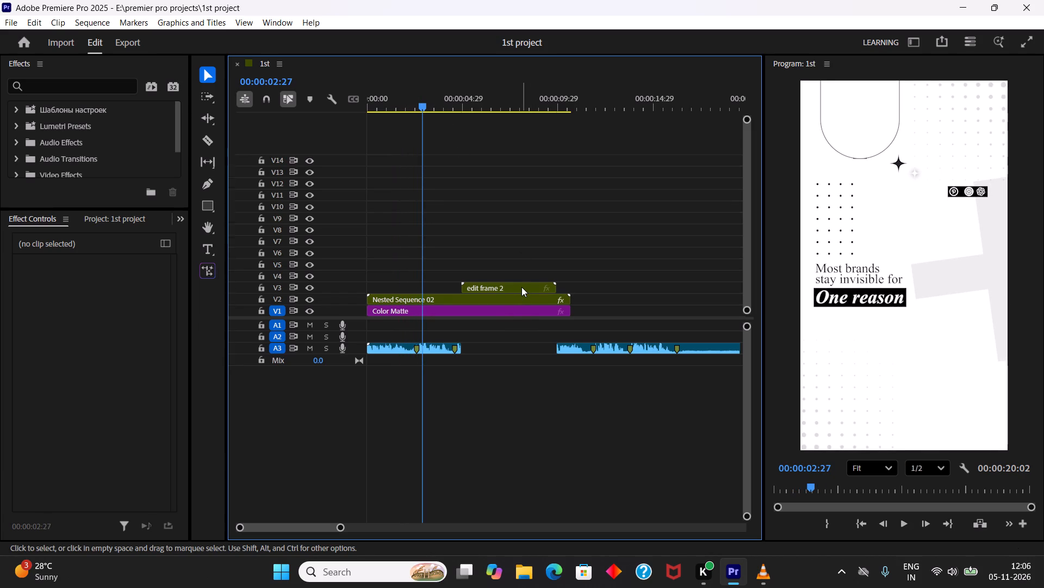
{"action": "left_click_drag", "start_coordinate": [521, 287], "coordinate": [483, 288]}
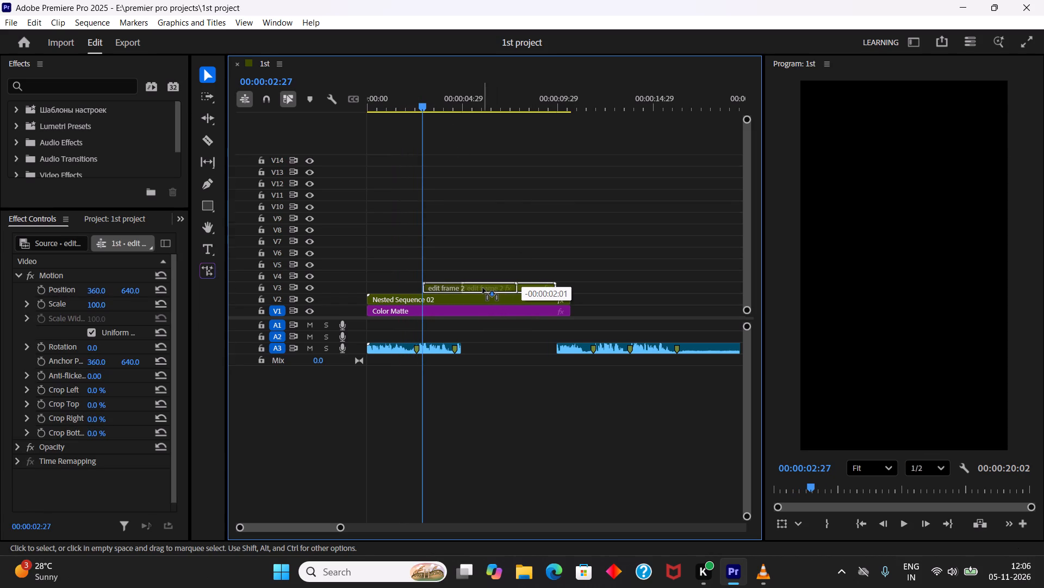
{"action": "left_click_drag", "start_coordinate": [483, 288], "coordinate": [482, 288]}
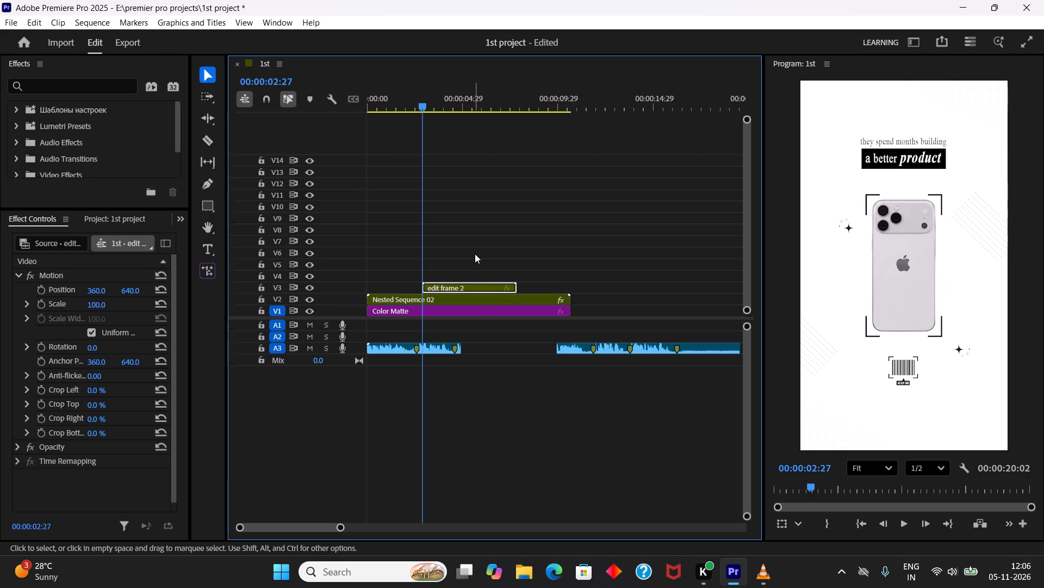
{"action": "left_click", "coordinate": [475, 254]}
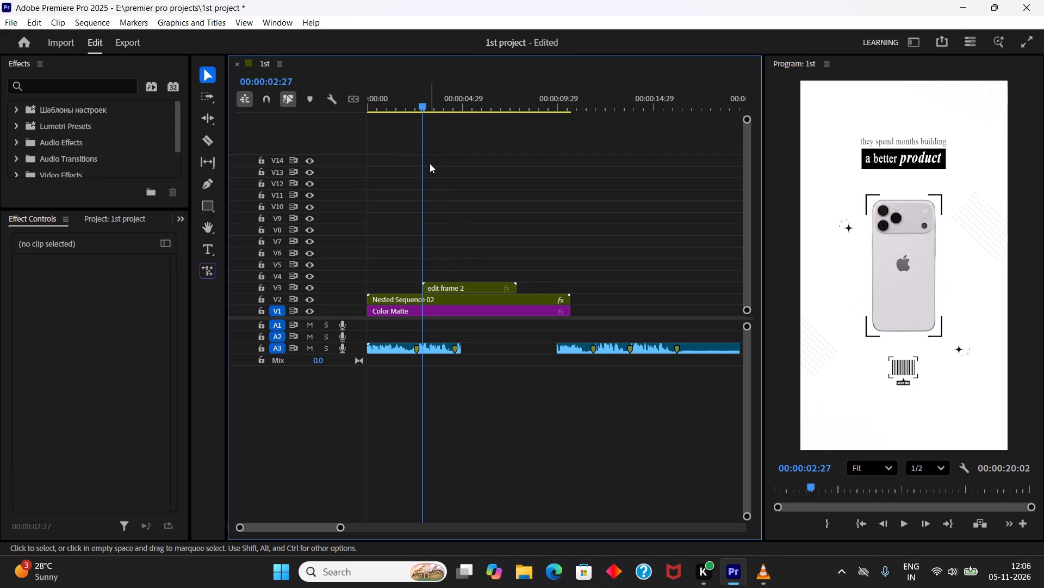
Replay the 1st sequence around the cut from the opening text scene to edit frame 2 to check its timing.
{"action": "left_click", "coordinate": [412, 114]}
{"action": "left_click_drag", "start_coordinate": [408, 112], "coordinate": [401, 112]}
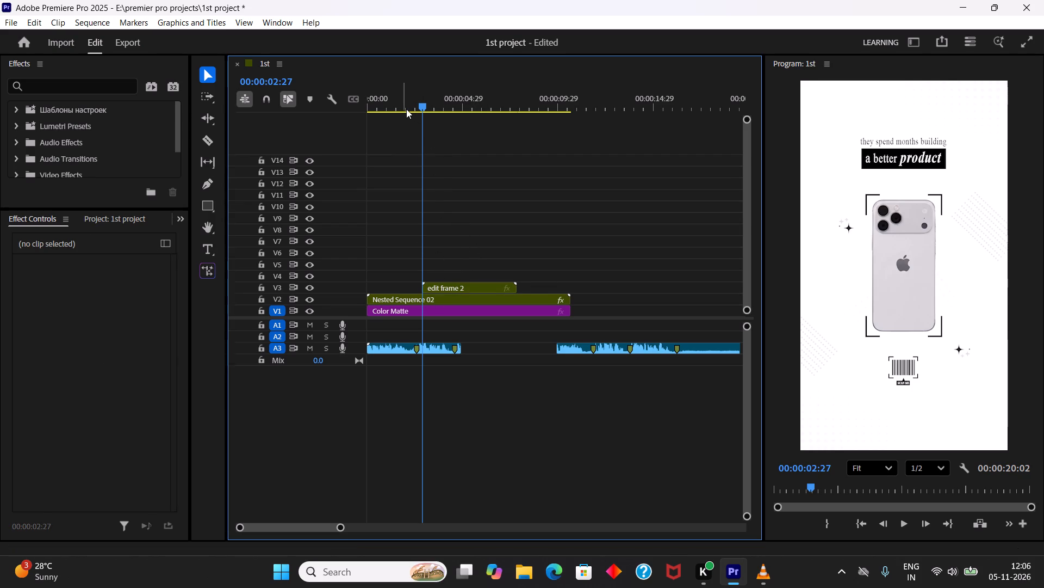
{"action": "left_click_drag", "start_coordinate": [406, 109], "coordinate": [394, 109]}
{"action": "key", "text": "space"}
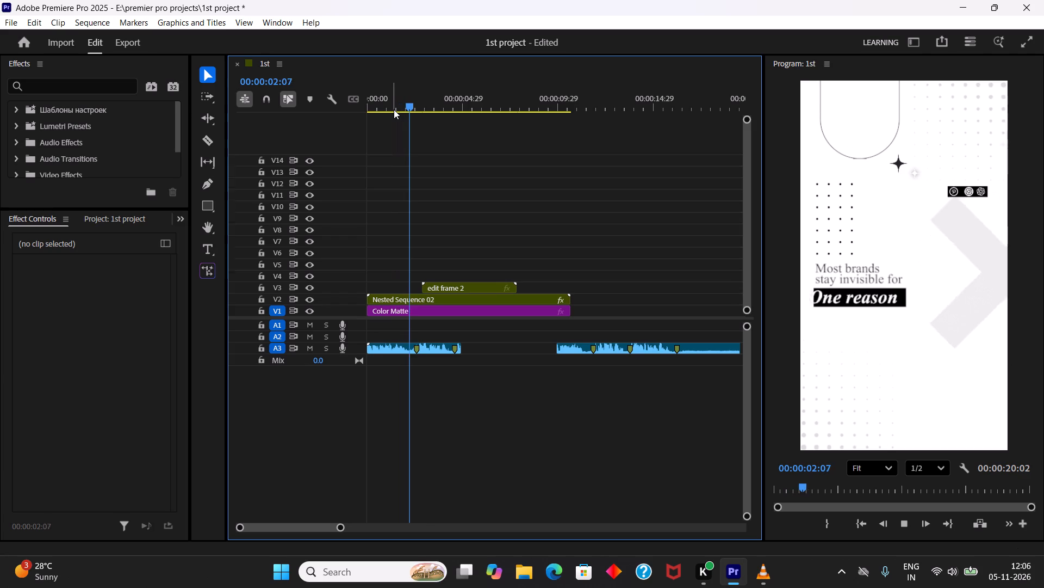
{"action": "key", "text": "space"}
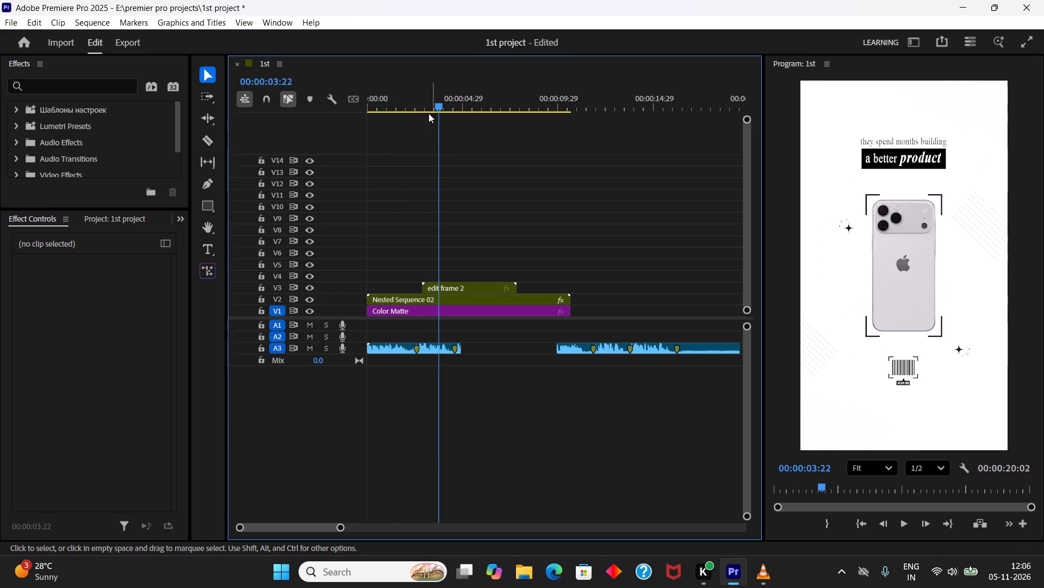
{"action": "left_click_drag", "start_coordinate": [419, 105], "coordinate": [393, 109]}
{"action": "key", "text": "space"}
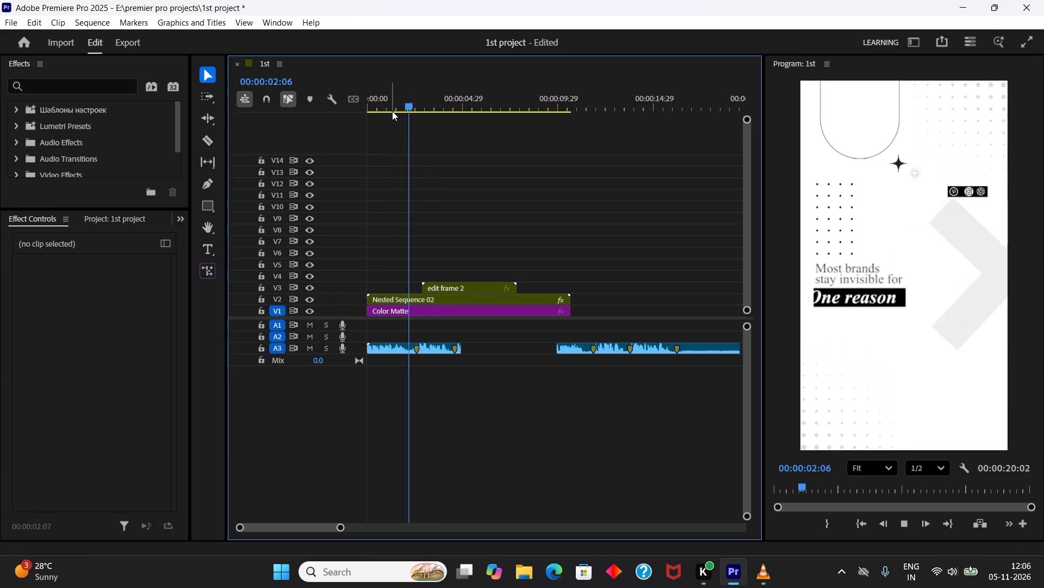
{"action": "key", "text": "space"}
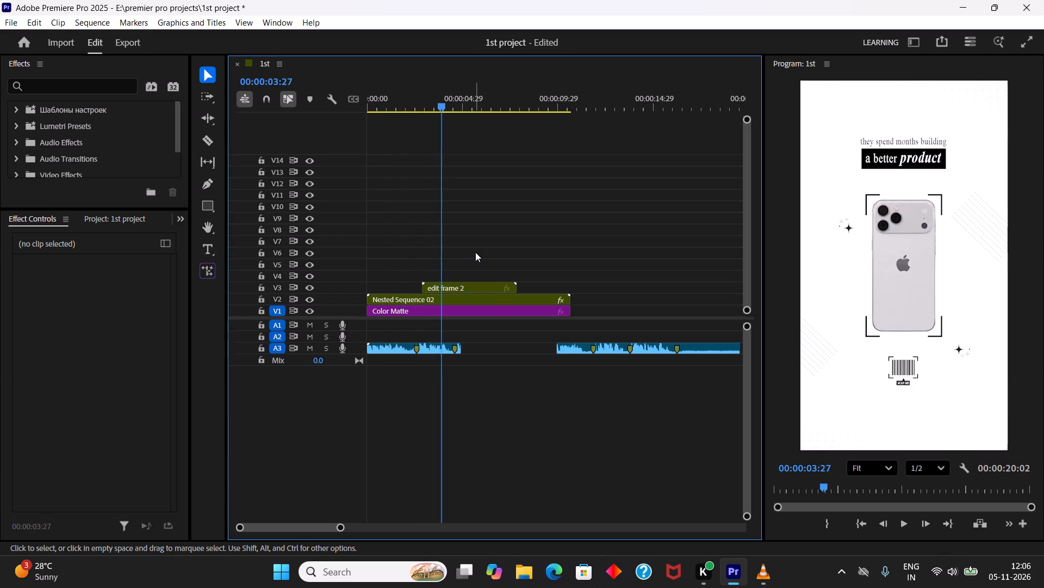
Save the 1st project.
{"action": "key", "text": "ctrl+s"}
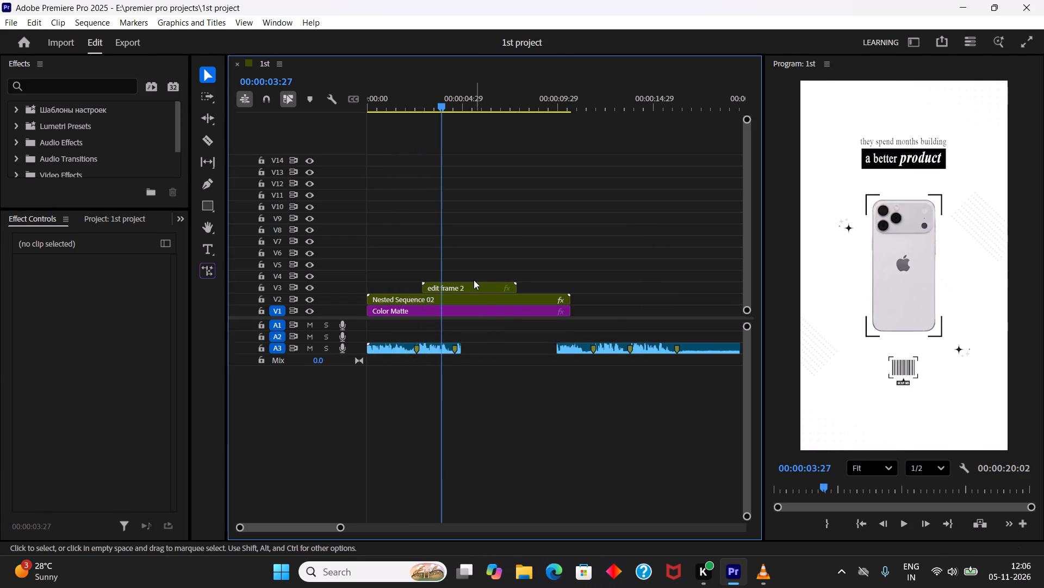
Open the edit frame 2 nested sequence and shrink its video track heights so more layers fit in the timeline.
{"action": "double_click", "coordinate": [470, 283]}
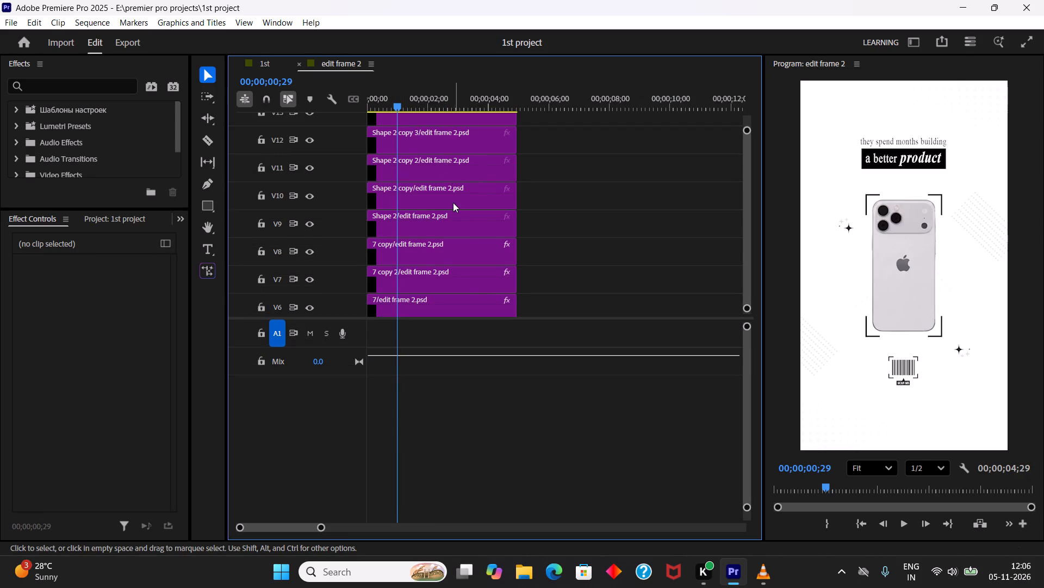
{"action": "scroll", "coordinate": [453, 203], "scroll_direction": "up", "scroll_amount": 5}
{"action": "left_click_drag", "start_coordinate": [750, 132], "coordinate": [755, 112]}
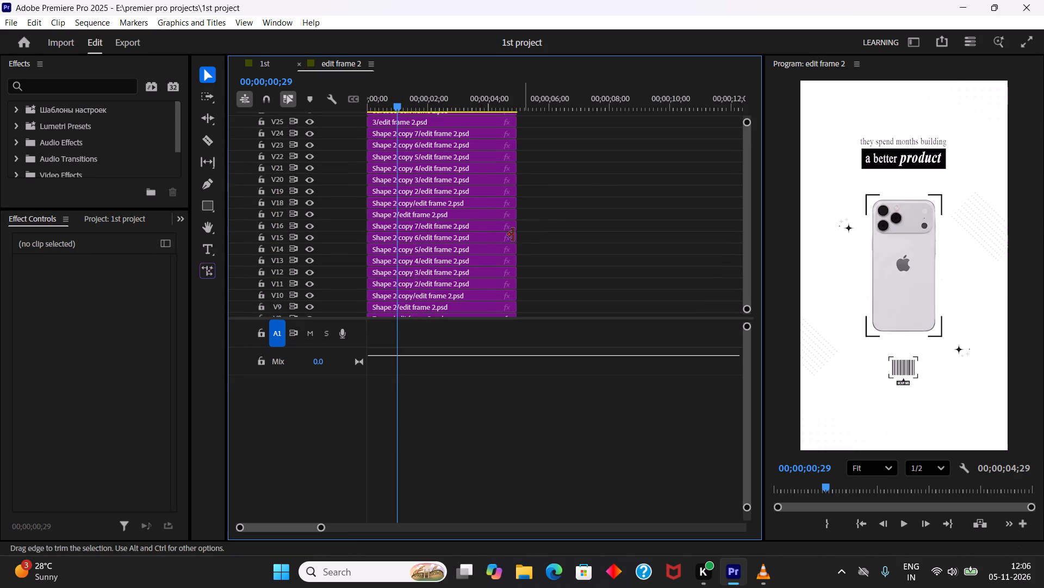
Look through the edit frame 2 sequence's stack of video layers, including the text, barcode, phone and shape layers.
{"action": "scroll", "coordinate": [501, 237], "scroll_direction": "up", "scroll_amount": 7}
{"action": "left_click", "coordinate": [587, 205]}
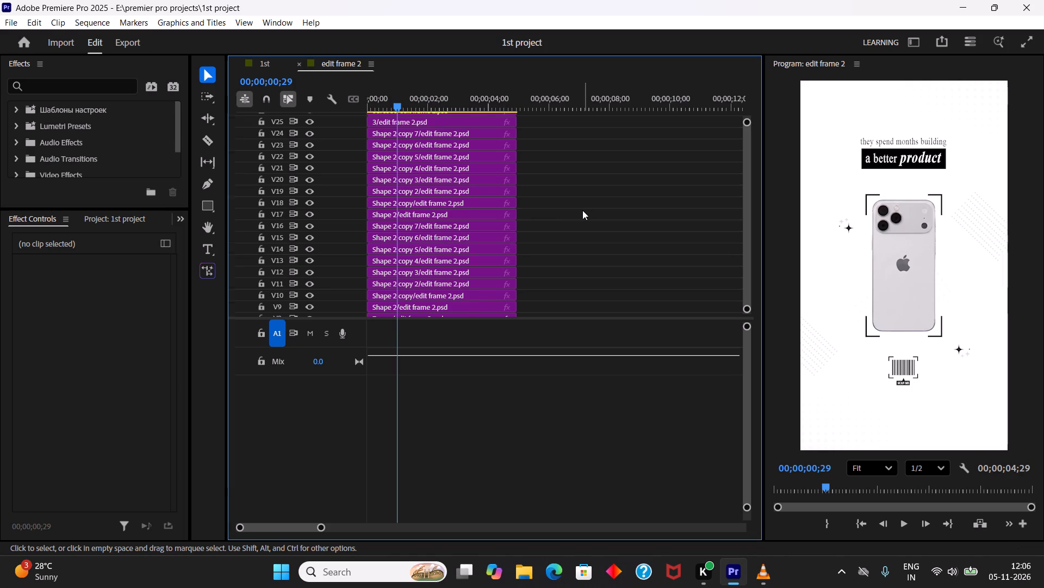
{"action": "scroll", "coordinate": [582, 210], "scroll_direction": "up", "scroll_amount": 20, "text": "ctrl"}
{"action": "scroll", "coordinate": [582, 210], "scroll_direction": "up", "scroll_amount": 3, "text": "ctrl"}
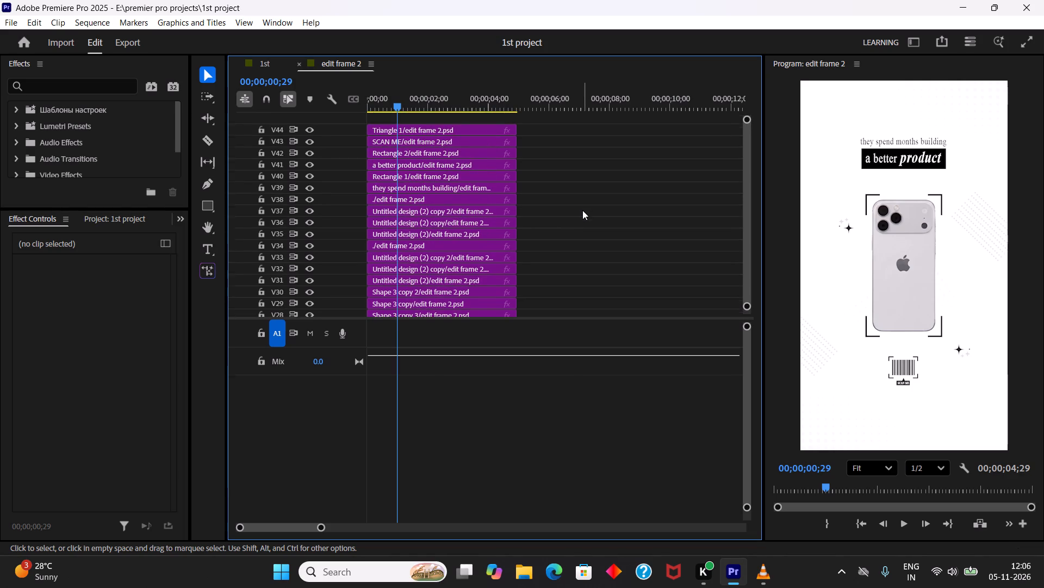
{"action": "scroll", "coordinate": [582, 210], "scroll_direction": "up", "scroll_amount": 6, "text": "ctrl"}
{"action": "scroll", "coordinate": [582, 210], "scroll_direction": "down", "scroll_amount": 20, "text": "ctrl"}
{"action": "scroll", "coordinate": [582, 210], "scroll_direction": "down", "scroll_amount": 5, "text": "ctrl"}
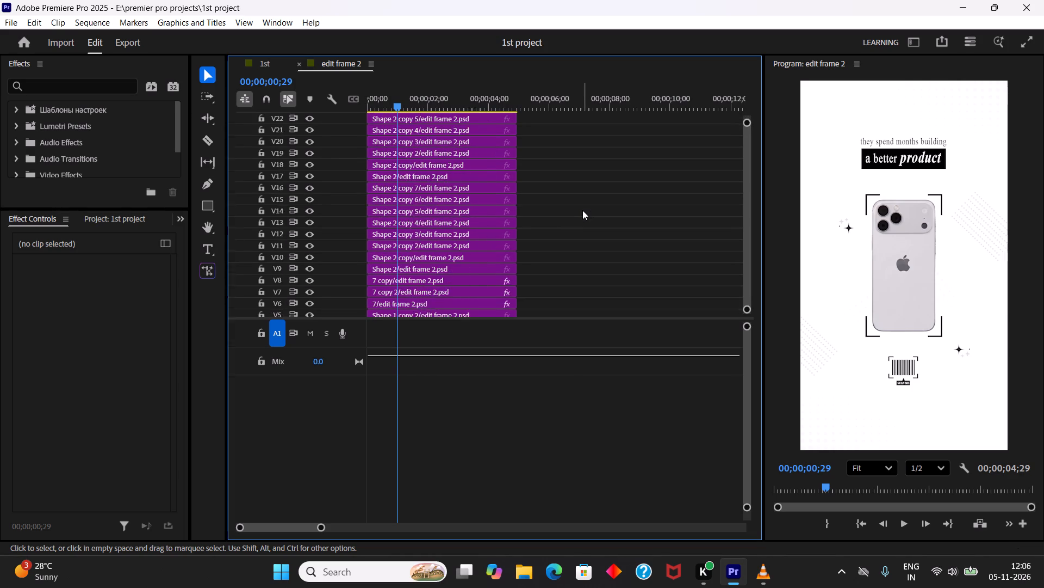
{"action": "scroll", "coordinate": [582, 210], "scroll_direction": "down", "scroll_amount": 13, "text": "ctrl"}
{"action": "scroll", "coordinate": [582, 210], "scroll_direction": "up", "scroll_amount": 16, "text": "ctrl"}
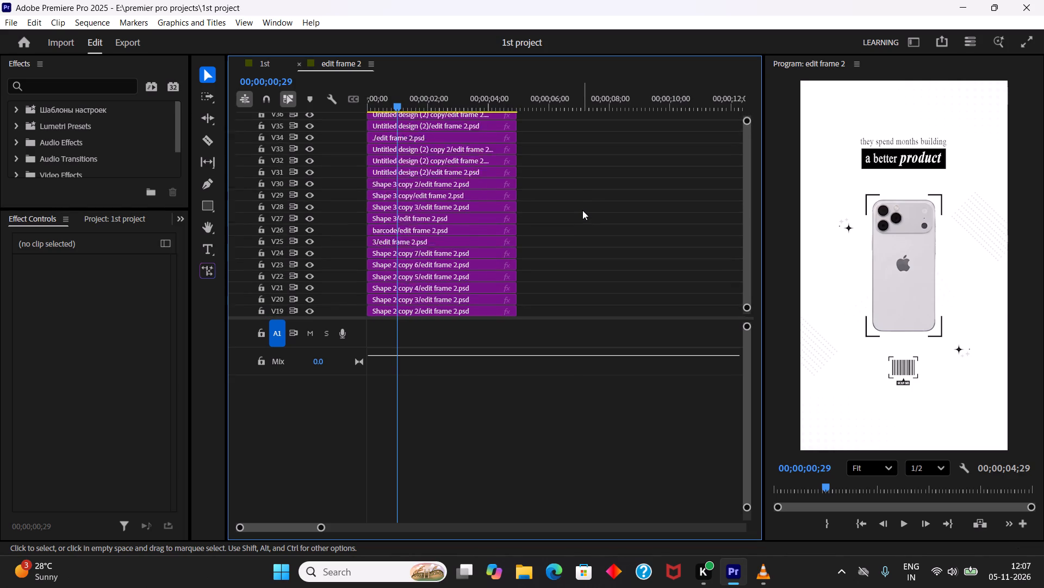
{"action": "scroll", "coordinate": [582, 210], "scroll_direction": "up", "scroll_amount": 19, "text": "ctrl"}
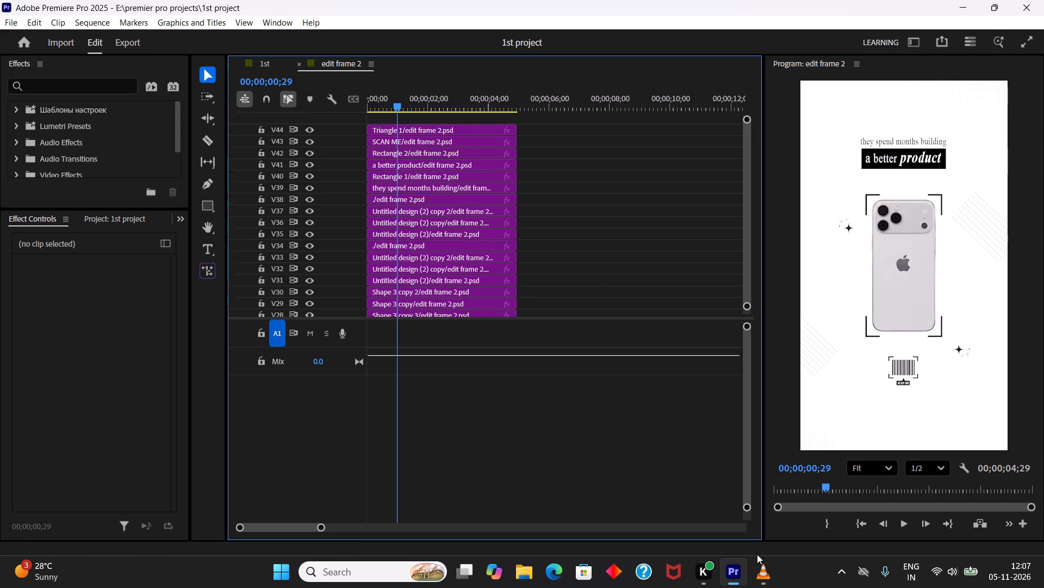
Switch to the reference video in VLC and replay its phone scene to study when each text line and the black box appear.
{"action": "left_click", "coordinate": [765, 584]}
{"action": "key", "text": "shift+Left"}
{"action": "key", "text": "space"}
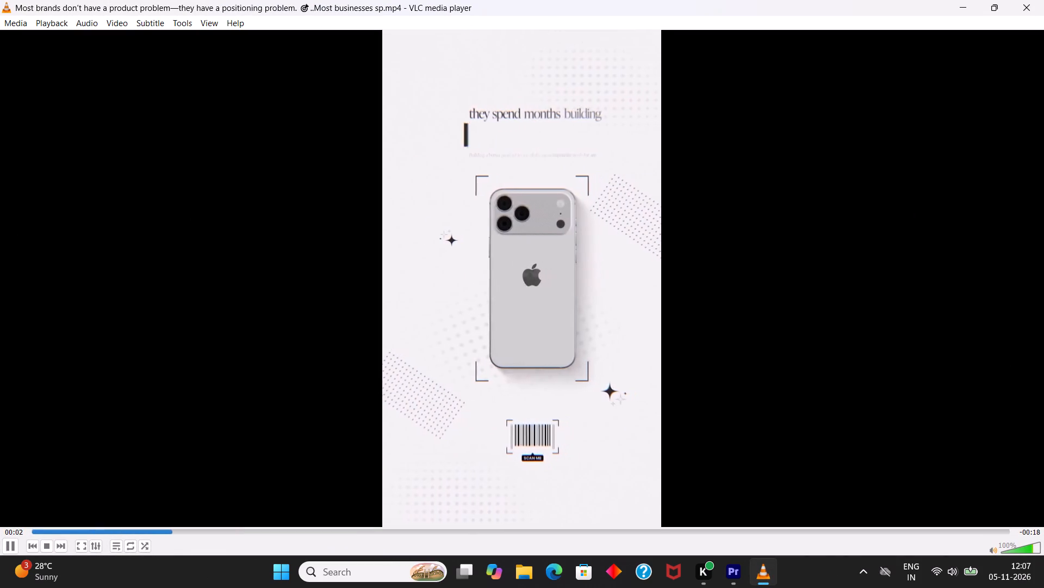
{"action": "key", "text": "space"}
{"action": "key", "text": "shift+Left"}
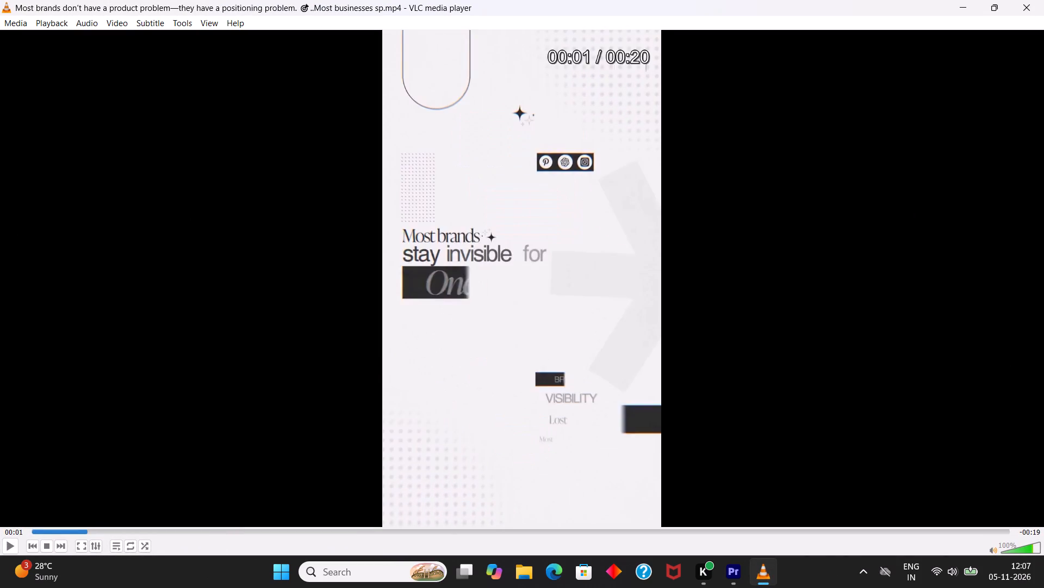
{"action": "key", "text": "space"}
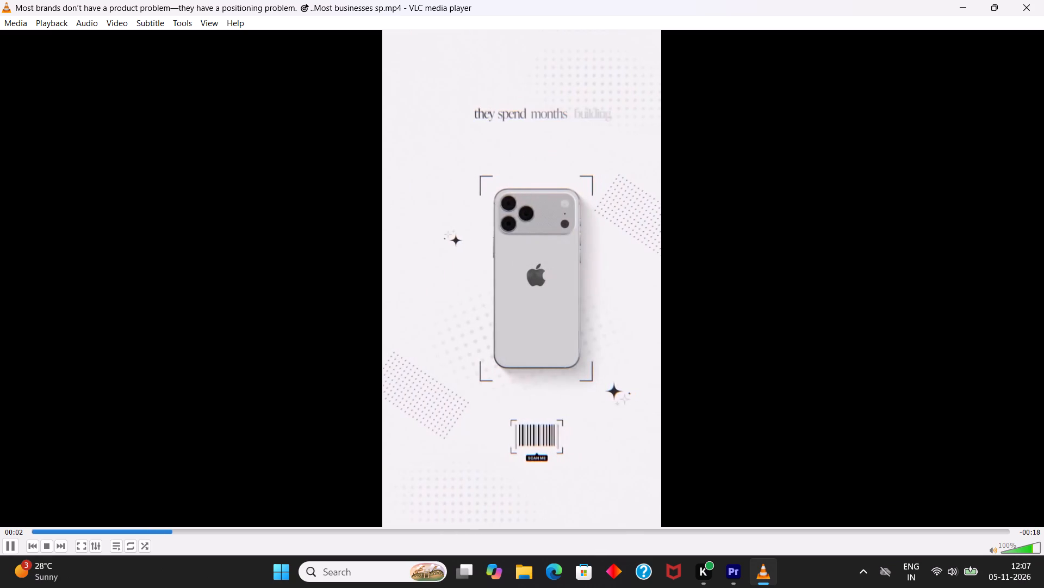
{"action": "key", "text": "space"}
{"action": "key", "text": "shift+Left"}
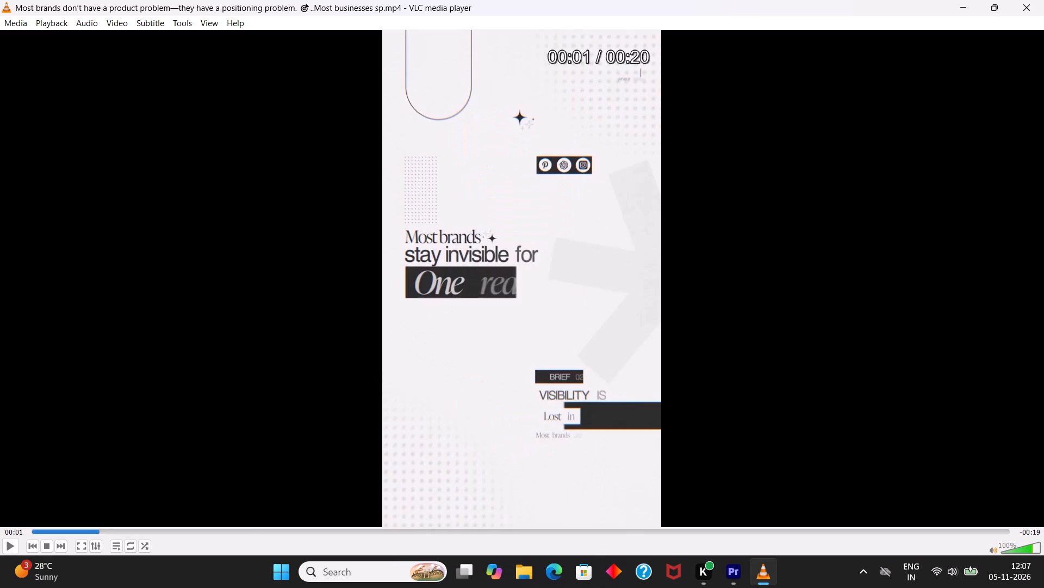
{"action": "key", "text": "space"}
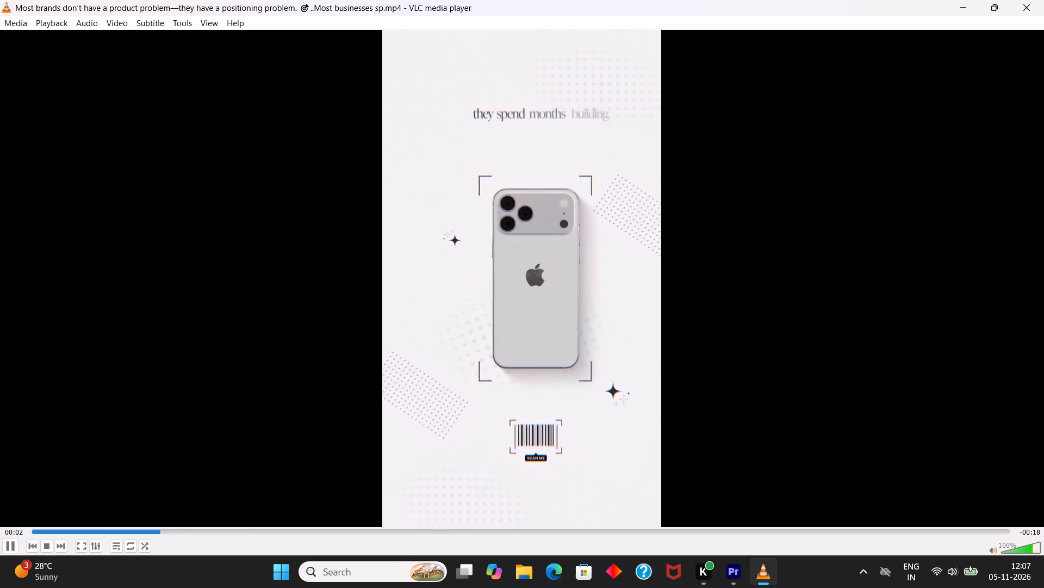
{"action": "key", "text": "space"}
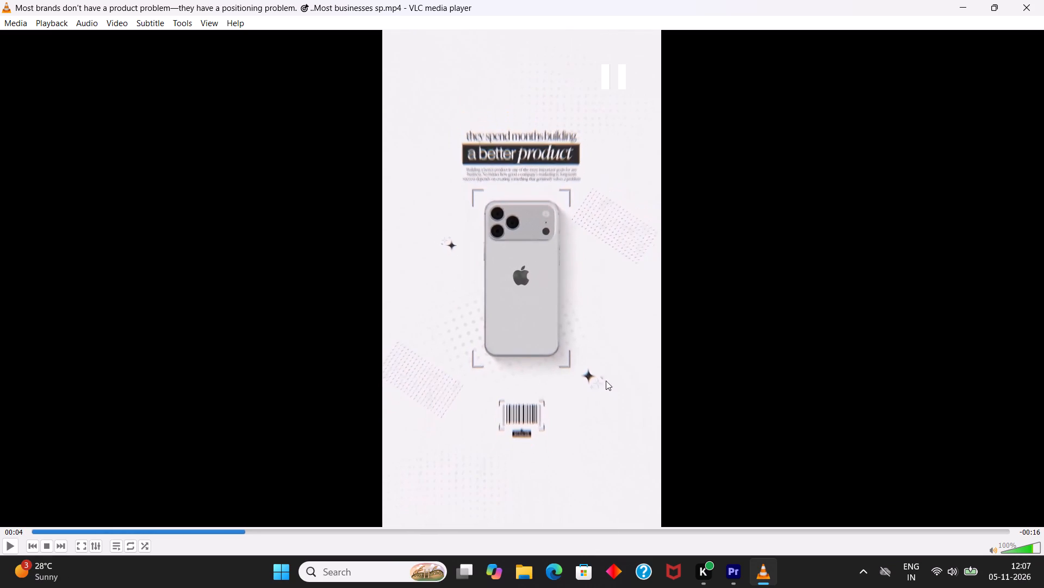
{"action": "right_click", "coordinate": [723, 1]}
{"action": "right_click_drag", "start_coordinate": [663, 3], "coordinate": [651, 1]}
{"action": "left_click", "coordinate": [625, 0]}
{"action": "key", "text": "shift+Left"}
{"action": "key", "text": "space"}
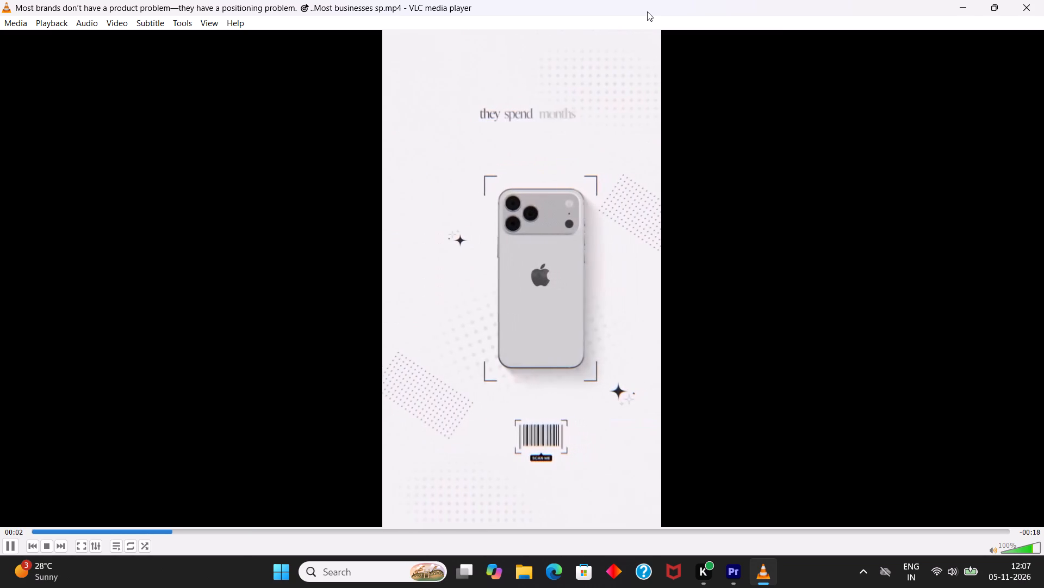
{"action": "key", "text": "space"}
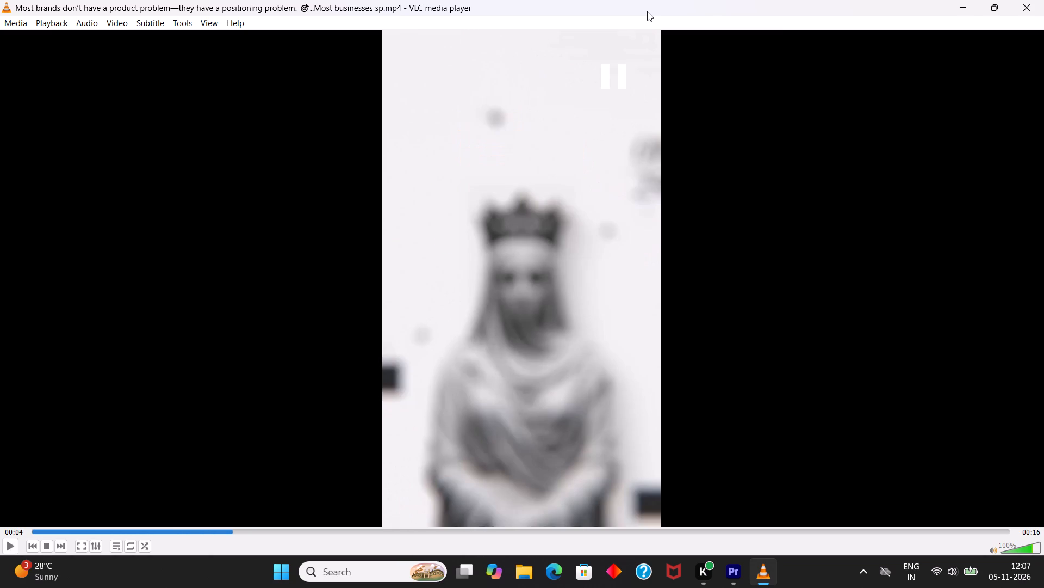
{"action": "key", "text": "shift+Left"}
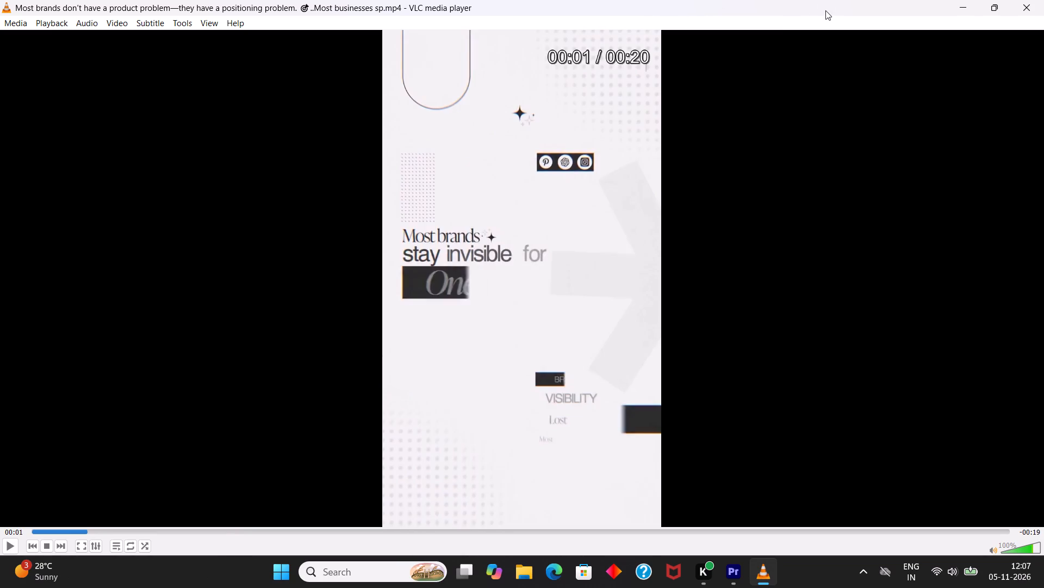
{"action": "key", "text": "space"}
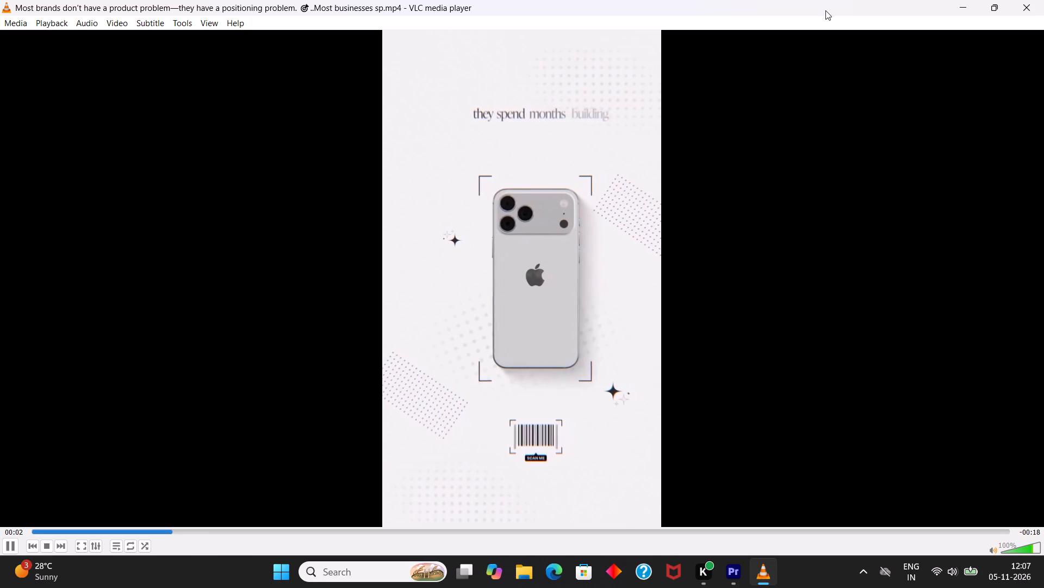
{"action": "key", "text": "space"}
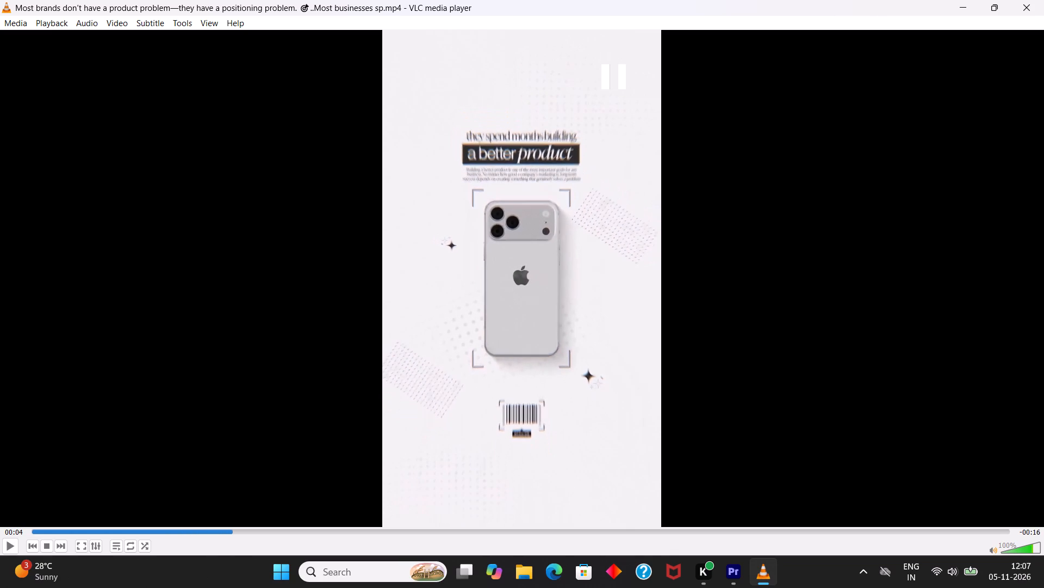
{"action": "left_click", "coordinate": [968, 0]}
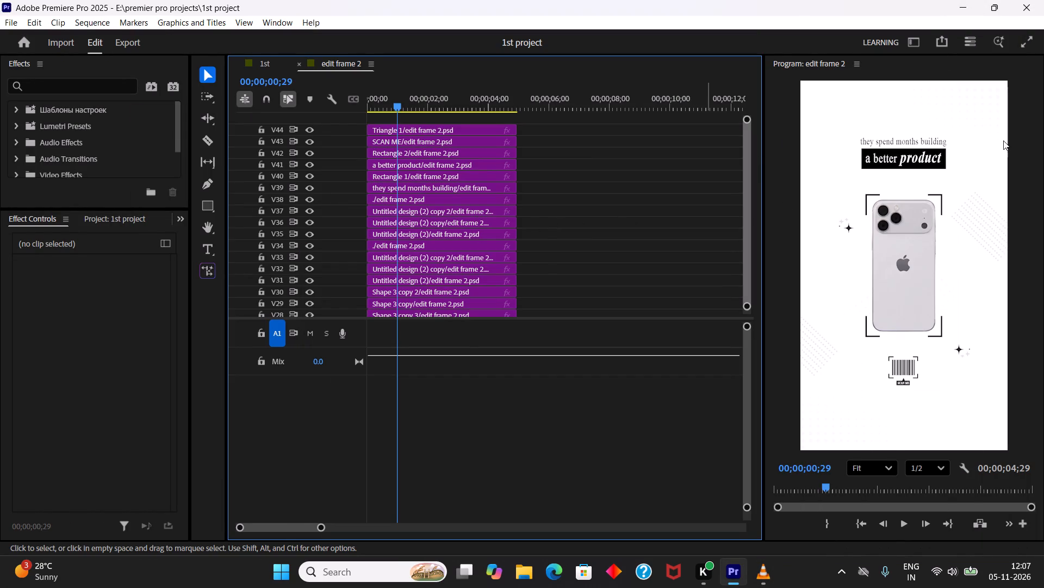
In edit frame 2, shift the Rectangle 1 and "a better product" layers together to start about 24 frames into the sequence.
{"action": "scroll", "coordinate": [884, 157], "scroll_direction": "up", "scroll_amount": 4}
{"action": "scroll", "coordinate": [892, 155], "scroll_direction": "down", "scroll_amount": 4}
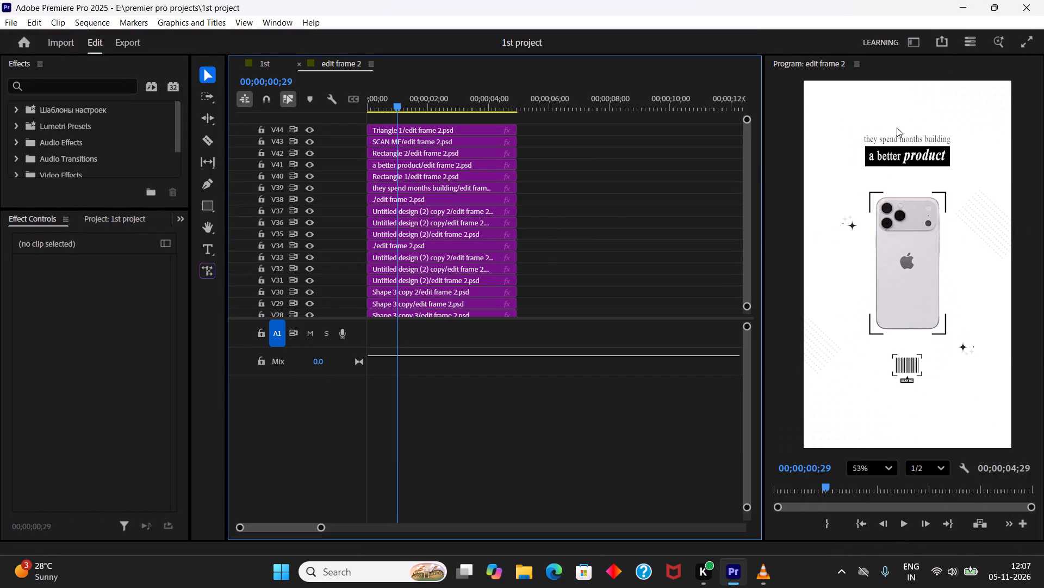
{"action": "left_click", "coordinate": [893, 137]}
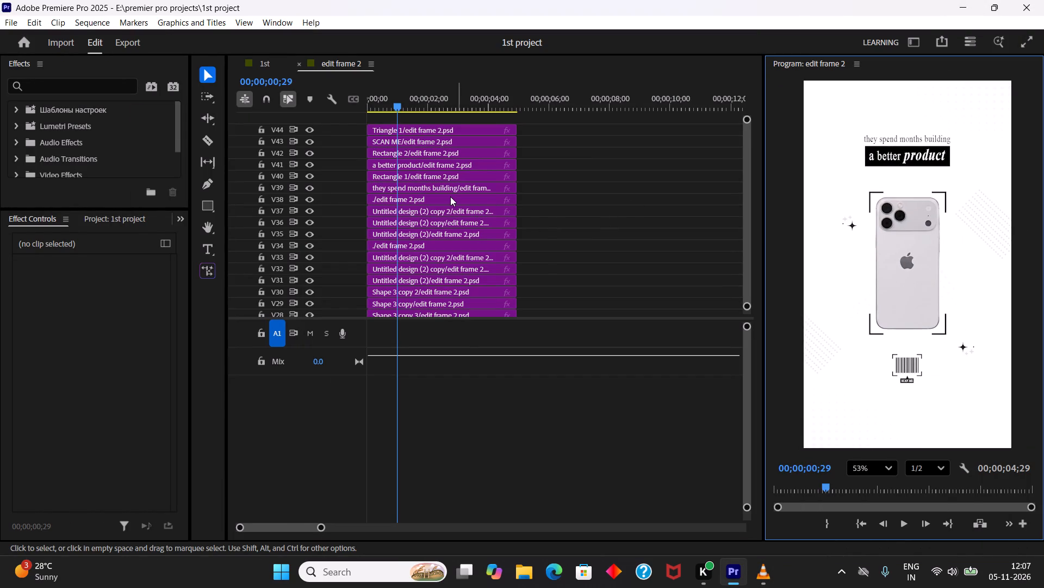
{"action": "scroll", "coordinate": [450, 197], "scroll_direction": "up", "scroll_amount": 3}
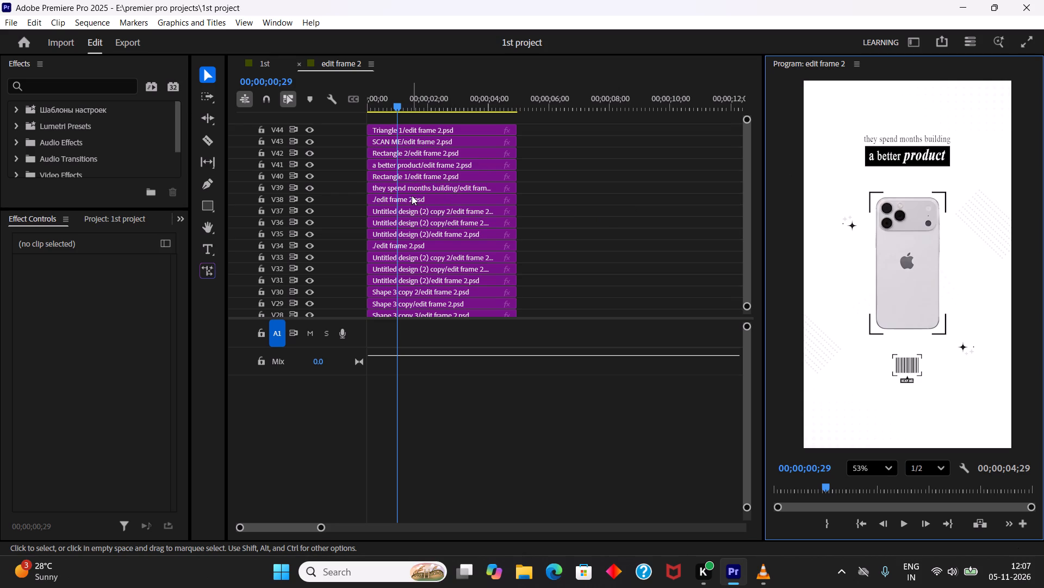
{"action": "left_click", "coordinate": [417, 186]}
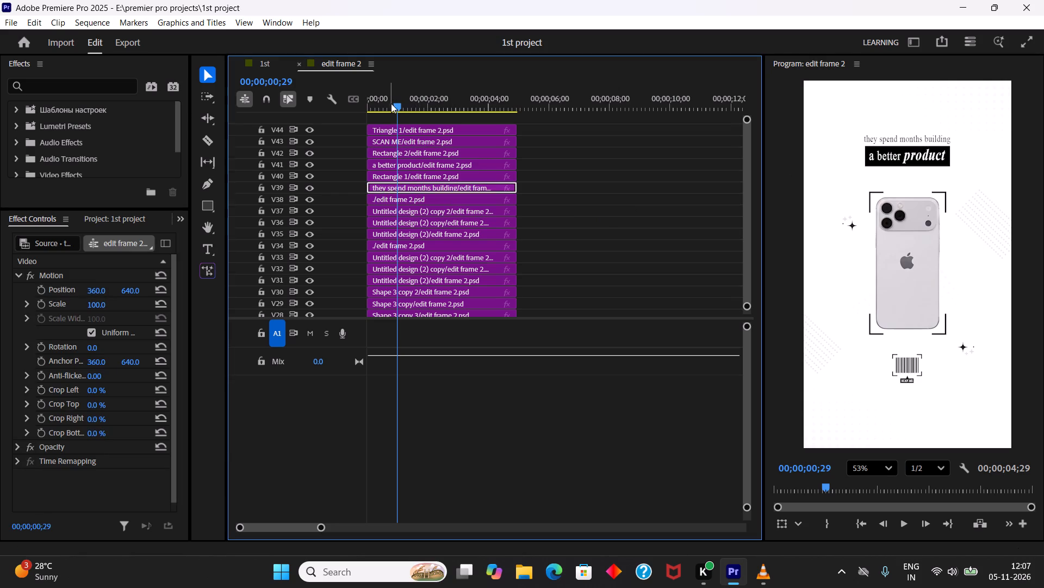
{"action": "left_click_drag", "start_coordinate": [390, 108], "coordinate": [359, 111]}
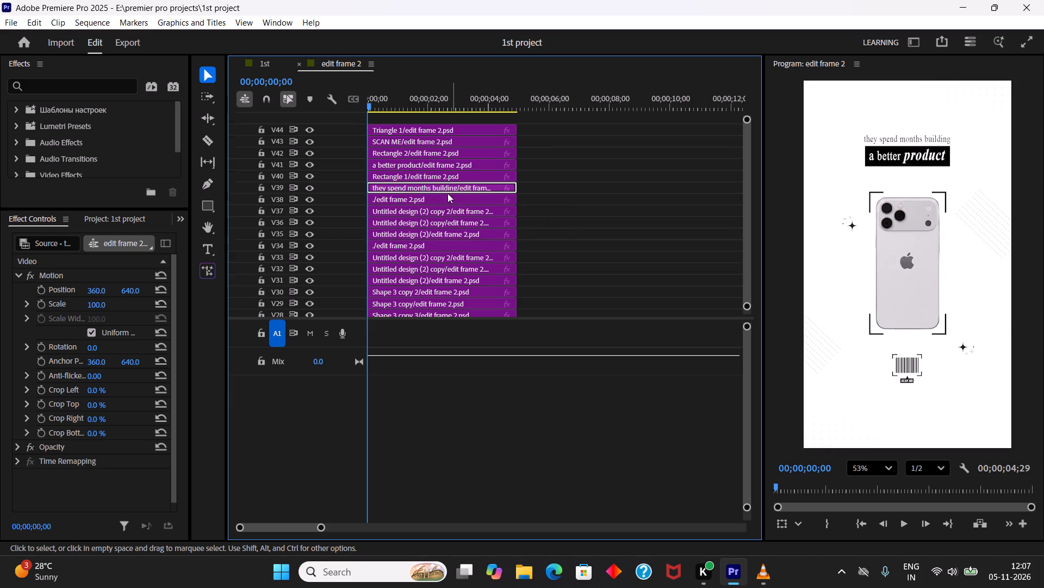
{"action": "left_click", "coordinate": [440, 176]}
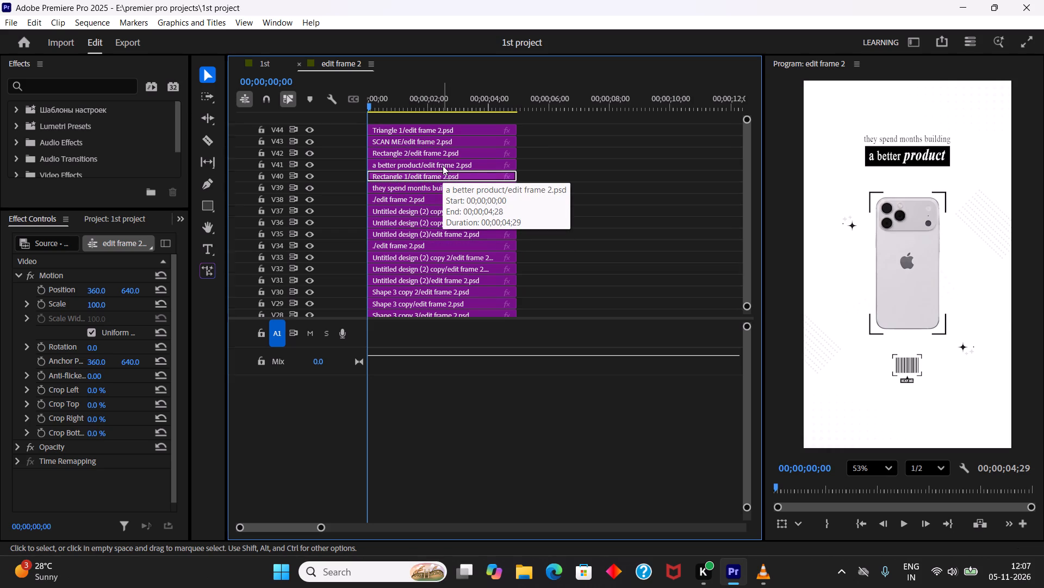
{"action": "left_click", "coordinate": [312, 174]}
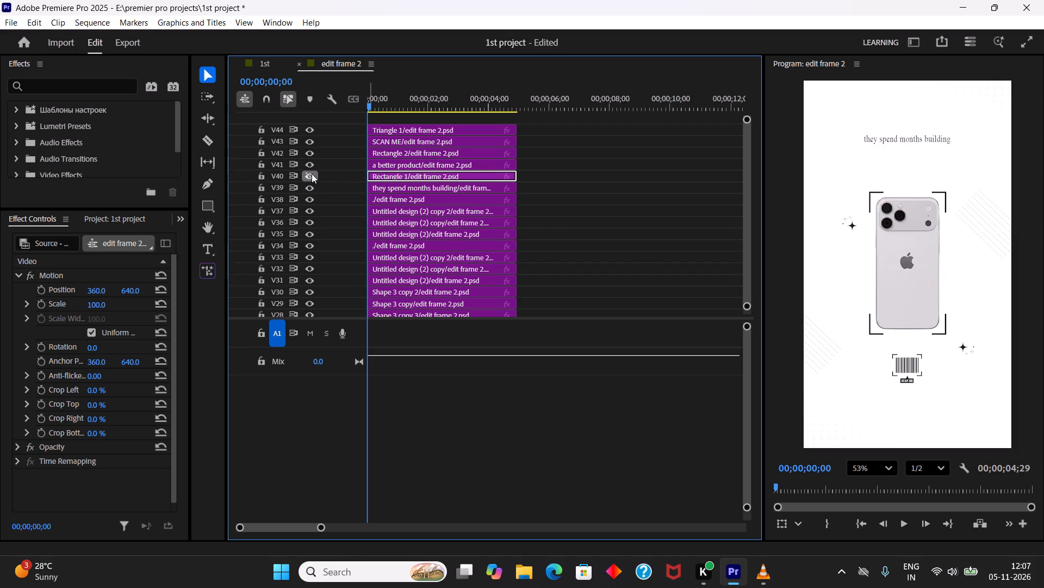
{"action": "left_click", "coordinate": [312, 174]}
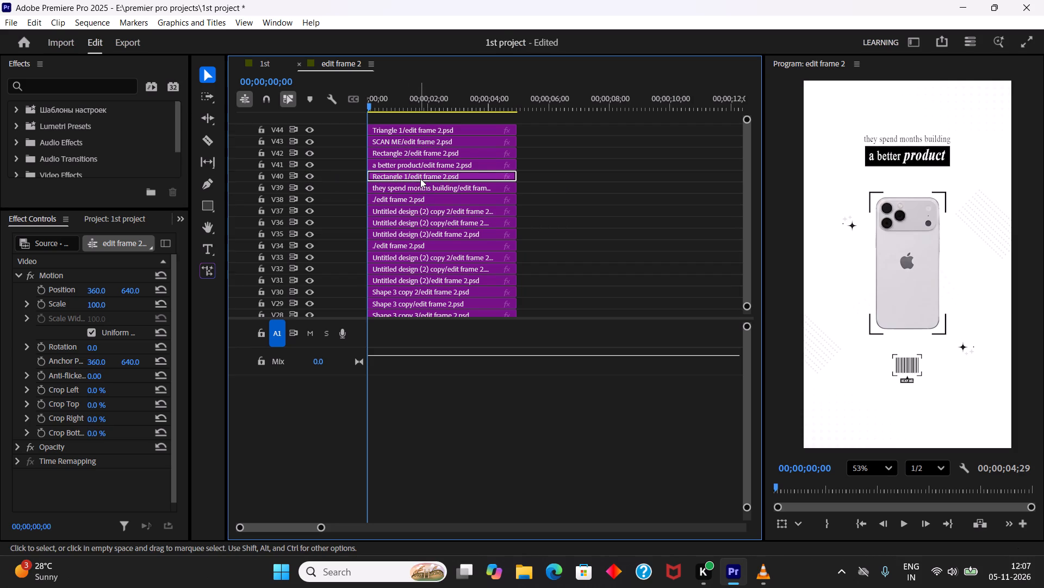
{"action": "left_click", "coordinate": [421, 177]}
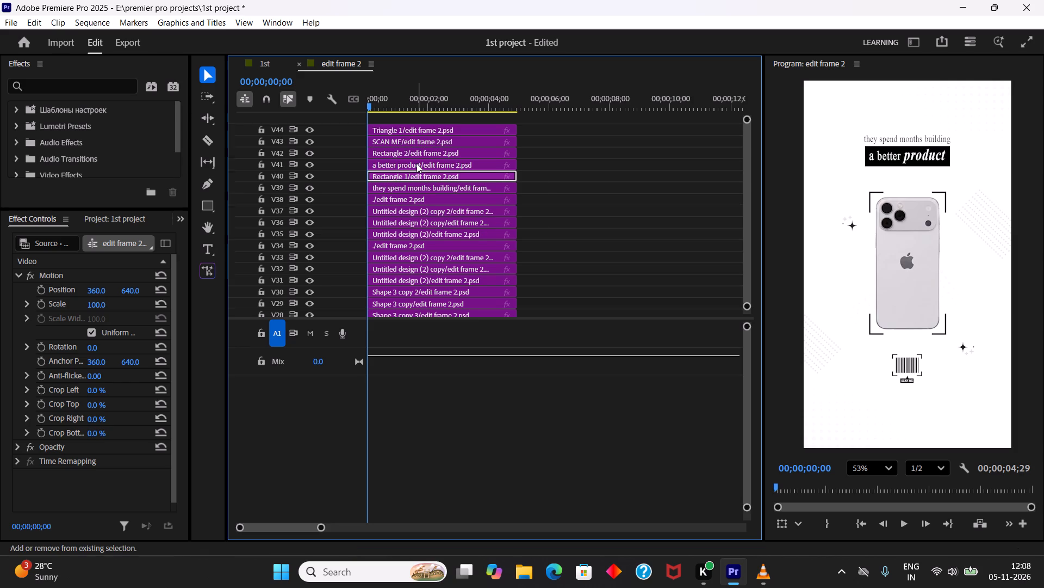
{"action": "left_click", "coordinate": [417, 163], "text": "shift"}
{"action": "left_click_drag", "start_coordinate": [412, 163], "coordinate": [419, 163]}
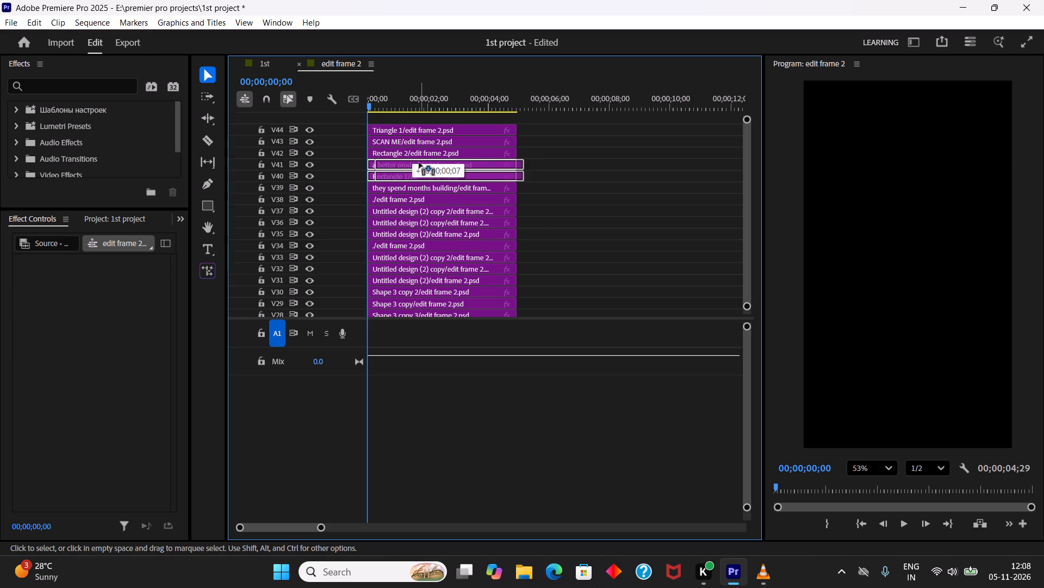
{"action": "left_click_drag", "start_coordinate": [419, 163], "coordinate": [436, 162]}
Replay edit frame 2 from its start to check when the "a better product" text and its black box appear.
{"action": "left_click_drag", "start_coordinate": [379, 107], "coordinate": [362, 109]}
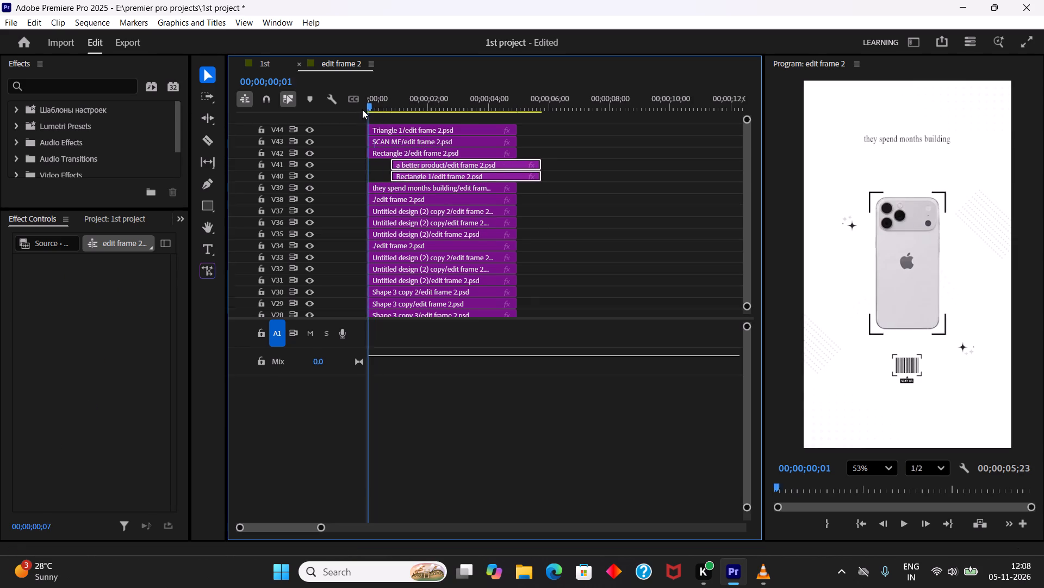
{"action": "left_click_drag", "start_coordinate": [362, 109], "coordinate": [355, 112]}
{"action": "key", "text": "space"}
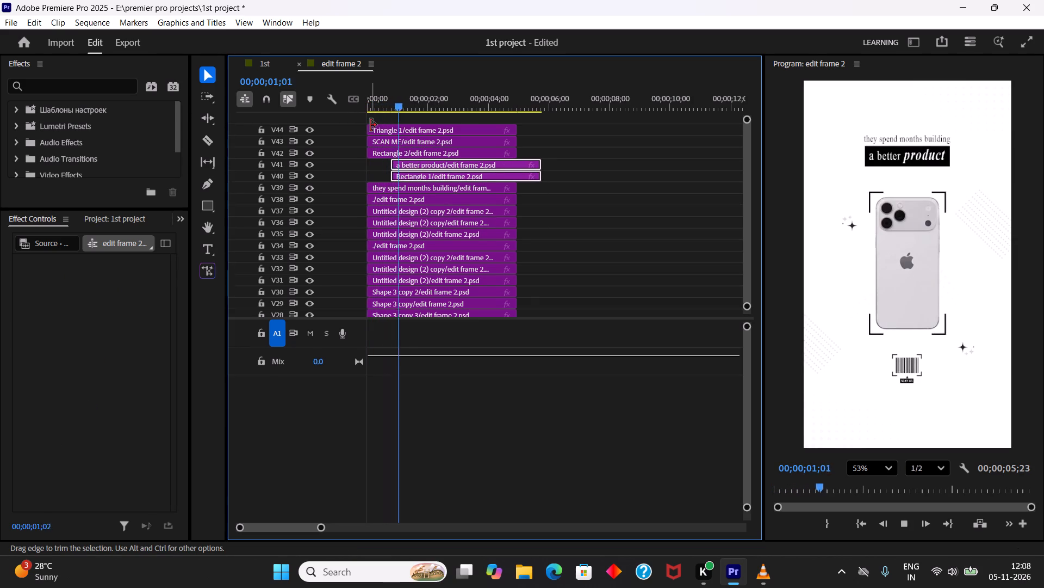
{"action": "key", "text": "space"}
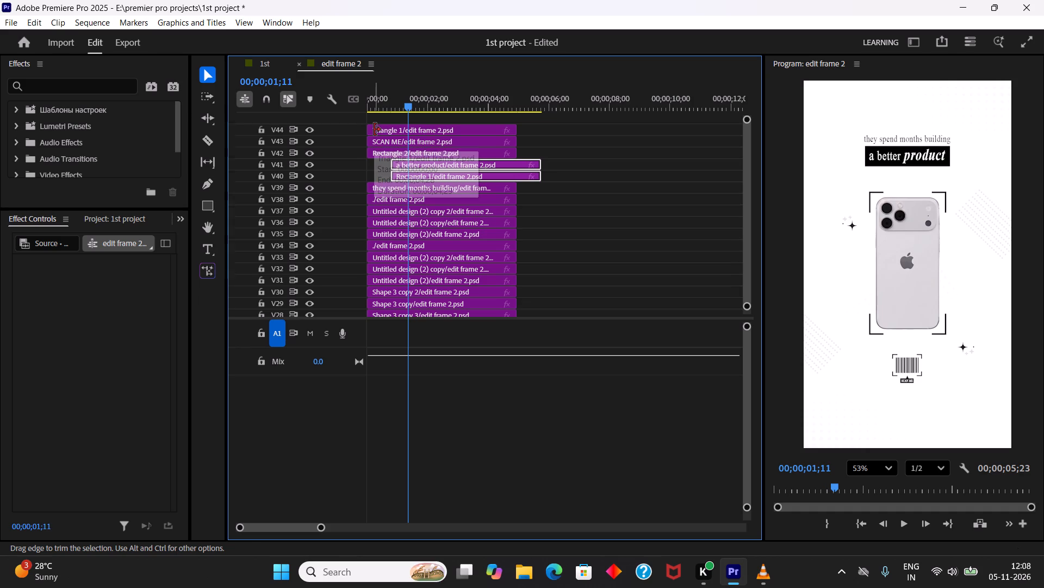
{"action": "left_click_drag", "start_coordinate": [409, 102], "coordinate": [323, 122]}
{"action": "key", "text": "space"}
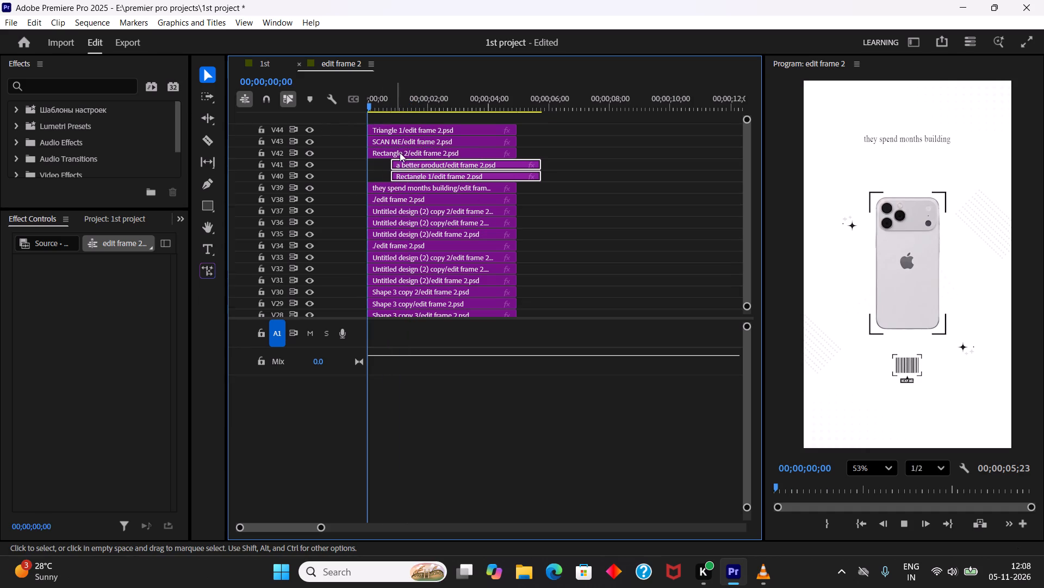
{"action": "key", "text": "space"}
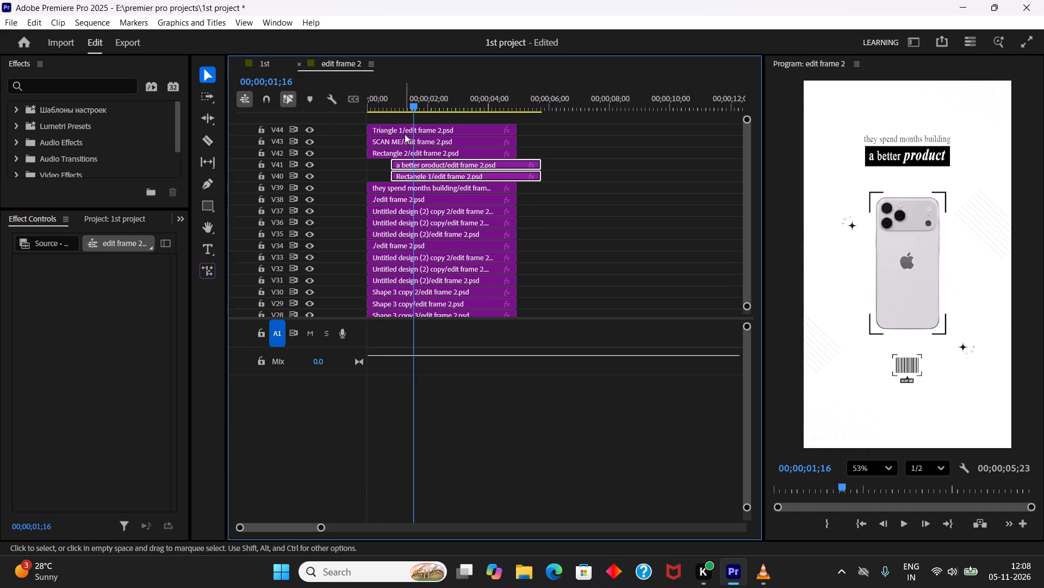
{"action": "left_click_drag", "start_coordinate": [400, 108], "coordinate": [331, 121]}
{"action": "key", "text": "space"}
{"action": "key", "text": "space"}
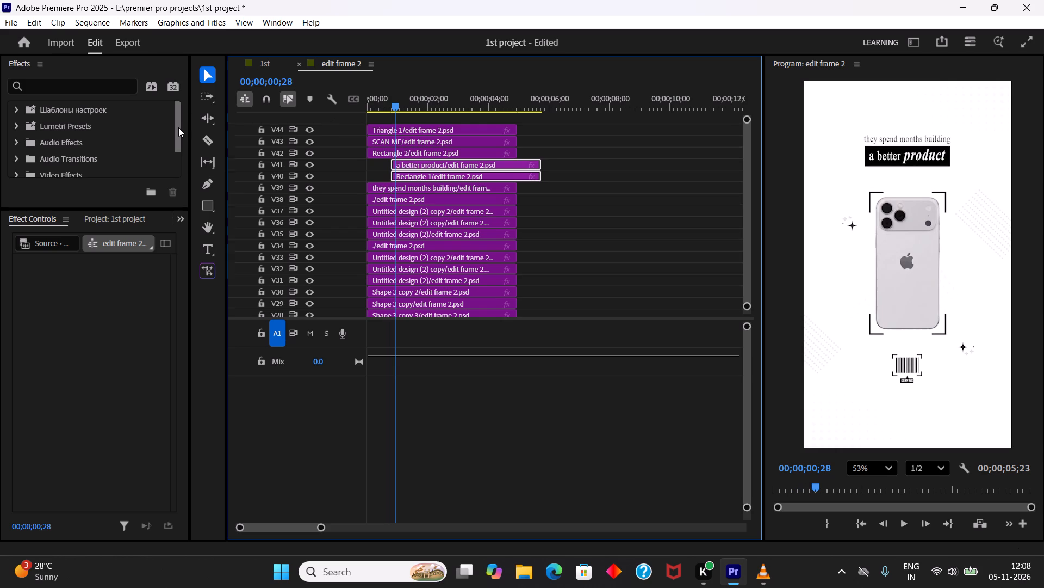
Switch to the 1st sequence and replay the edit frame 2 clip to check the text line timing against the audio.
{"action": "left_click", "coordinate": [270, 63]}
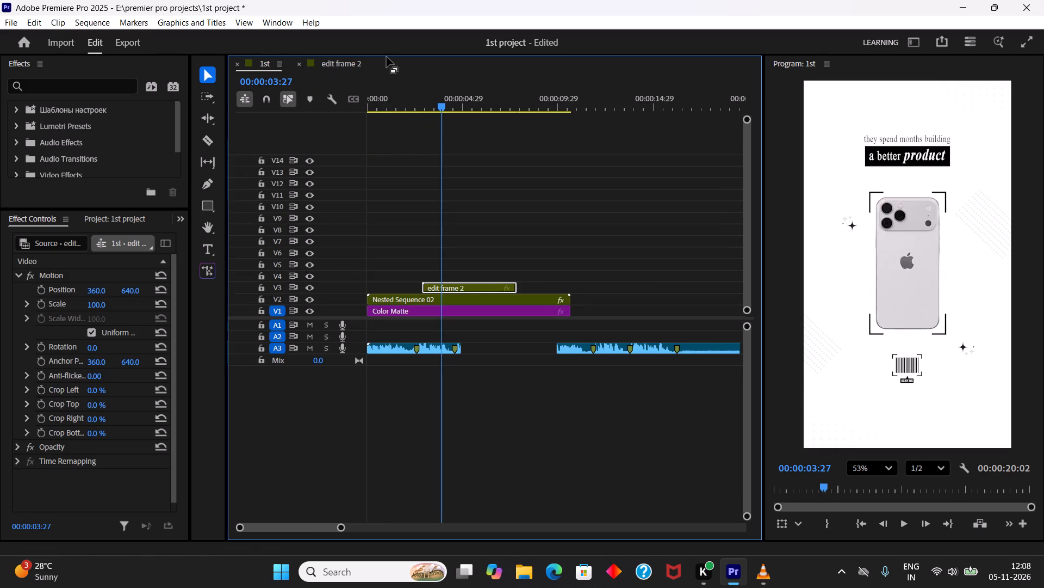
{"action": "left_click", "coordinate": [432, 112]}
{"action": "left_click_drag", "start_coordinate": [439, 107], "coordinate": [402, 117]}
{"action": "key", "text": "space"}
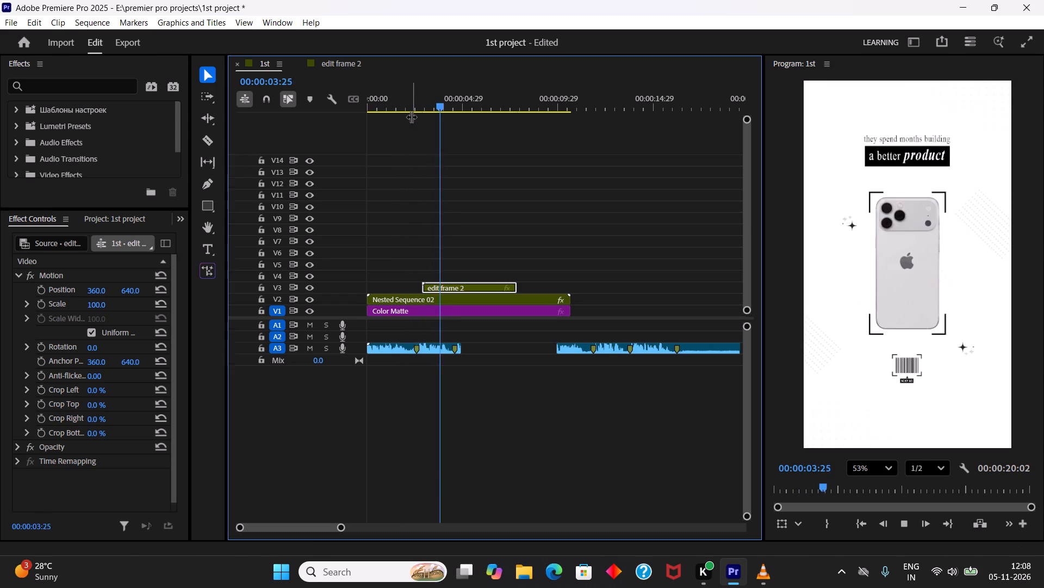
{"action": "key", "text": "space"}
{"action": "left_click", "coordinate": [427, 106]}
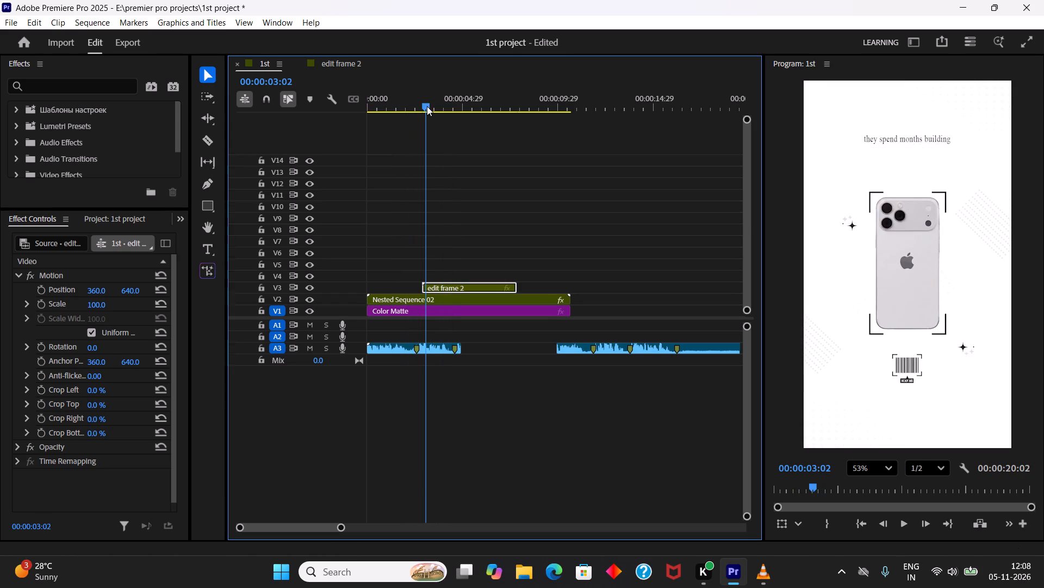
{"action": "key", "text": "space"}
{"action": "key", "text": "space"}
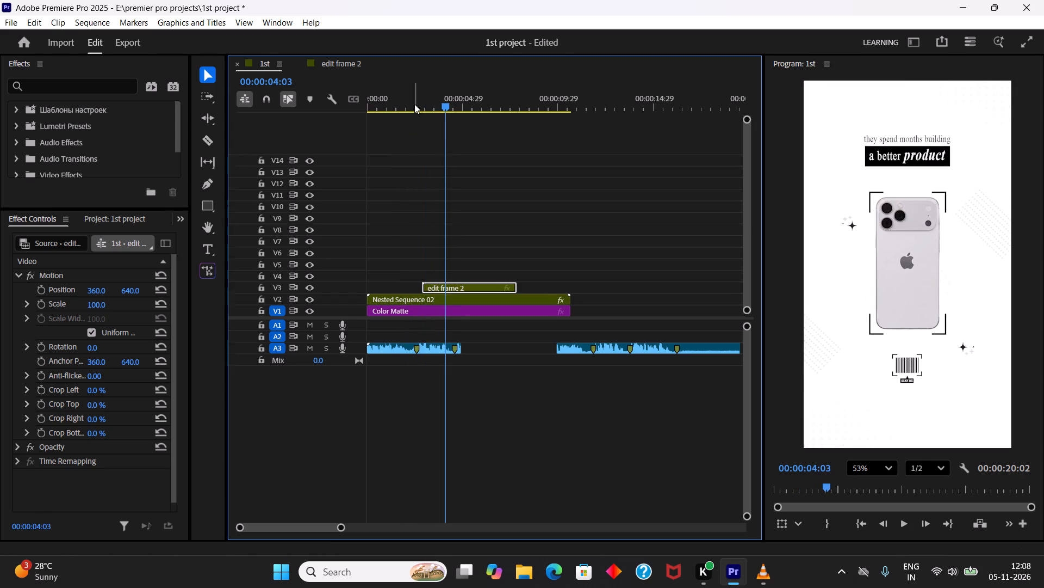
{"action": "left_click", "coordinate": [425, 111]}
{"action": "key", "text": "space"}
{"action": "key", "text": "space"}
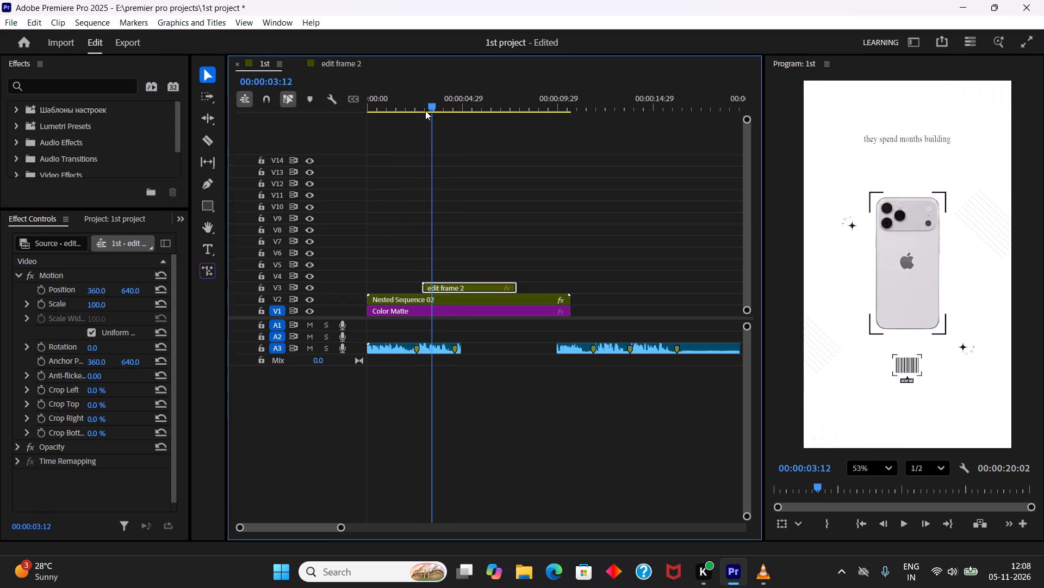
Replay the 1st sequence around the start of edit frame 2 to check when "a better product" appears against the audio.
{"action": "key", "text": "space"}
{"action": "key", "text": "space"}
{"action": "key", "text": "space"}
{"action": "key", "text": "space"}
{"action": "key", "text": "space"}
{"action": "key", "text": "space"}
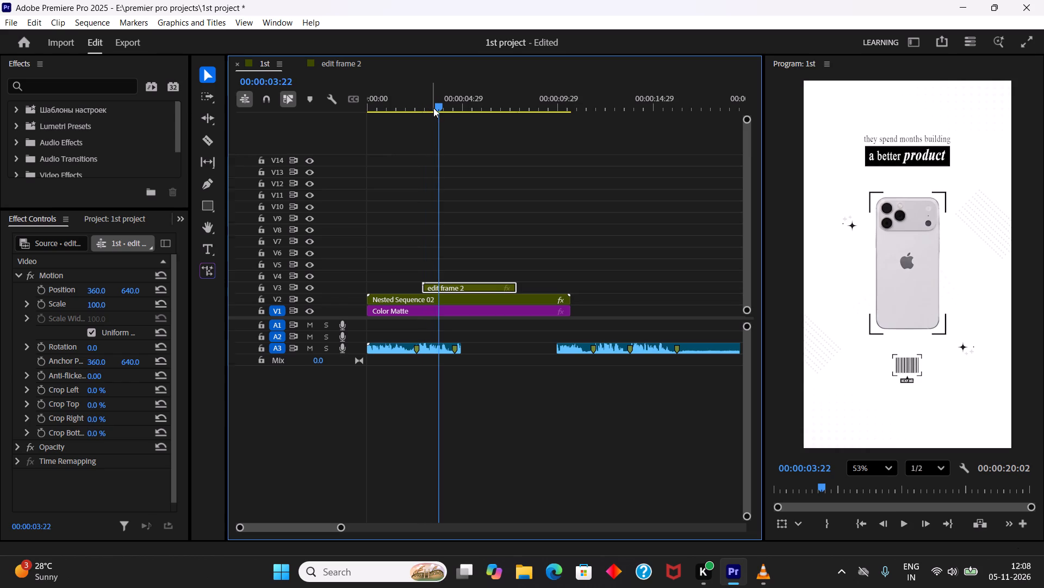
{"action": "left_click", "coordinate": [433, 108]}
{"action": "key", "text": "space"}
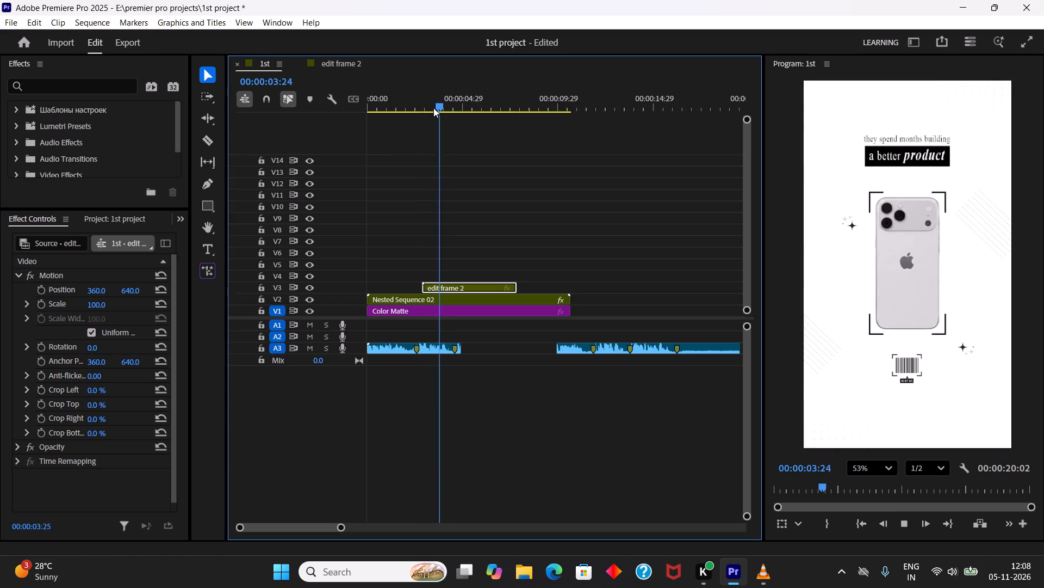
{"action": "left_click", "coordinate": [433, 108]}
{"action": "key", "text": "space"}
{"action": "key", "text": "space"}
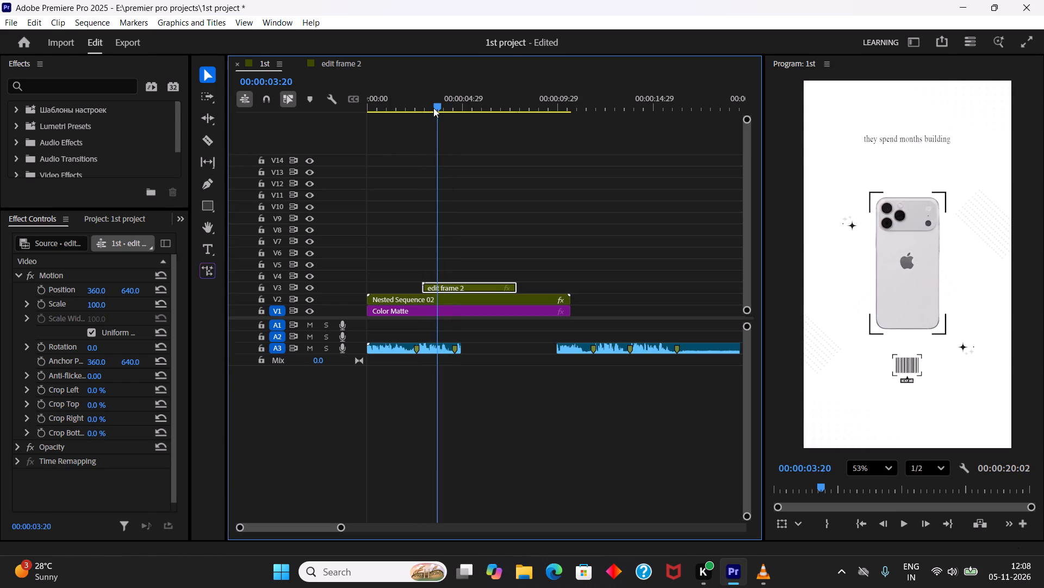
{"action": "key", "text": "space"}
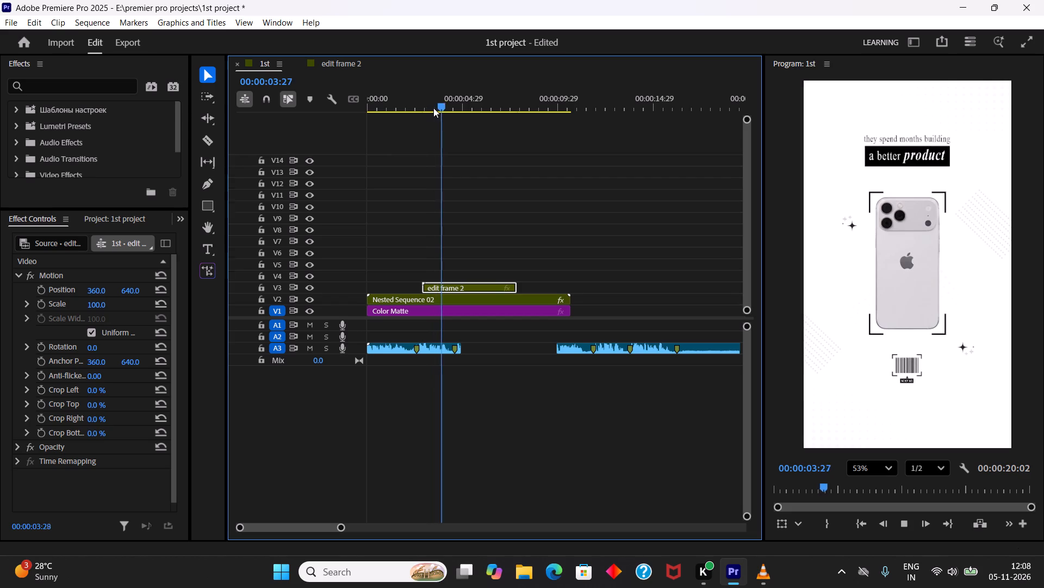
{"action": "key", "text": "space"}
In edit frame 2, shift the "a better product" and Rectangle 1 layers together about 4 frames earlier and save the project.
{"action": "left_click", "coordinate": [346, 68]}
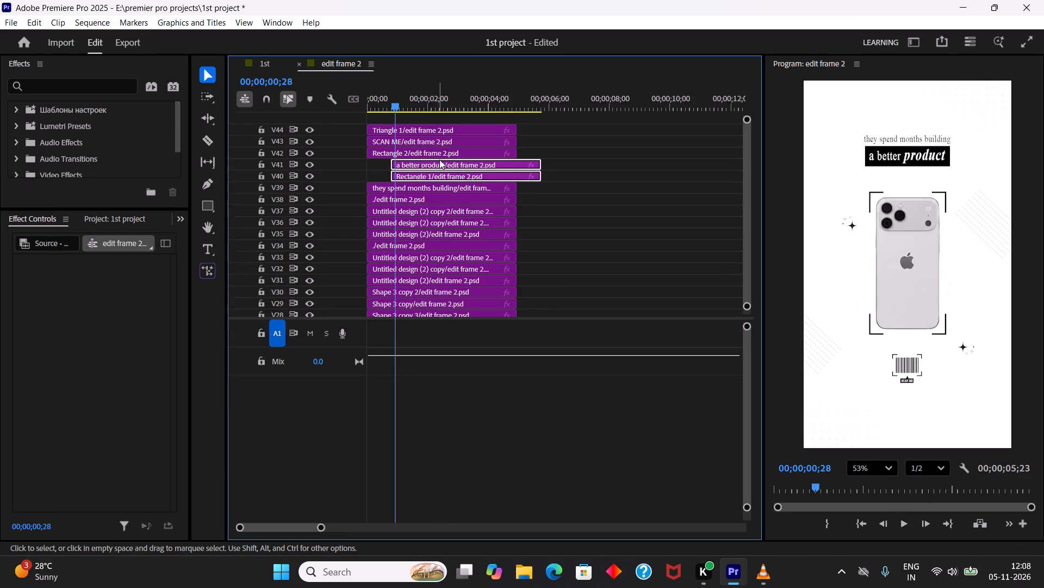
{"action": "left_click", "coordinate": [440, 166]}
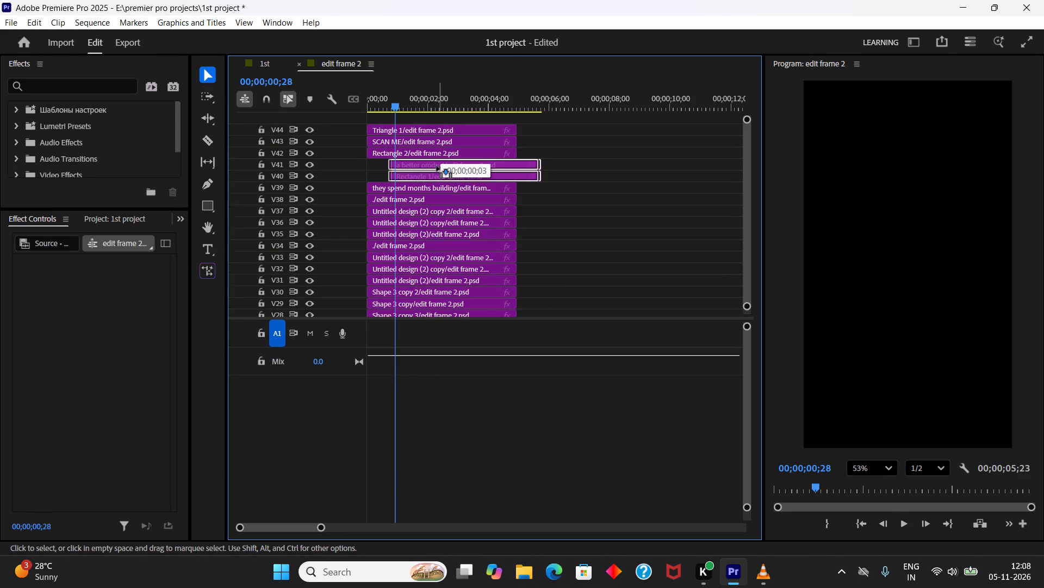
{"action": "key", "text": "ctrl+s"}
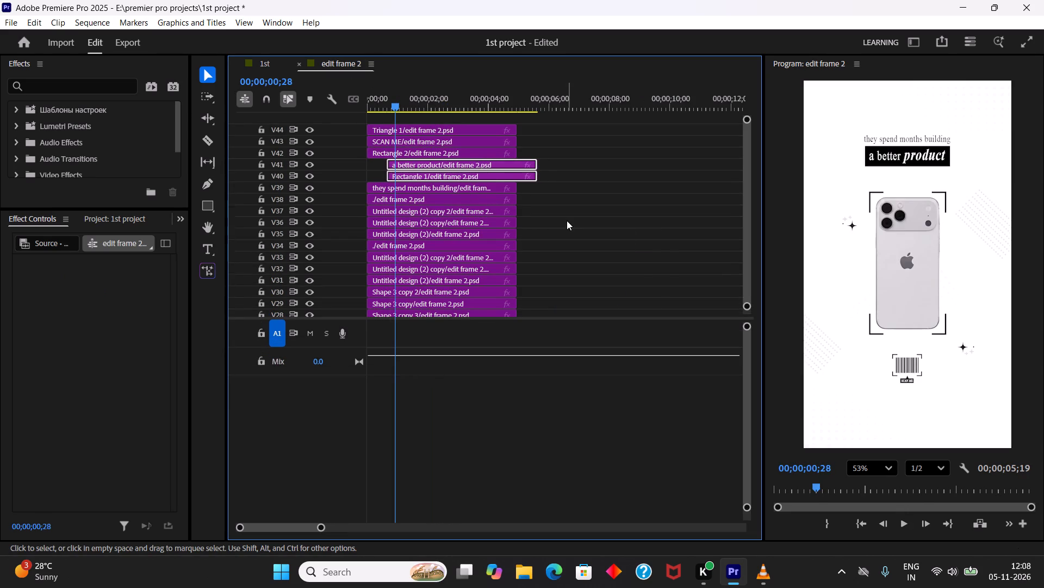
{"action": "left_click", "coordinate": [396, 110]}
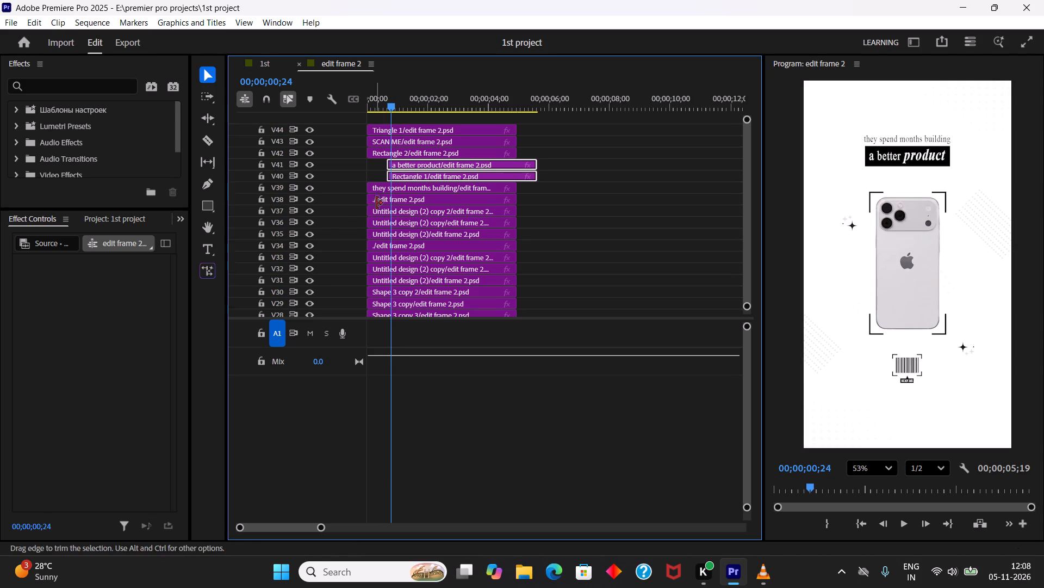
{"action": "left_click", "coordinate": [378, 173]}
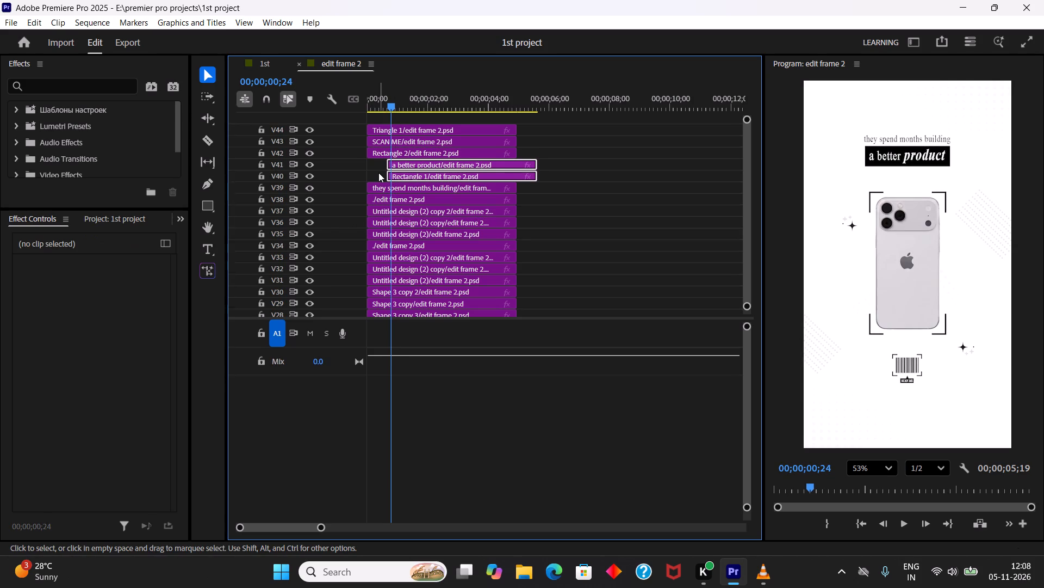
{"action": "left_click", "coordinate": [377, 168]}
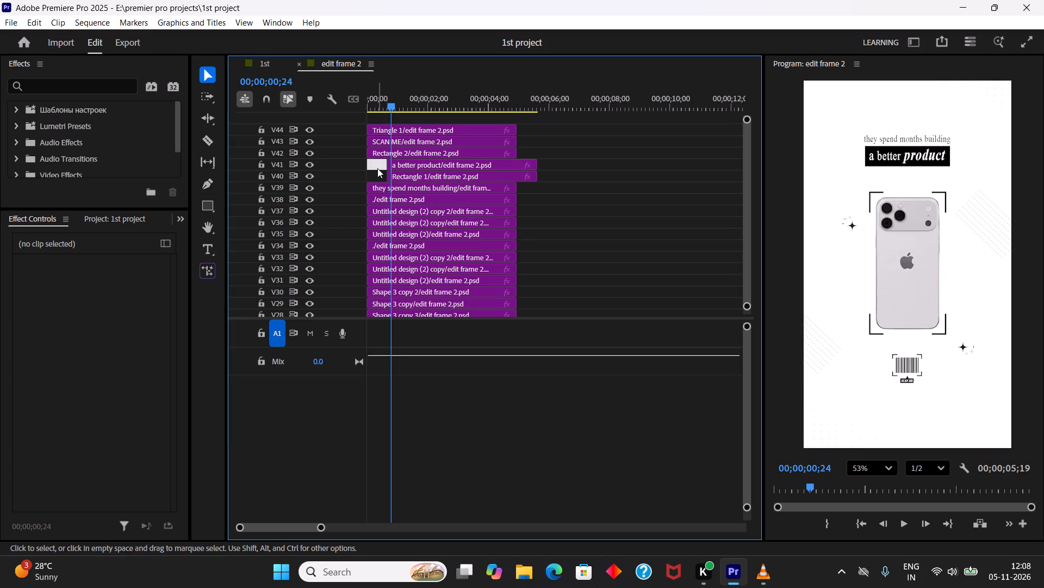
Select the "they spend months building" layer at the sequence start, enlarge the effects list, and look through its Presets folder.
{"action": "left_click", "coordinate": [393, 191]}
{"action": "left_click_drag", "start_coordinate": [385, 109], "coordinate": [361, 112]}
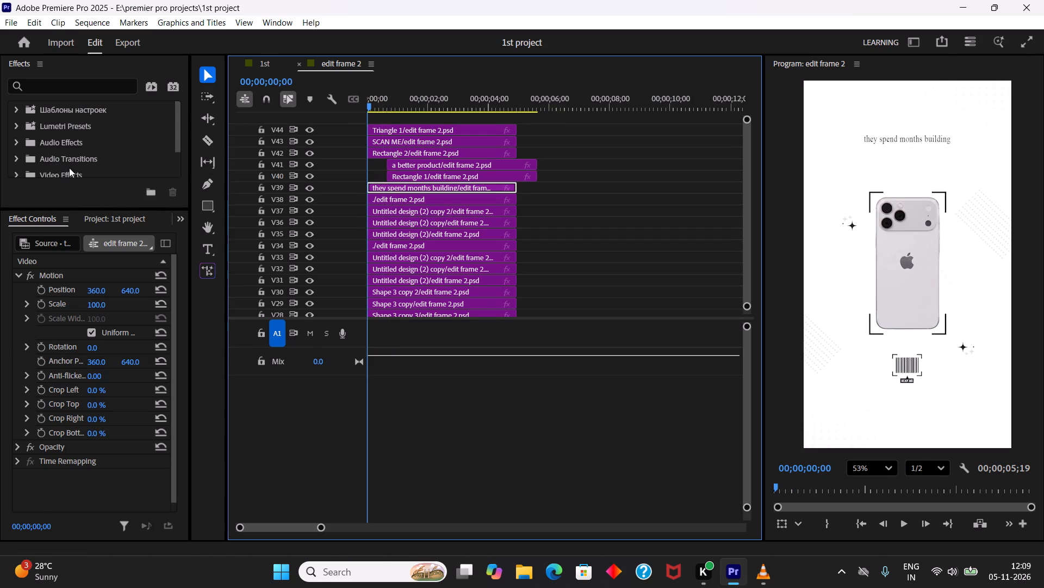
{"action": "left_click_drag", "start_coordinate": [86, 210], "coordinate": [86, 216]}
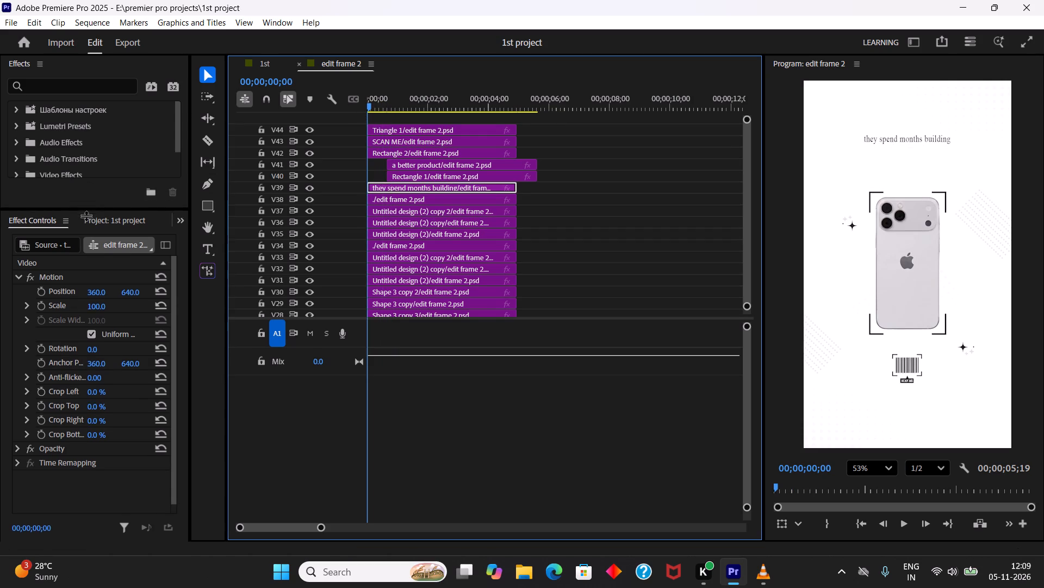
{"action": "left_click_drag", "start_coordinate": [86, 216], "coordinate": [77, 361]}
{"action": "scroll", "coordinate": [43, 219], "scroll_direction": "up", "scroll_amount": 2}
{"action": "left_click", "coordinate": [17, 210]}
{"action": "scroll", "coordinate": [57, 232], "scroll_direction": "down", "scroll_amount": 1}
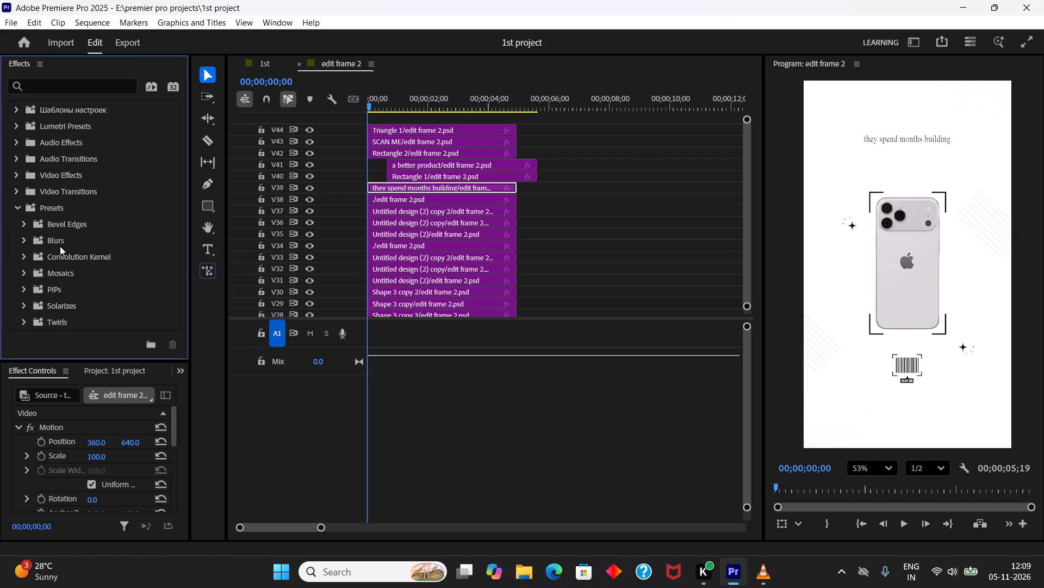
{"action": "left_click", "coordinate": [14, 208]}
{"action": "scroll", "coordinate": [55, 118], "scroll_direction": "up", "scroll_amount": 3}
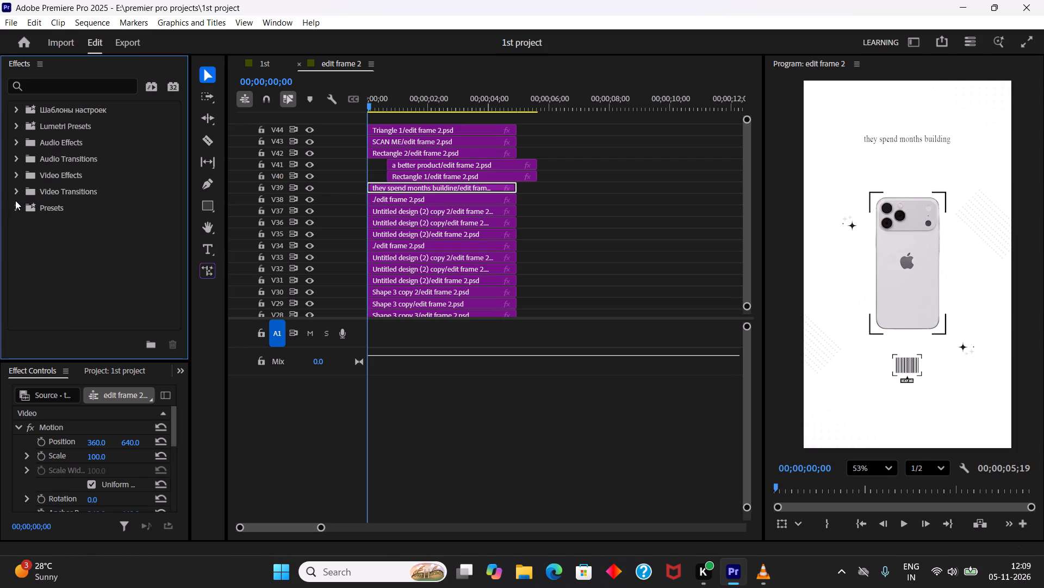
{"action": "left_click", "coordinate": [16, 209]}
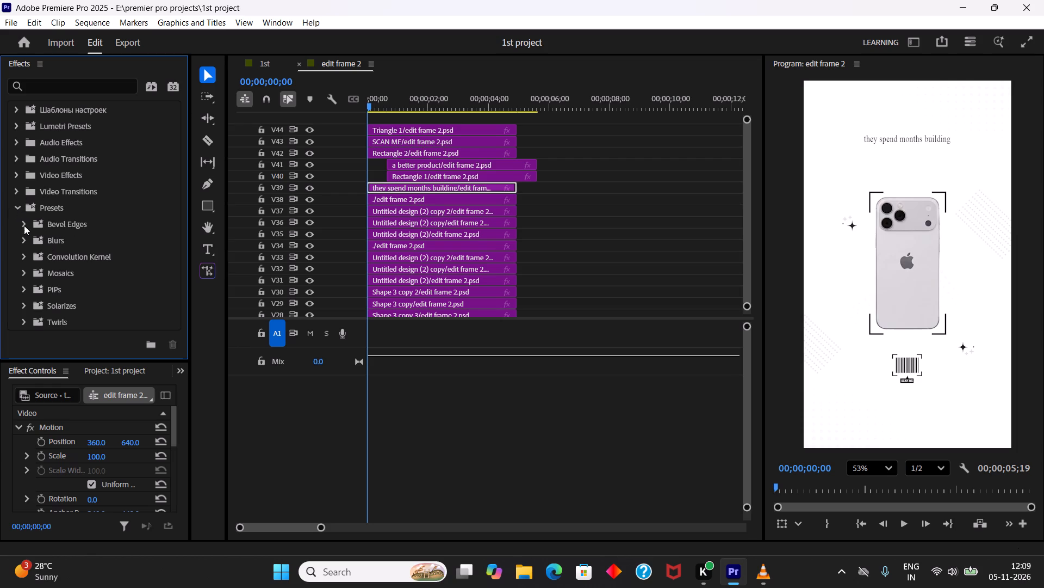
{"action": "left_click", "coordinate": [18, 207]}
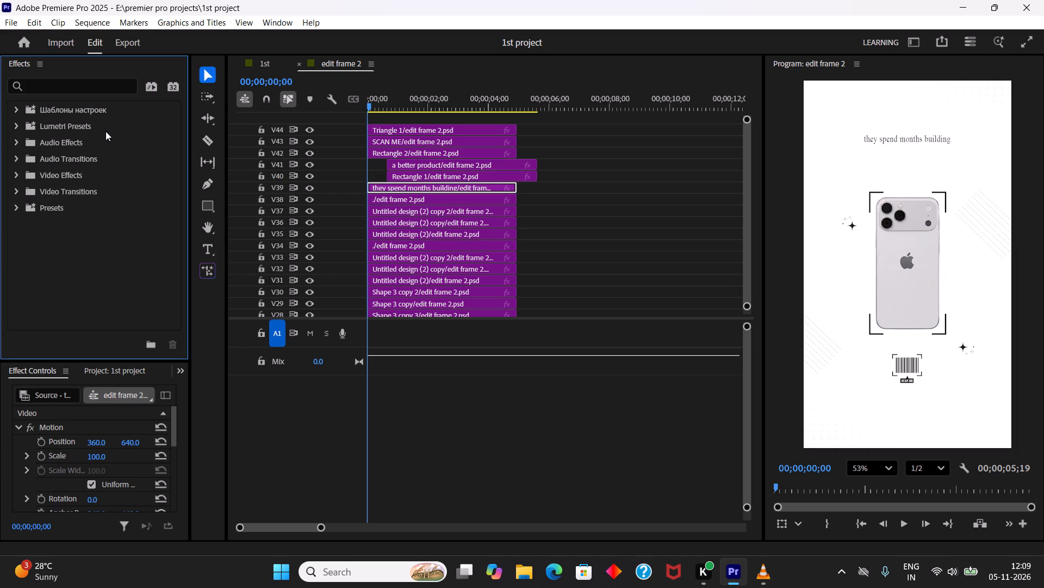
{"action": "left_click", "coordinate": [51, 209]}
{"action": "left_click", "coordinate": [51, 209]}
{"action": "left_click", "coordinate": [71, 240]}
{"action": "left_click", "coordinate": [17, 212]}
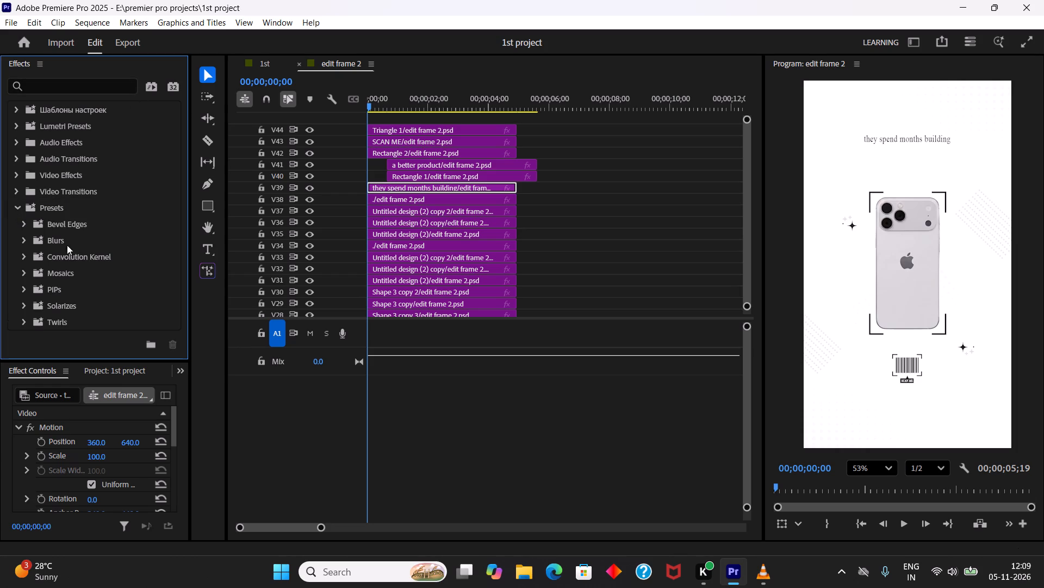
{"action": "scroll", "coordinate": [69, 266], "scroll_direction": "down", "scroll_amount": 4}
{"action": "left_click", "coordinate": [16, 207]}
Import a preset file into the effects Presets folder, save the project, and check the folder's contents.
{"action": "left_click", "coordinate": [47, 214]}
{"action": "left_click", "coordinate": [56, 209]}
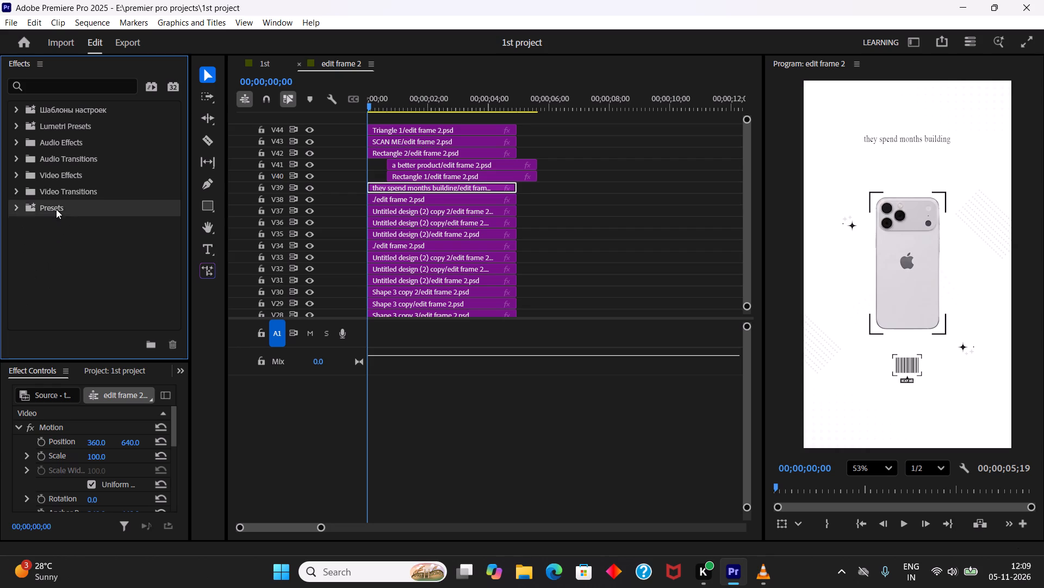
{"action": "right_click", "coordinate": [56, 209]}
{"action": "left_click", "coordinate": [107, 249]}
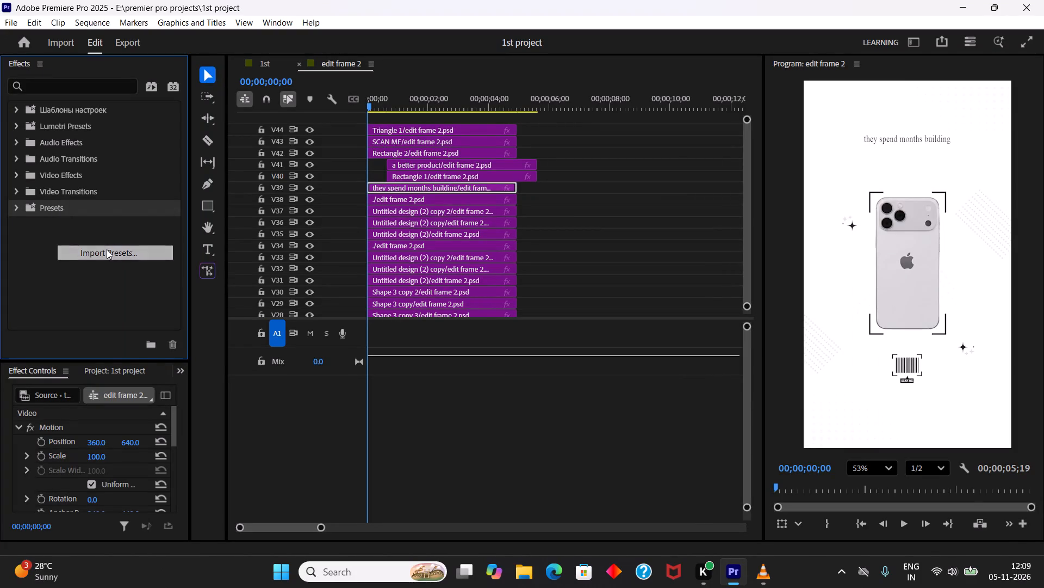
{"action": "double_click", "coordinate": [178, 129]}
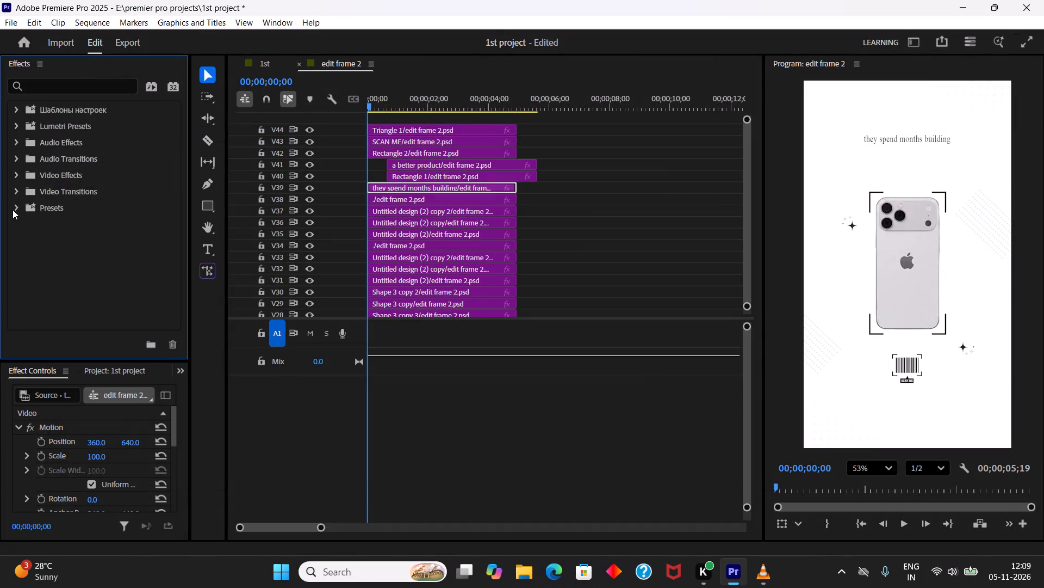
{"action": "key", "text": "ctrl+s"}
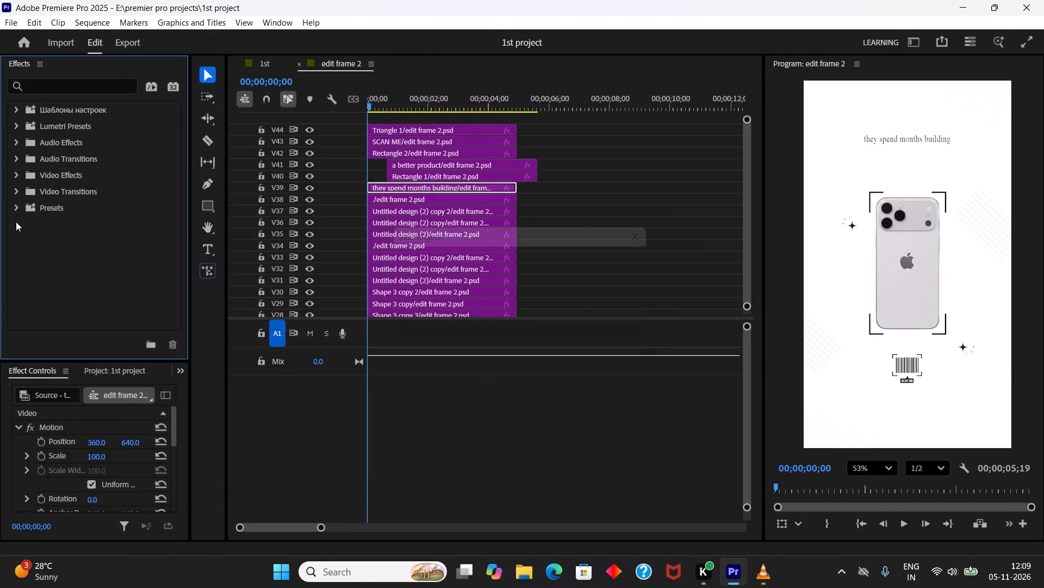
{"action": "left_click", "coordinate": [16, 205]}
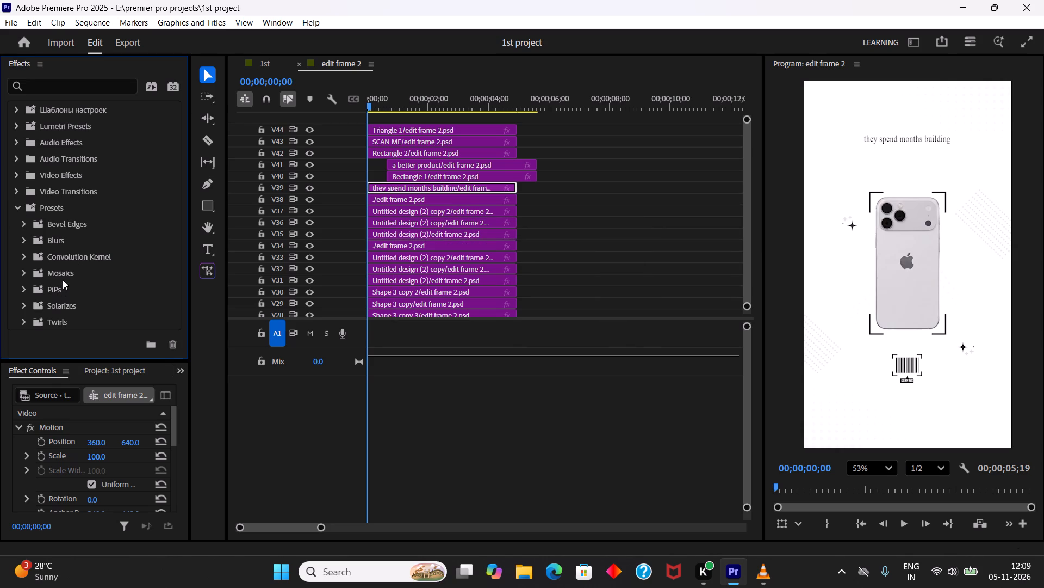
{"action": "scroll", "coordinate": [63, 275], "scroll_direction": "down", "scroll_amount": 4}
{"action": "left_click", "coordinate": [14, 206]}
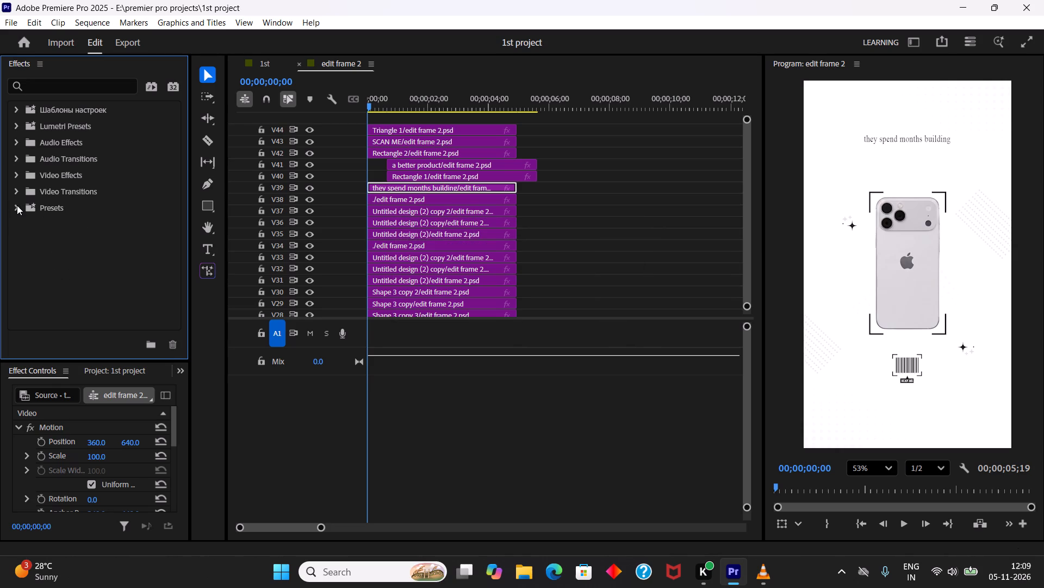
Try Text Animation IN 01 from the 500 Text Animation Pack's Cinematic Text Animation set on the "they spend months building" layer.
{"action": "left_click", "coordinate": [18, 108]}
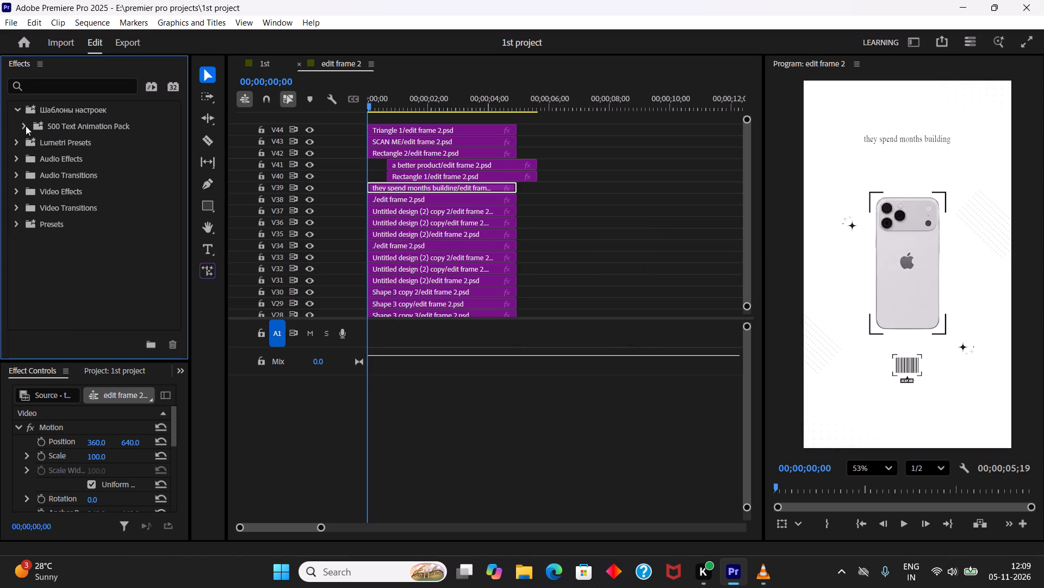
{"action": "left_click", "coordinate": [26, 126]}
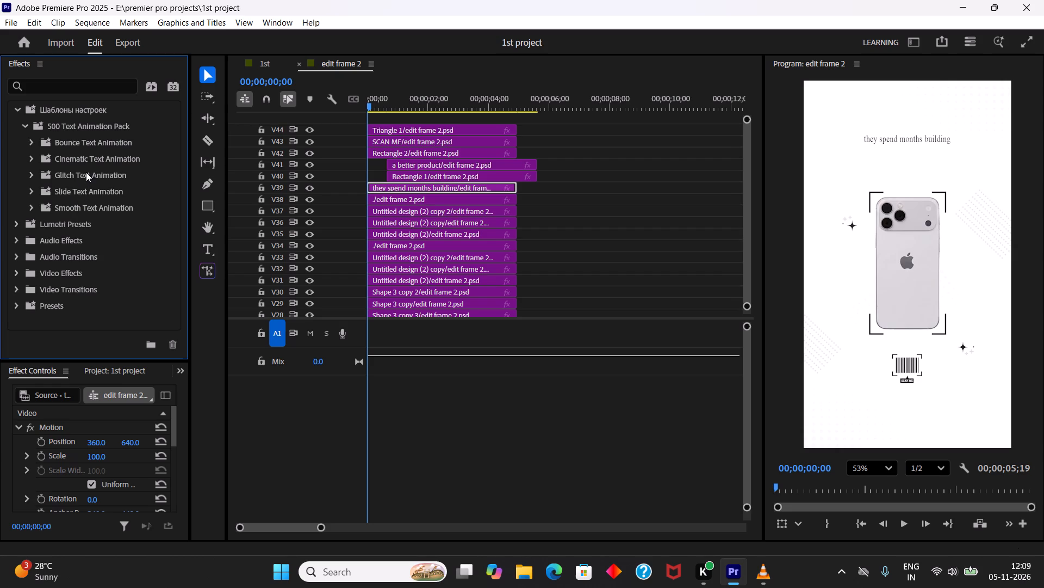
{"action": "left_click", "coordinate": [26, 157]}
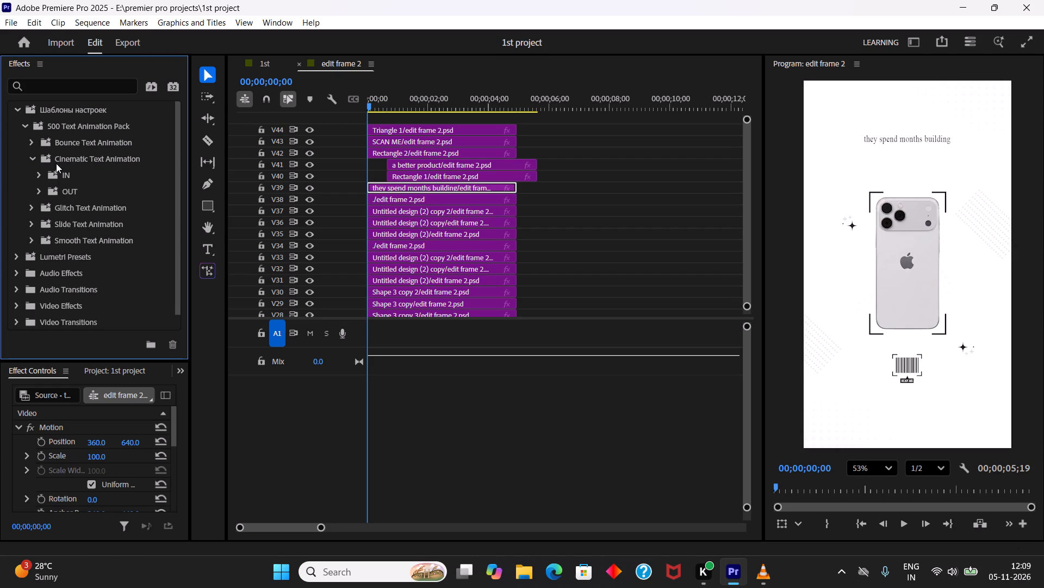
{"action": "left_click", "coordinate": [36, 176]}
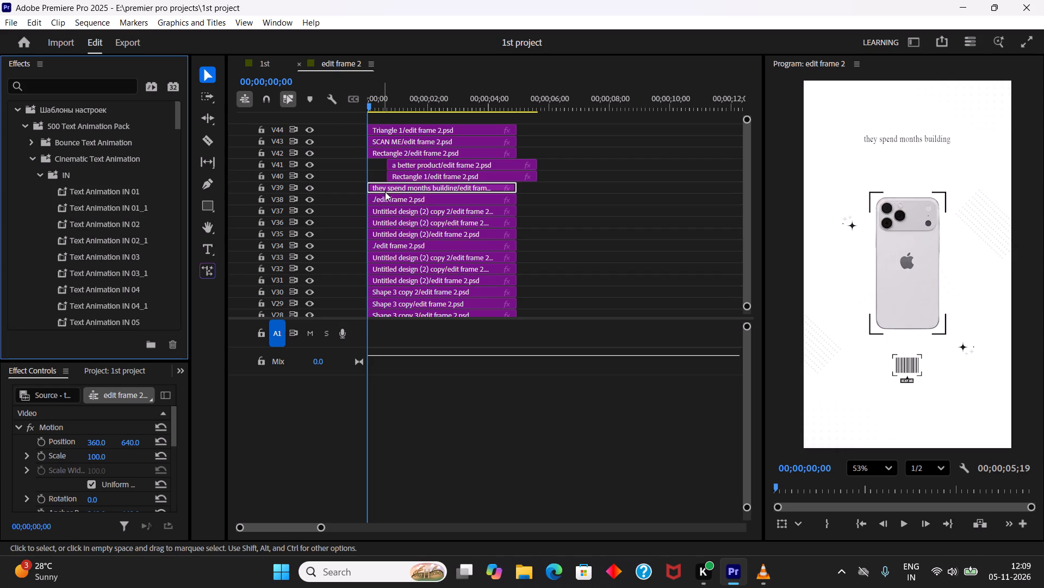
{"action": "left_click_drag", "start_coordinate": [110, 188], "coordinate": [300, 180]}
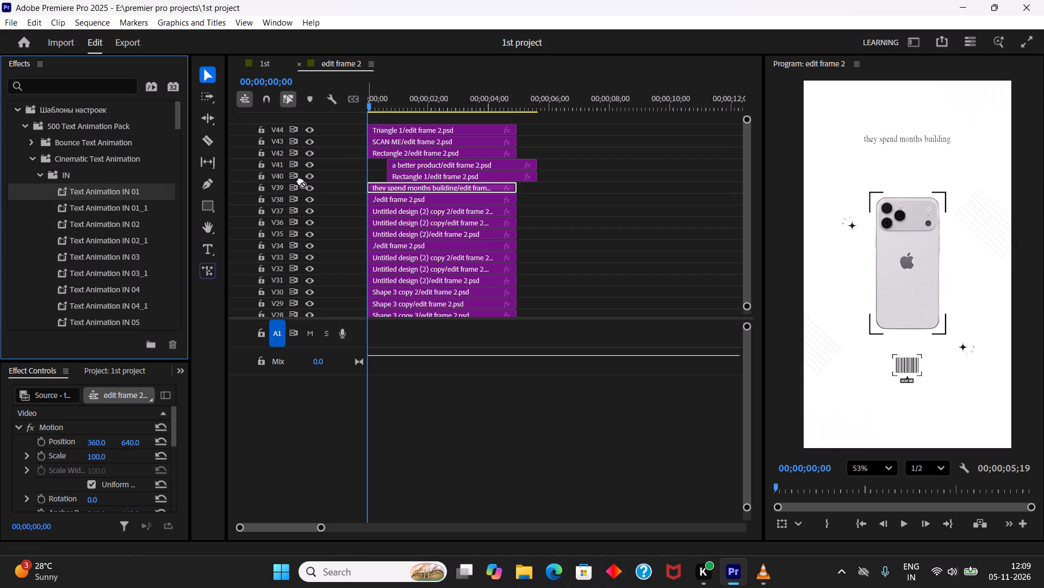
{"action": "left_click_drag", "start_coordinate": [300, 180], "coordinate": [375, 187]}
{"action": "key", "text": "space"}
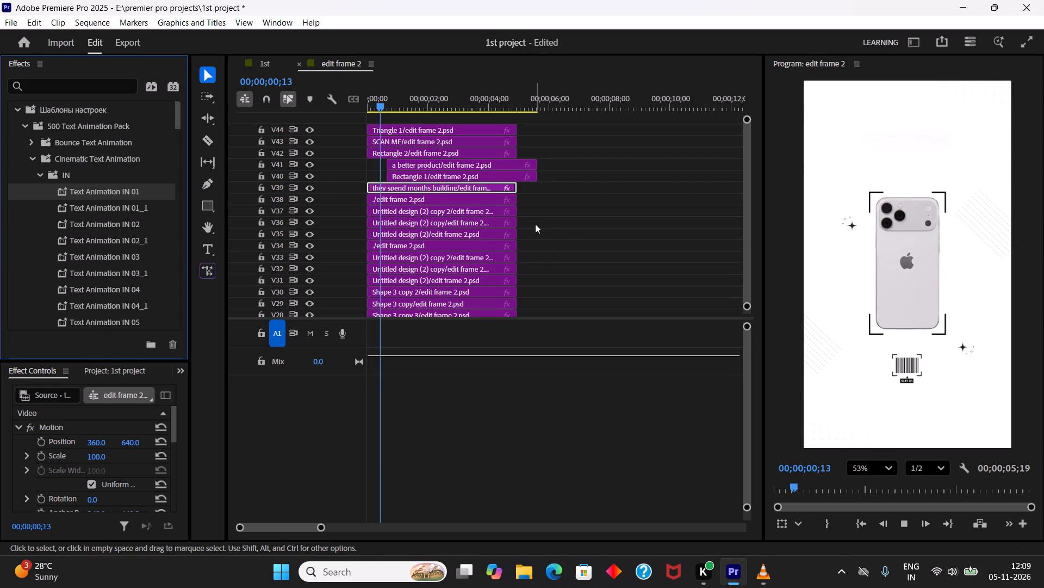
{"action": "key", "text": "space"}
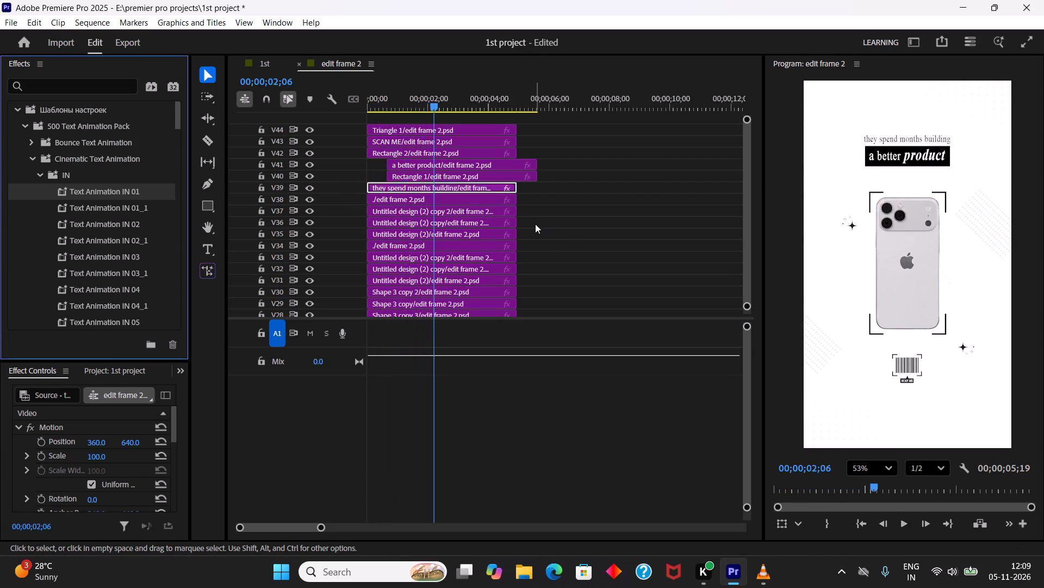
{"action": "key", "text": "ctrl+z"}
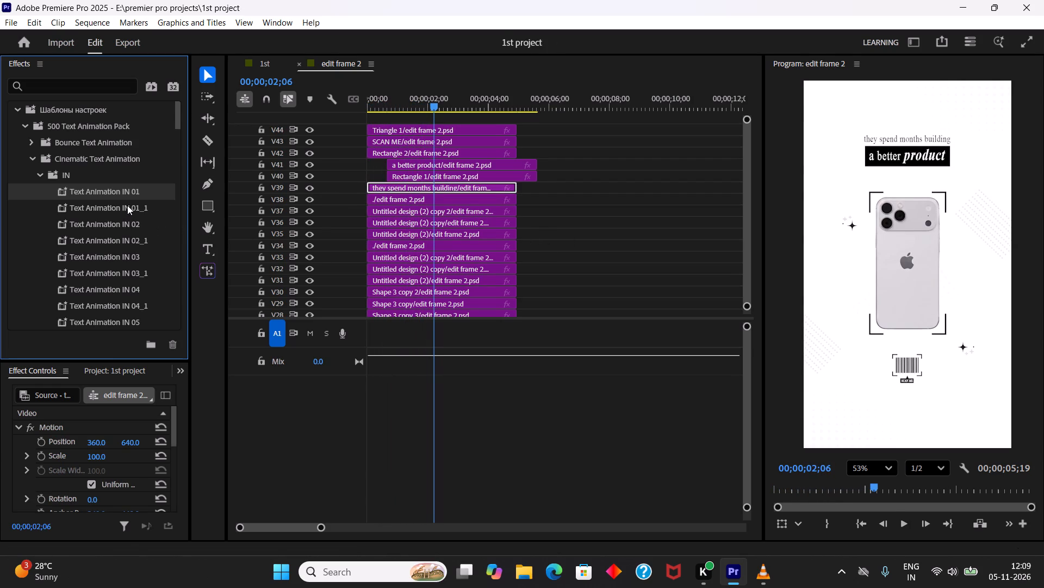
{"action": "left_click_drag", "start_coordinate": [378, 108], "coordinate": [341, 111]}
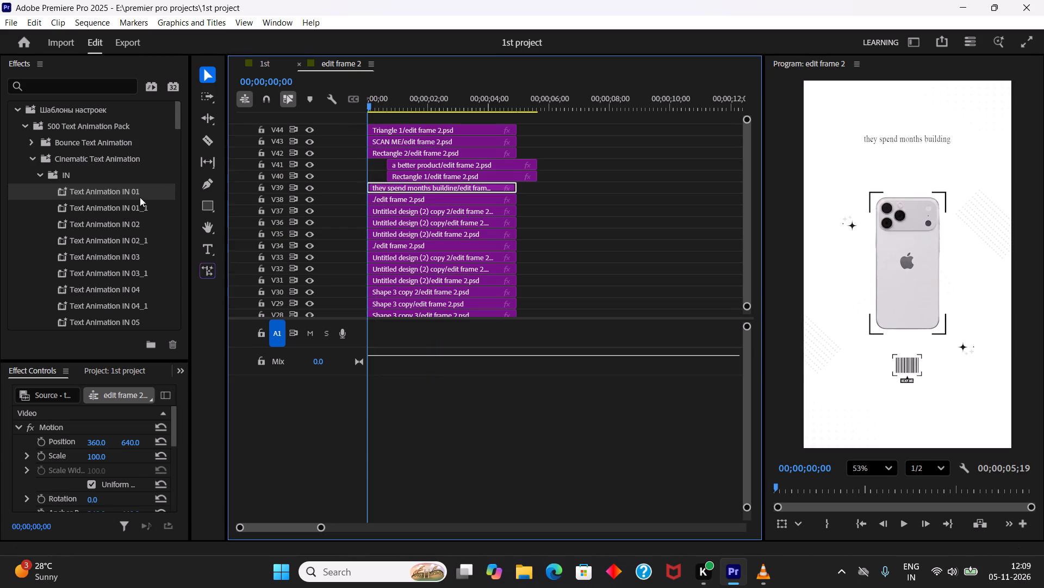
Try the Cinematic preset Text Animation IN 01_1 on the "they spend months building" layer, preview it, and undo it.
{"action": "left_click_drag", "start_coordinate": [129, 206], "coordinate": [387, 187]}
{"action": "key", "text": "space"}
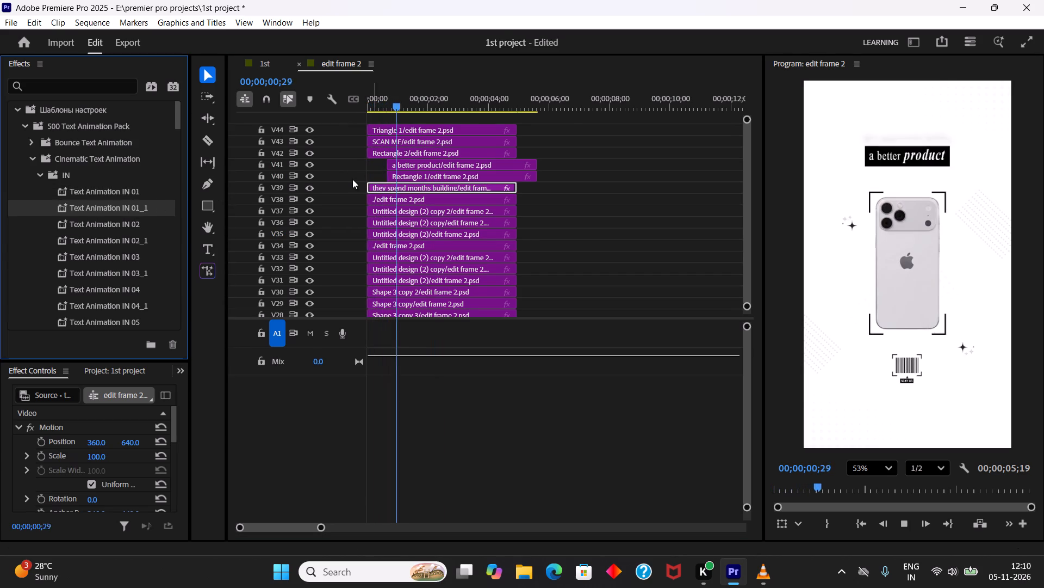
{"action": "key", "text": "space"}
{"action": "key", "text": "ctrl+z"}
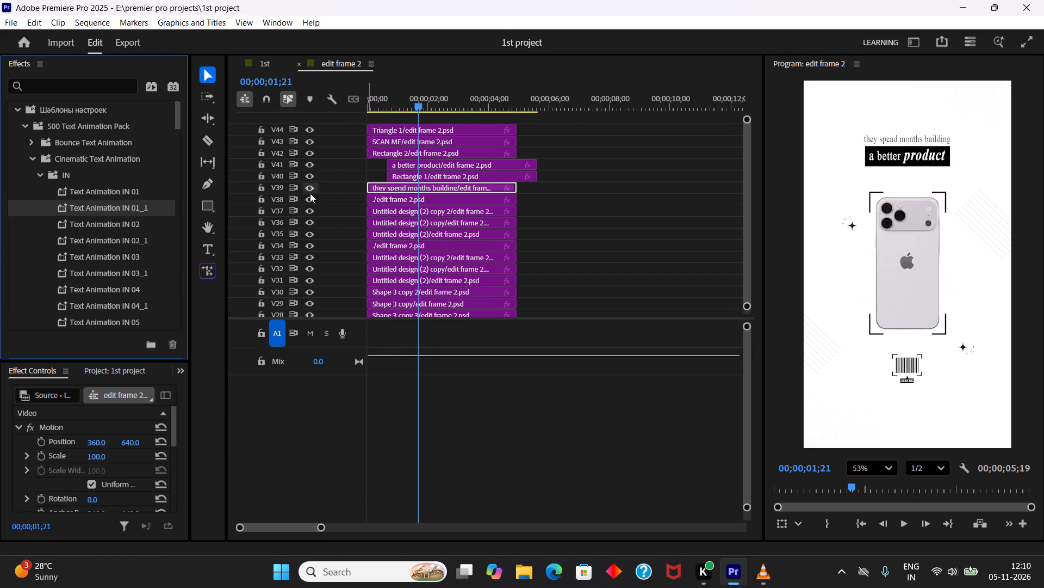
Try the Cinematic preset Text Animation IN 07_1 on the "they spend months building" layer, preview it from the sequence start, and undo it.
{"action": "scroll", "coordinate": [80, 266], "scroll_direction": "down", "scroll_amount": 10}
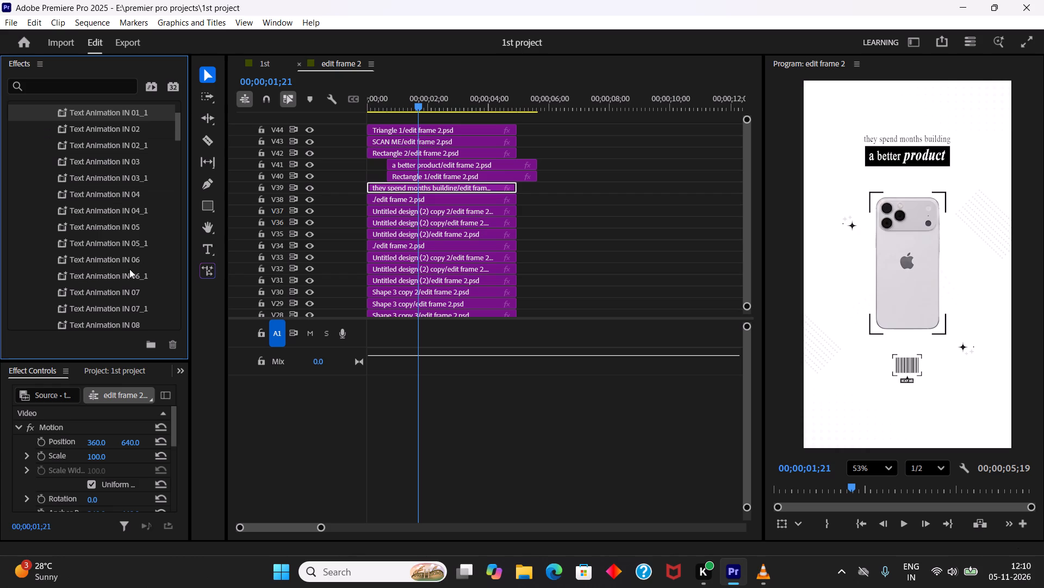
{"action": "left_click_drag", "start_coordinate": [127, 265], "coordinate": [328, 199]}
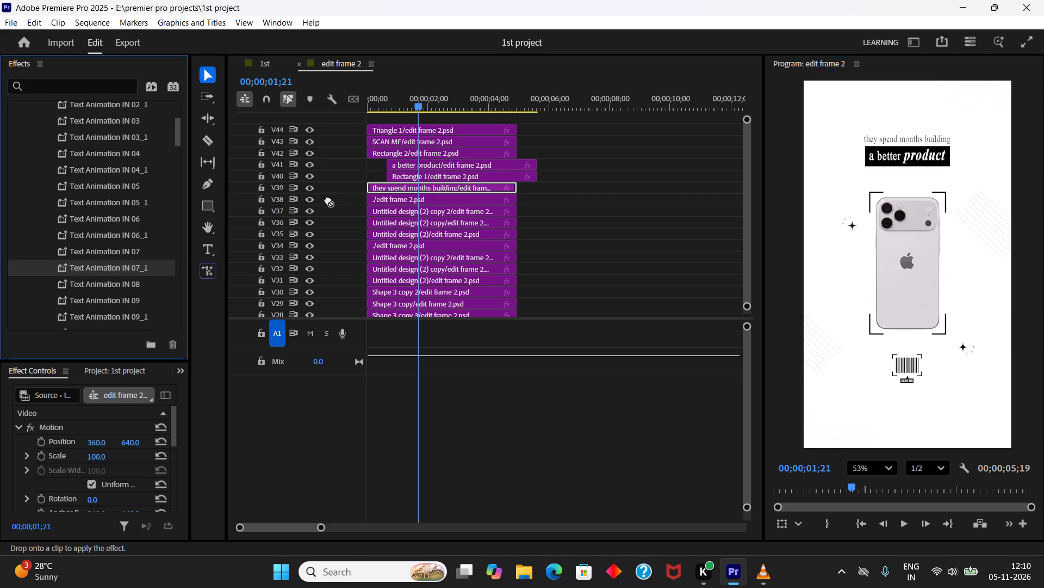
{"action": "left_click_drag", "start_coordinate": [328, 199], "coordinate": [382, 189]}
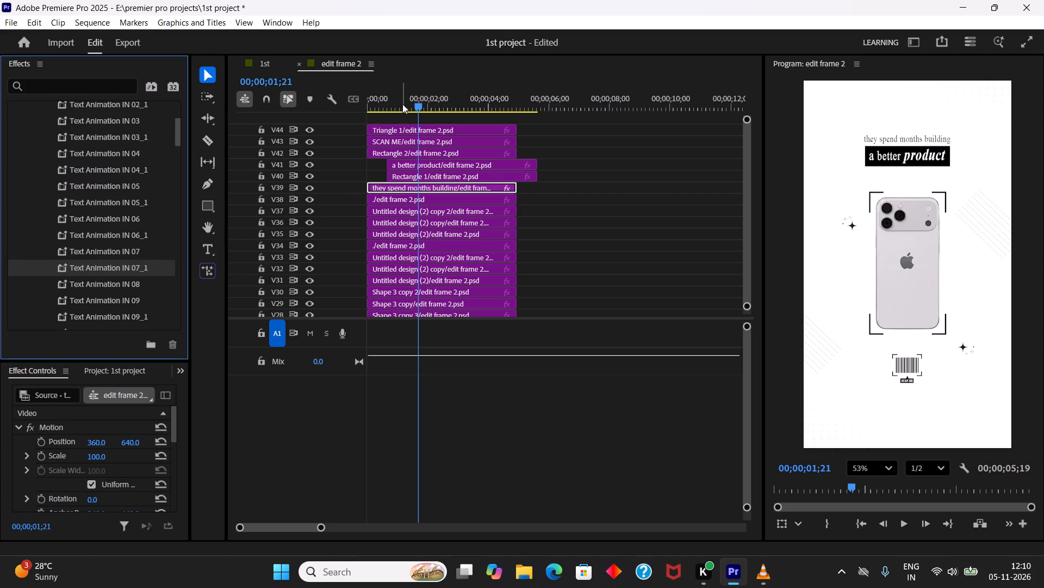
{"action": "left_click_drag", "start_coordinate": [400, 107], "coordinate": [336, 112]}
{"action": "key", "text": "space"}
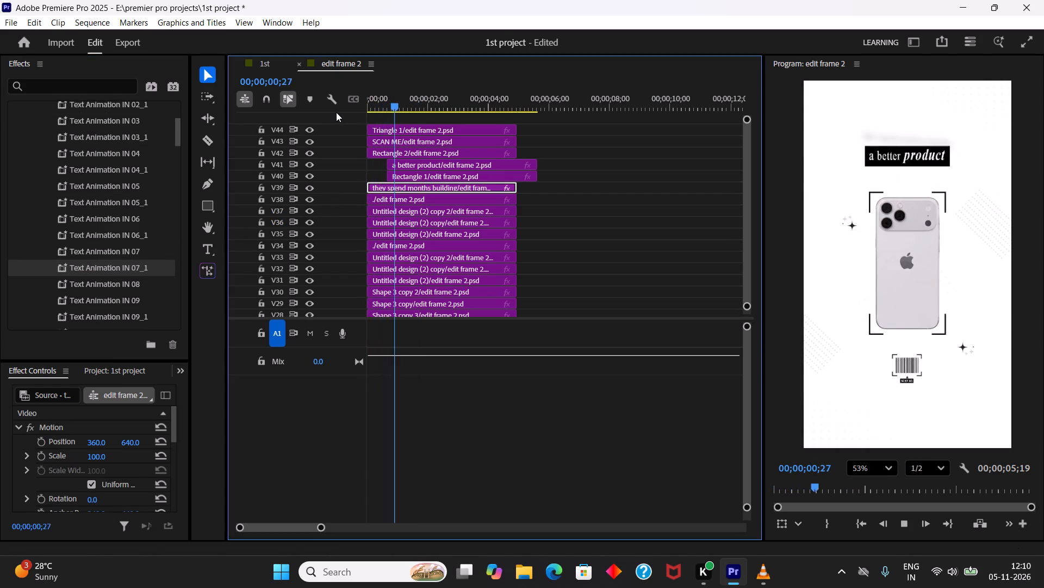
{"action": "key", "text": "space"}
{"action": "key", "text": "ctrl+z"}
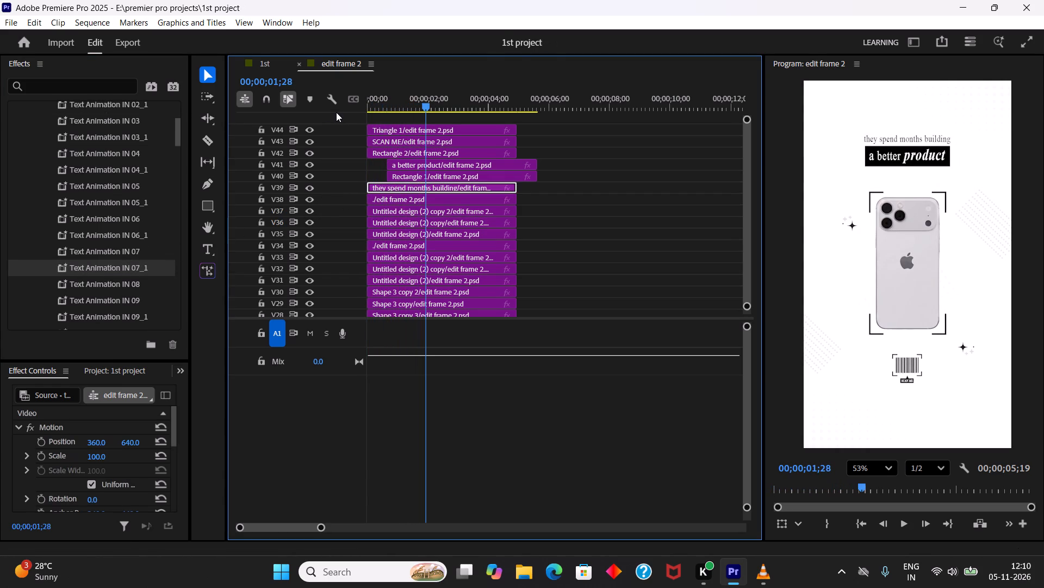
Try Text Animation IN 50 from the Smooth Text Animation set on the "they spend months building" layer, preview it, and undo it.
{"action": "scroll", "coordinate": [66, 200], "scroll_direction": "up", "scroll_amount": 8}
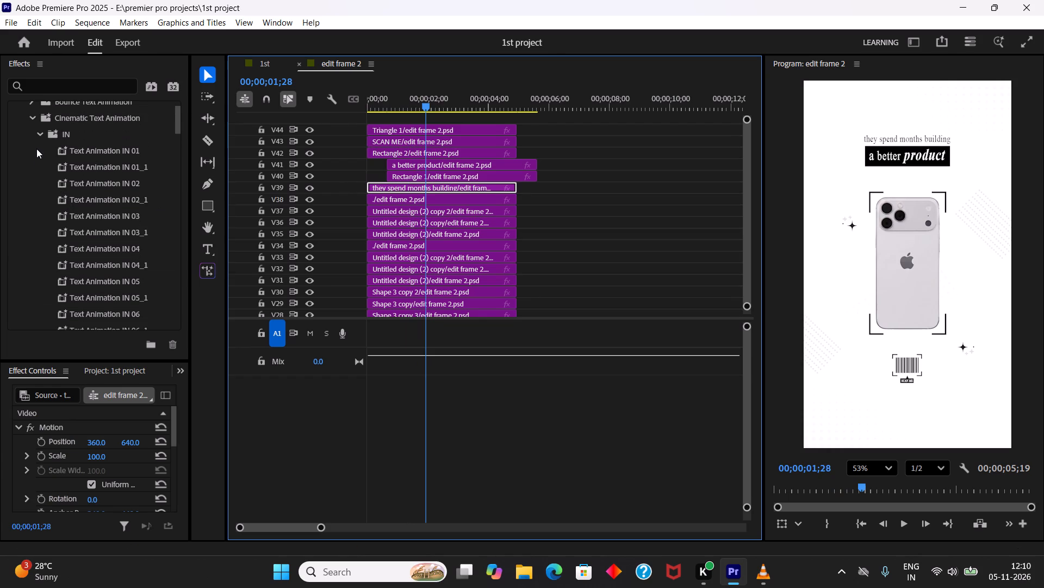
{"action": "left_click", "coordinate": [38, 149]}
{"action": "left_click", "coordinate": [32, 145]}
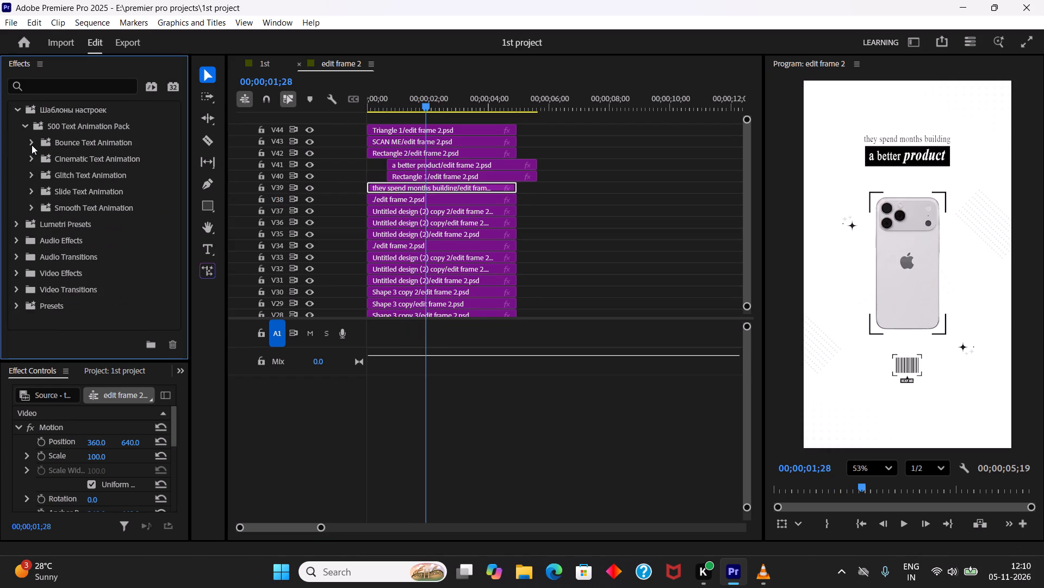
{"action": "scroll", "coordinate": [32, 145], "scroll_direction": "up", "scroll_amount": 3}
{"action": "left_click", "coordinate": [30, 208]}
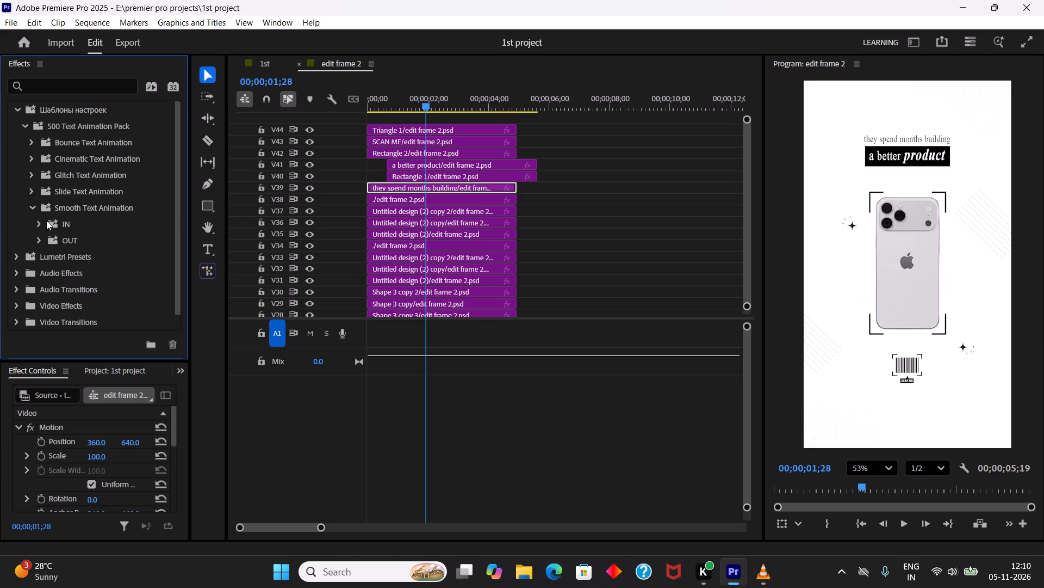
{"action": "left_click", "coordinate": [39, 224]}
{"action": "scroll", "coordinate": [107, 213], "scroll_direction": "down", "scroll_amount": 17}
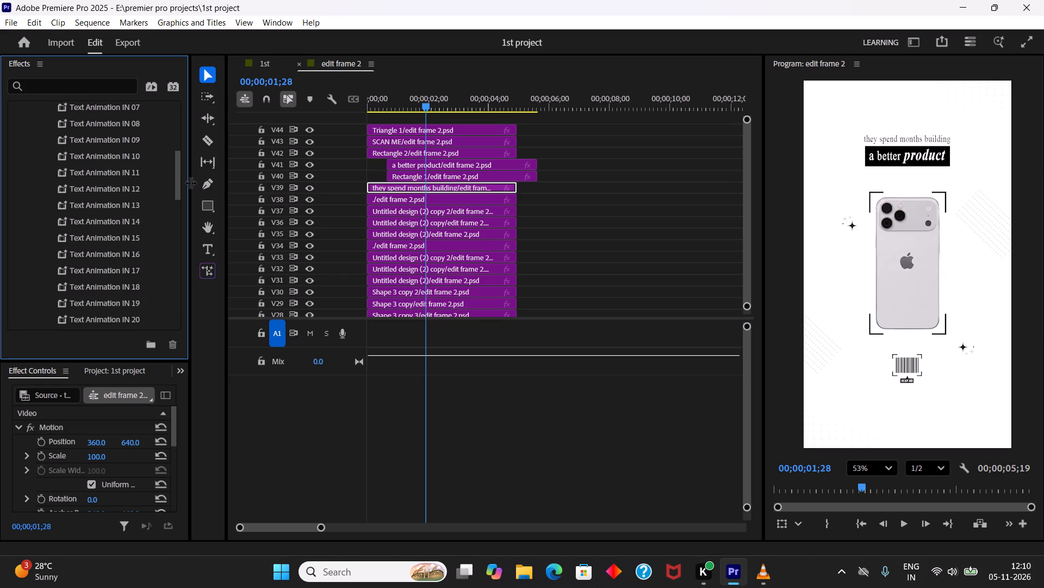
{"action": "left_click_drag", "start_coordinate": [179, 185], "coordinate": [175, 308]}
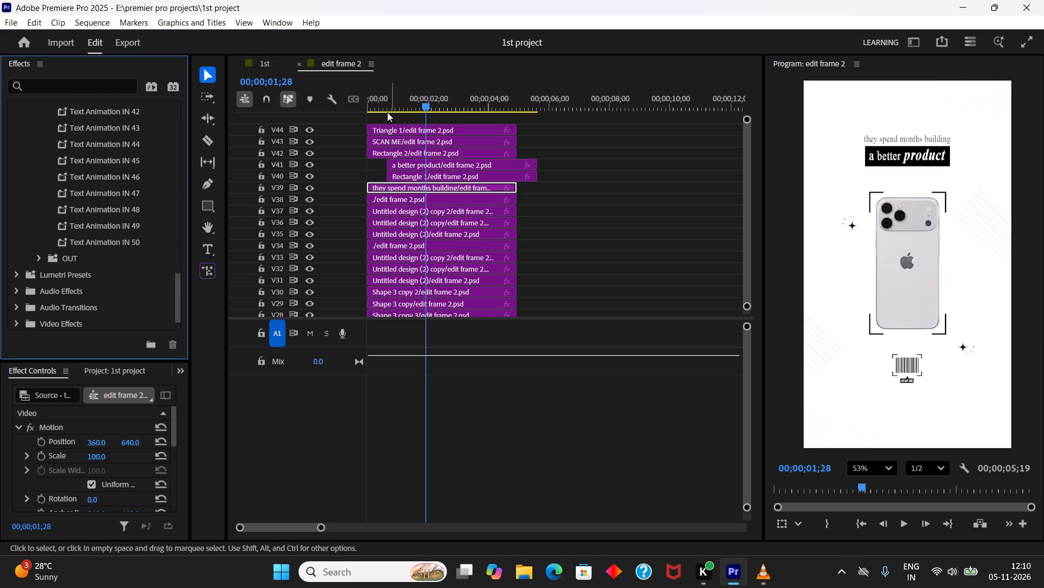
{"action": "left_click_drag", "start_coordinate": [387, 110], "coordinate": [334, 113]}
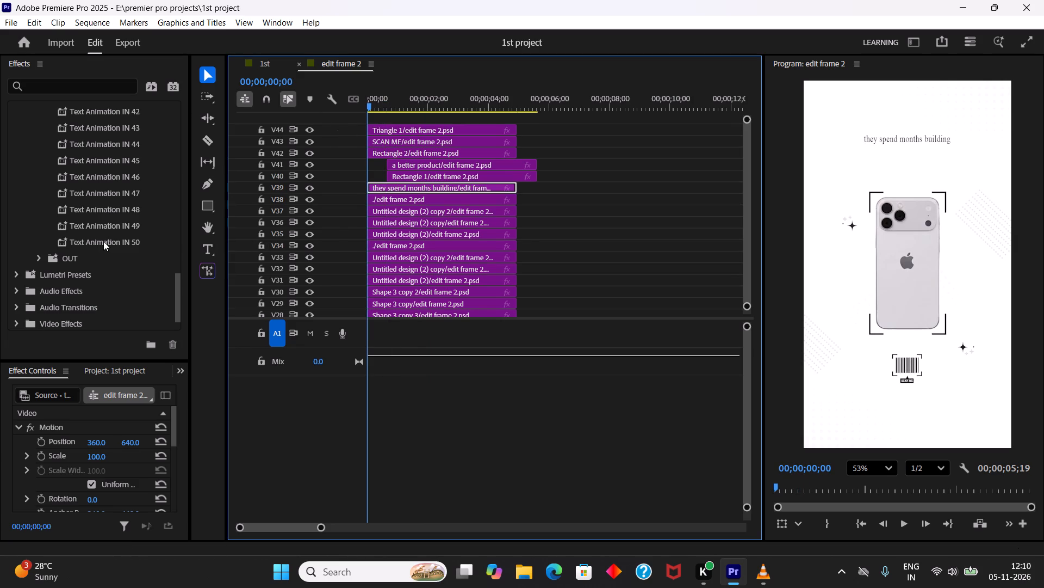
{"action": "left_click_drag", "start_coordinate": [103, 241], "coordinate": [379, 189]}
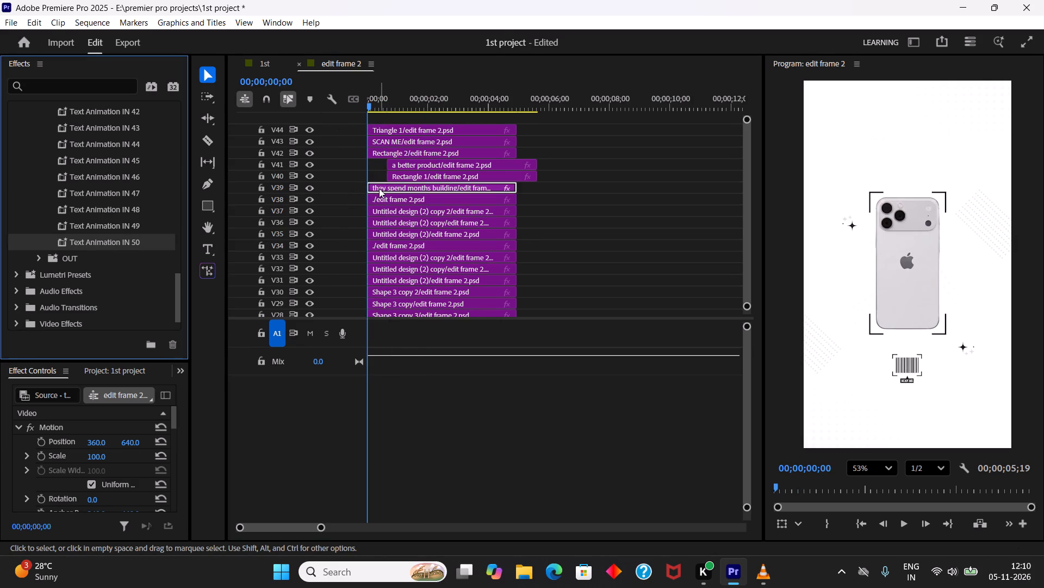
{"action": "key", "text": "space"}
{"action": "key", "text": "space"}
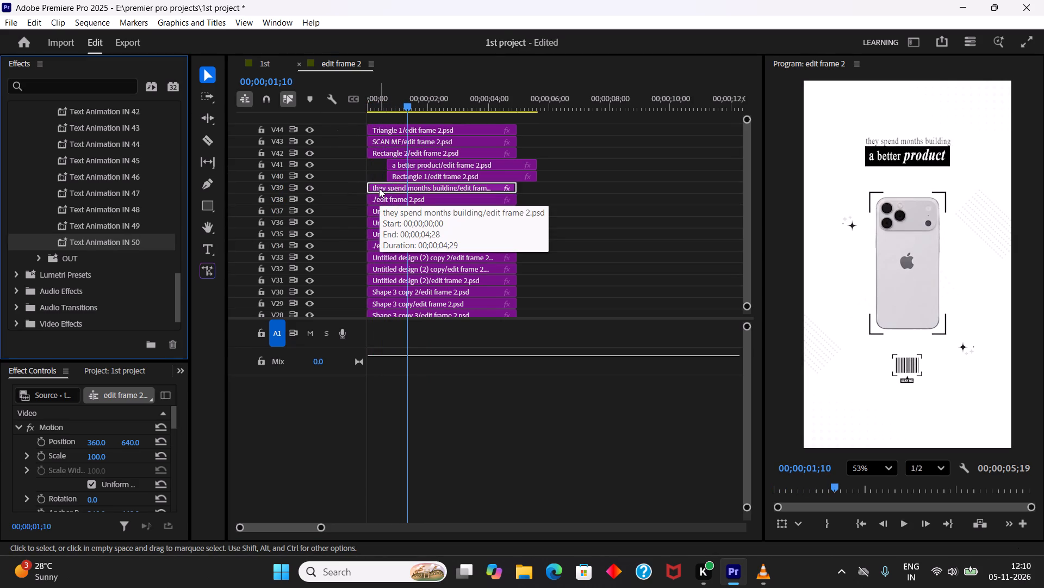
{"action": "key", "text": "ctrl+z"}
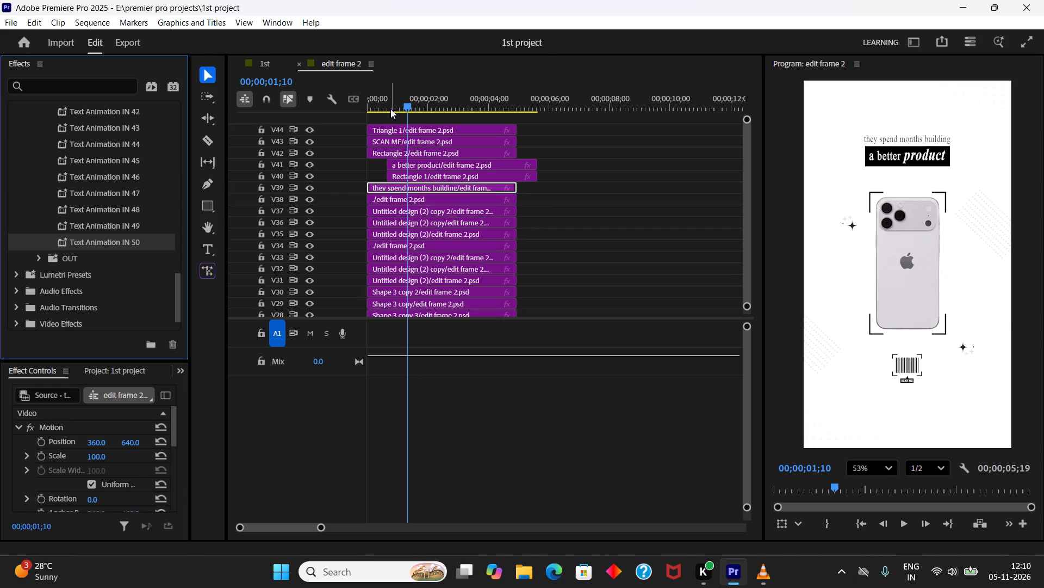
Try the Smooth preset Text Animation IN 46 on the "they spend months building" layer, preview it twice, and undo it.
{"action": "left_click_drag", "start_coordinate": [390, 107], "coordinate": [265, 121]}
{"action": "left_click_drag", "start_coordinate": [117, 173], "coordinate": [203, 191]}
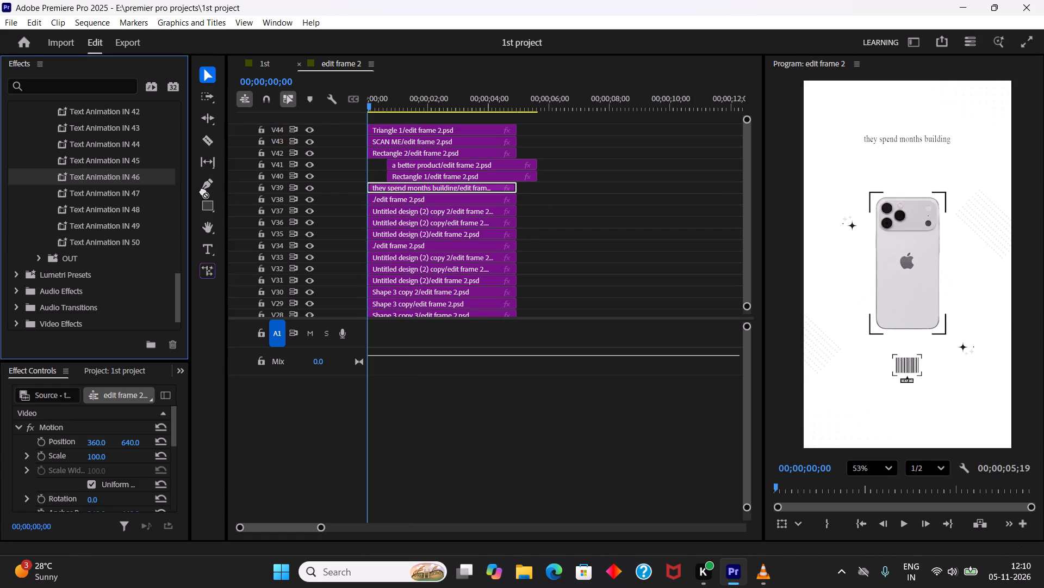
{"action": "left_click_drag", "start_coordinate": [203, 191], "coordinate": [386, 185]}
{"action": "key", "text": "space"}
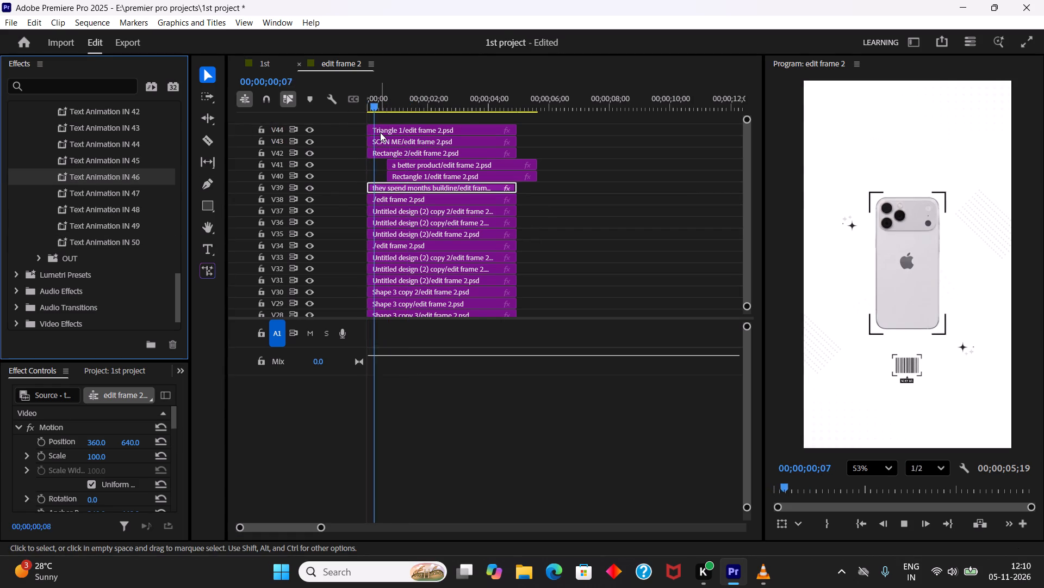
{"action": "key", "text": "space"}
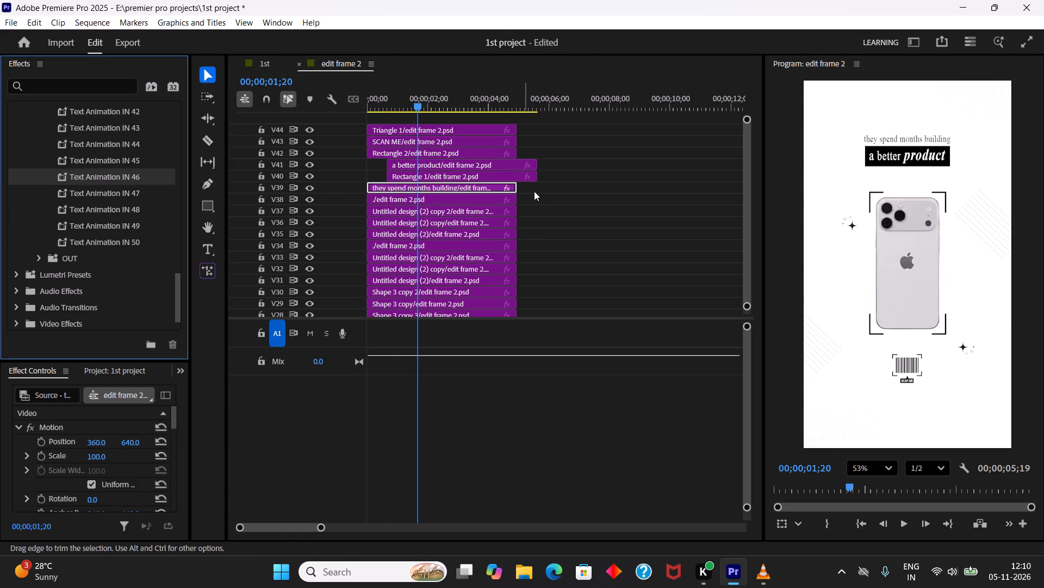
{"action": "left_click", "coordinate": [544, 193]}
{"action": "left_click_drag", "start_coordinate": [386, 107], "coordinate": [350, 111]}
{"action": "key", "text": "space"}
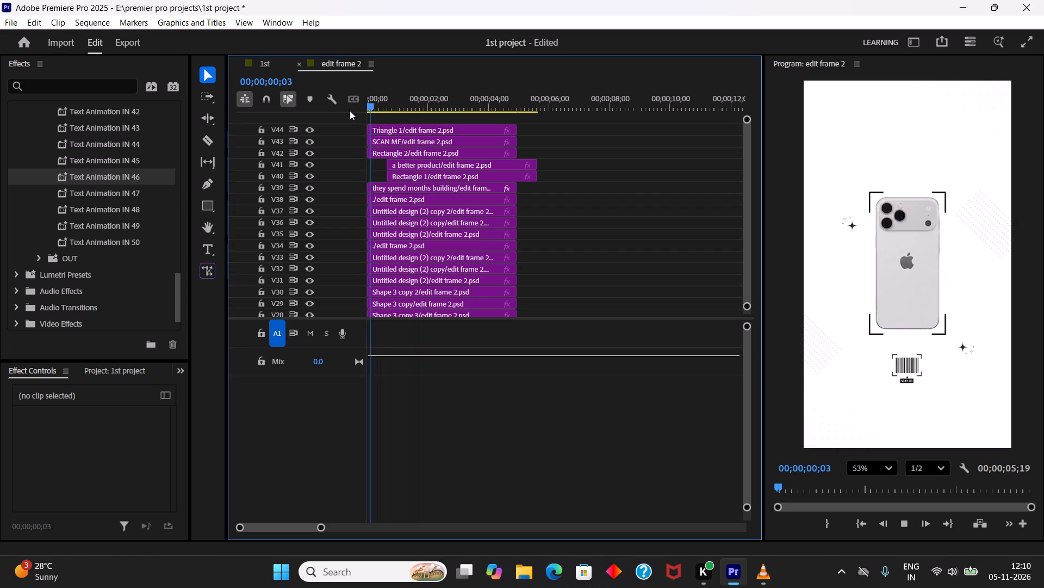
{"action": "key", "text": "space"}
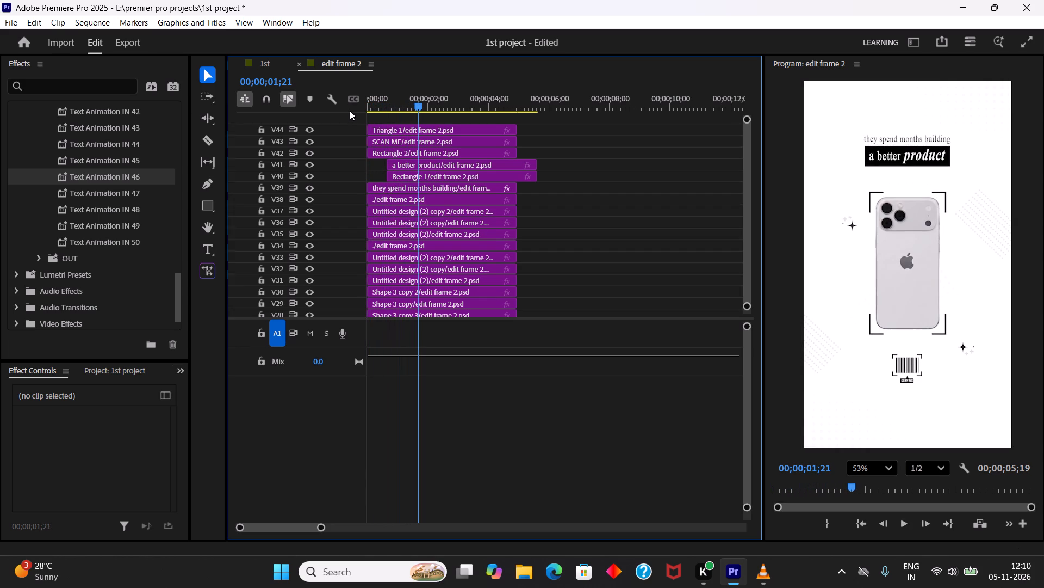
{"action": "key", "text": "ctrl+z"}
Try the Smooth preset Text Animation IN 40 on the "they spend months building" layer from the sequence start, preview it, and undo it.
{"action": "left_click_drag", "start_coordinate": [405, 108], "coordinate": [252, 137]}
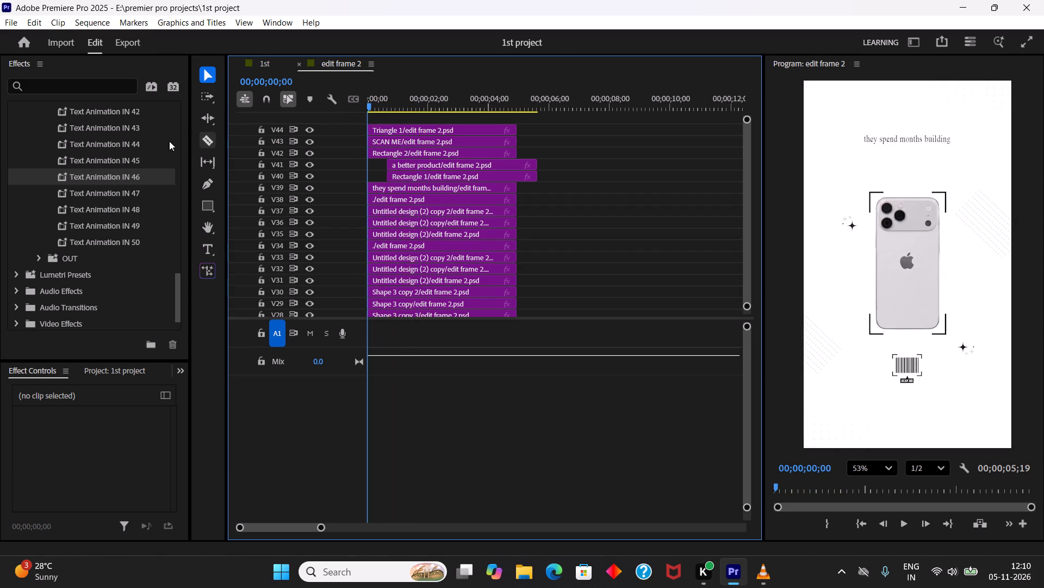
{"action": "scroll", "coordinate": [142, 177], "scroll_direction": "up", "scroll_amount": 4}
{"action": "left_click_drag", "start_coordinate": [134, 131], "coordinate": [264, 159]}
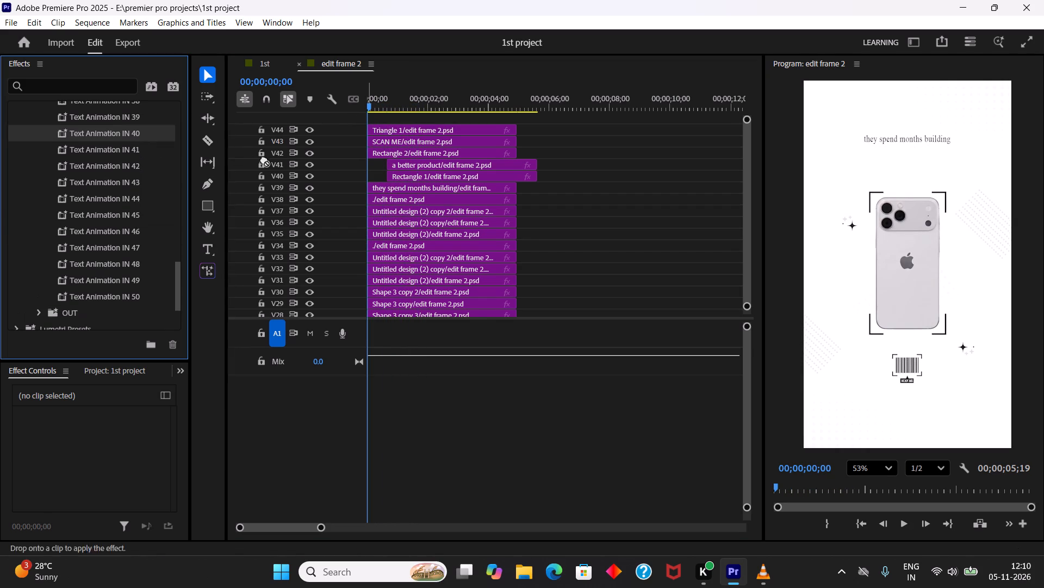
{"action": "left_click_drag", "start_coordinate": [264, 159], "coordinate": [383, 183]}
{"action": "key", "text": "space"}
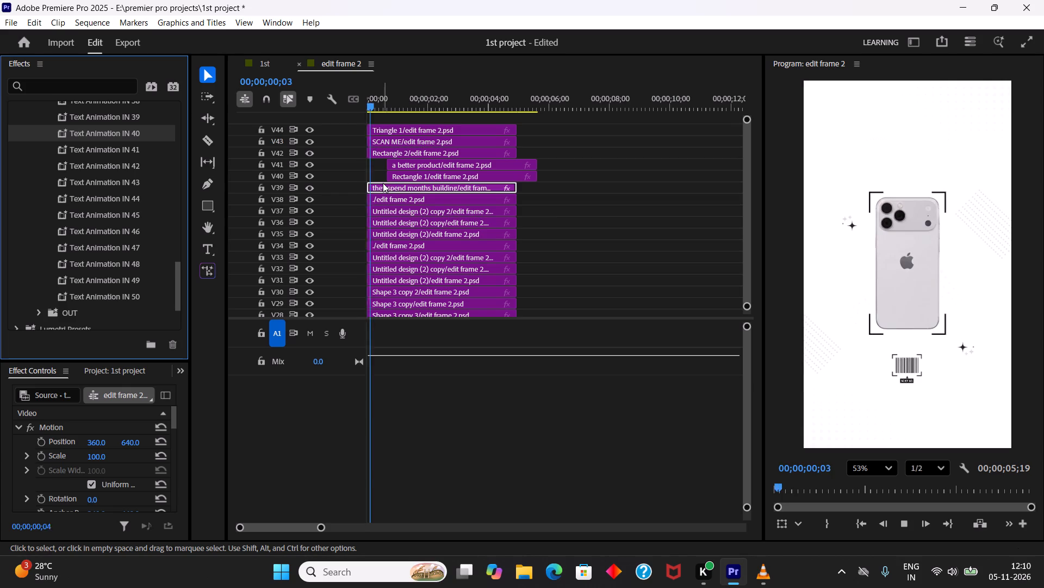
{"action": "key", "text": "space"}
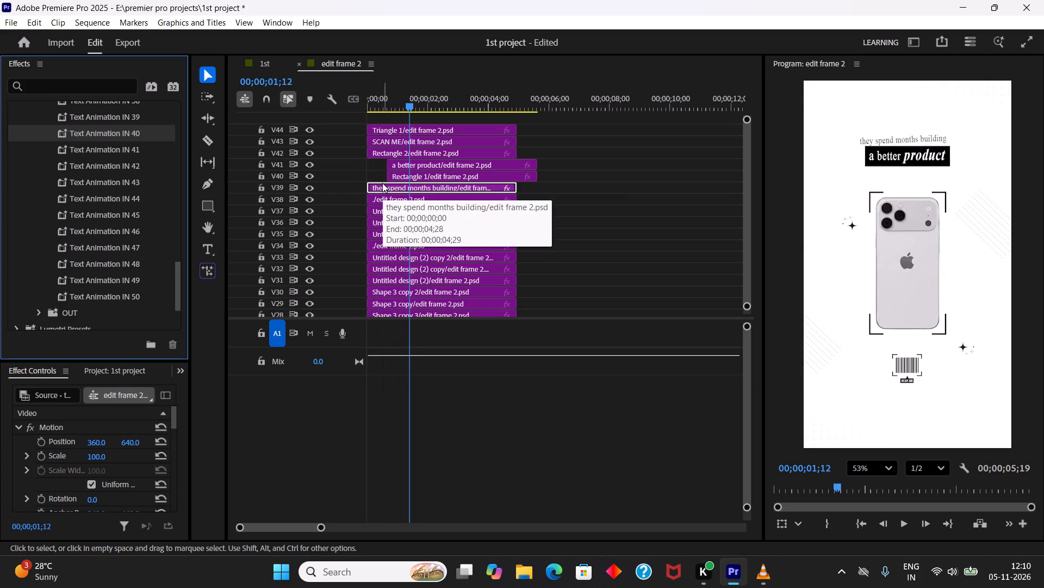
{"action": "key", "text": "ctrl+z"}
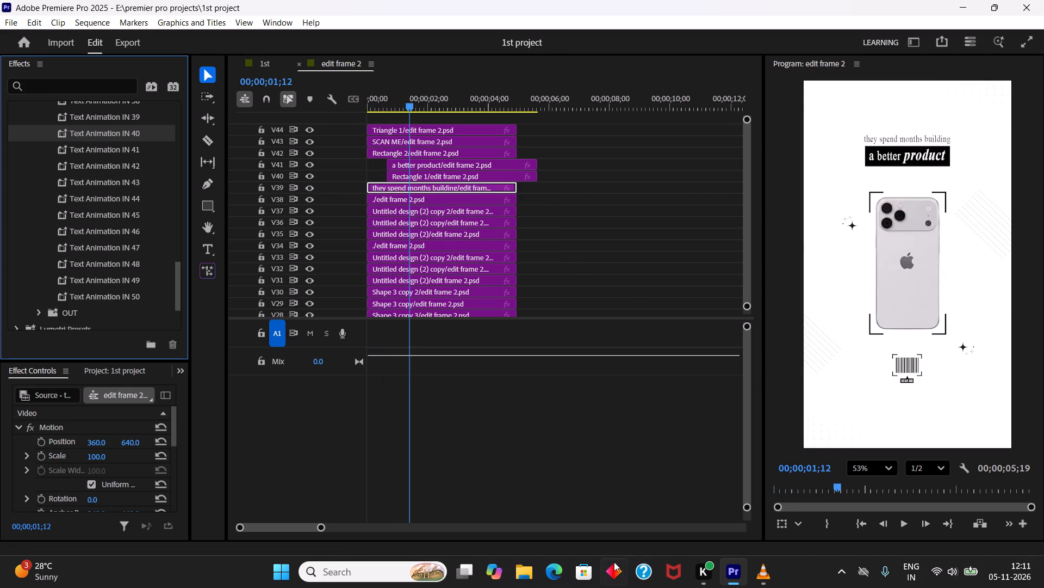
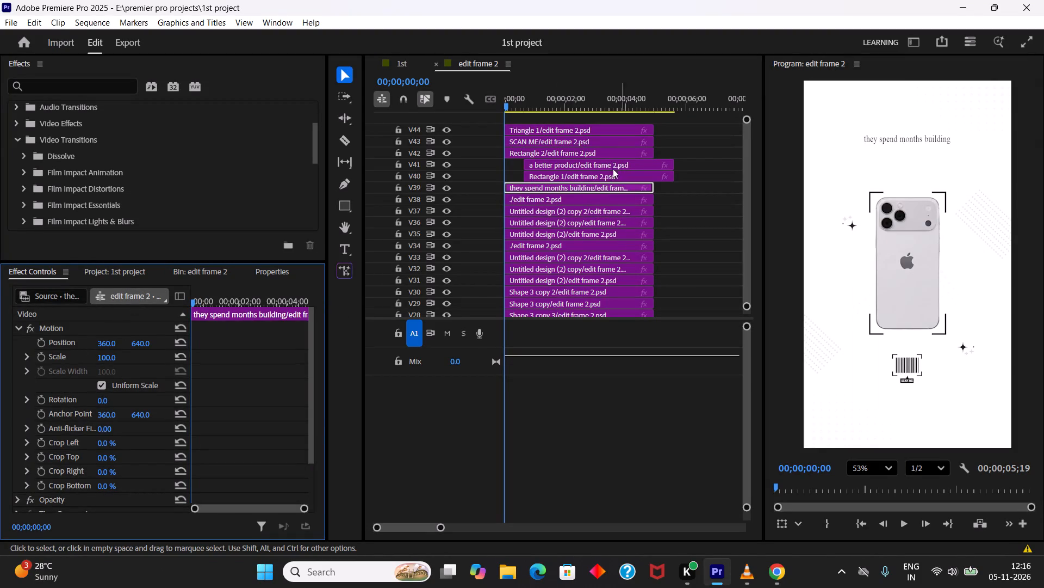
Examine the effect settings of the "they spend months building" layer in edit frame 2, closing the Source monitor it opens in.
{"action": "left_click", "coordinate": [586, 187]}
{"action": "double_click", "coordinate": [586, 187]}
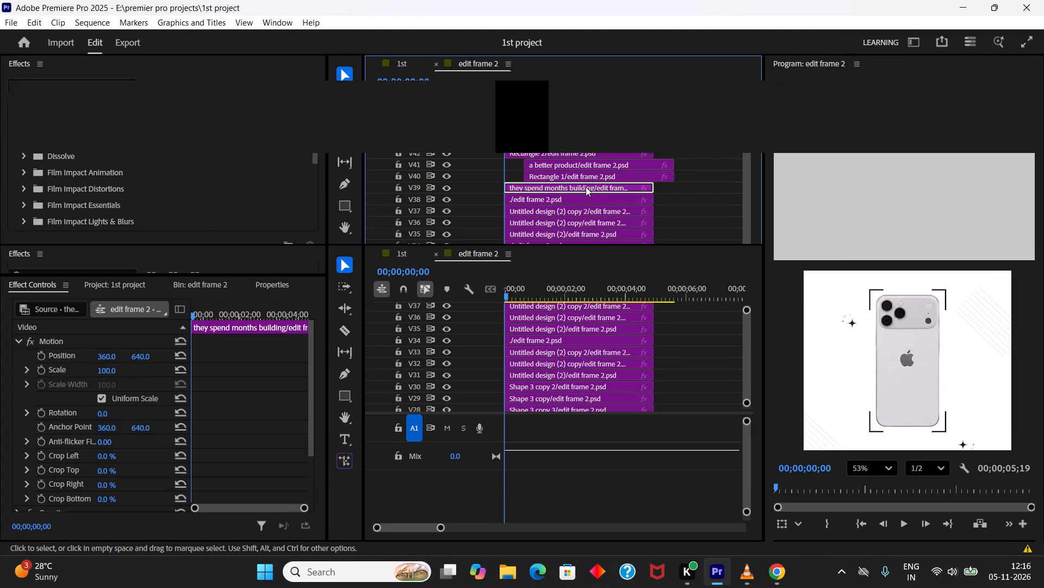
{"action": "left_click", "coordinate": [283, 64]}
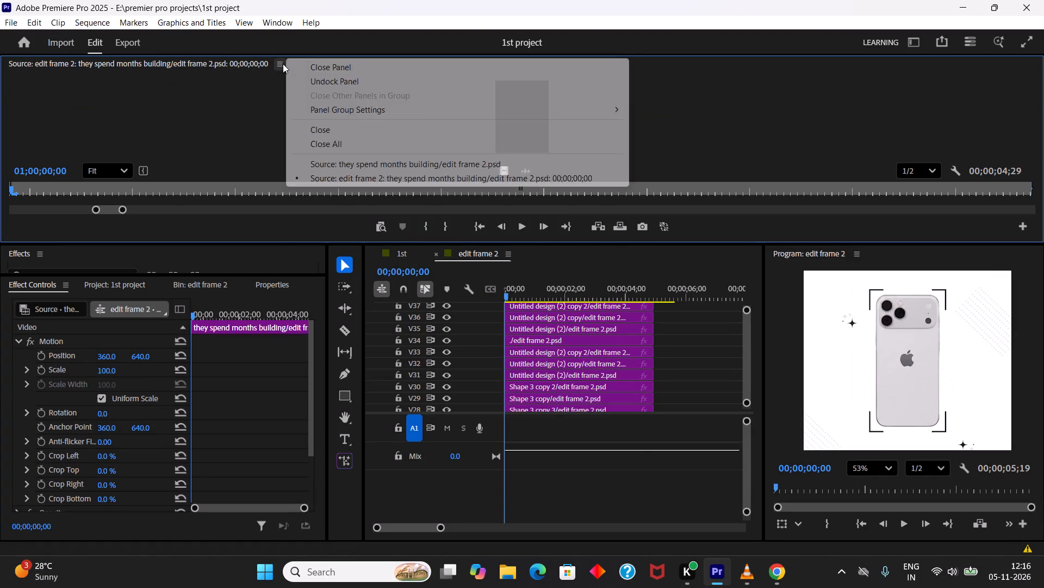
{"action": "left_click", "coordinate": [320, 69]}
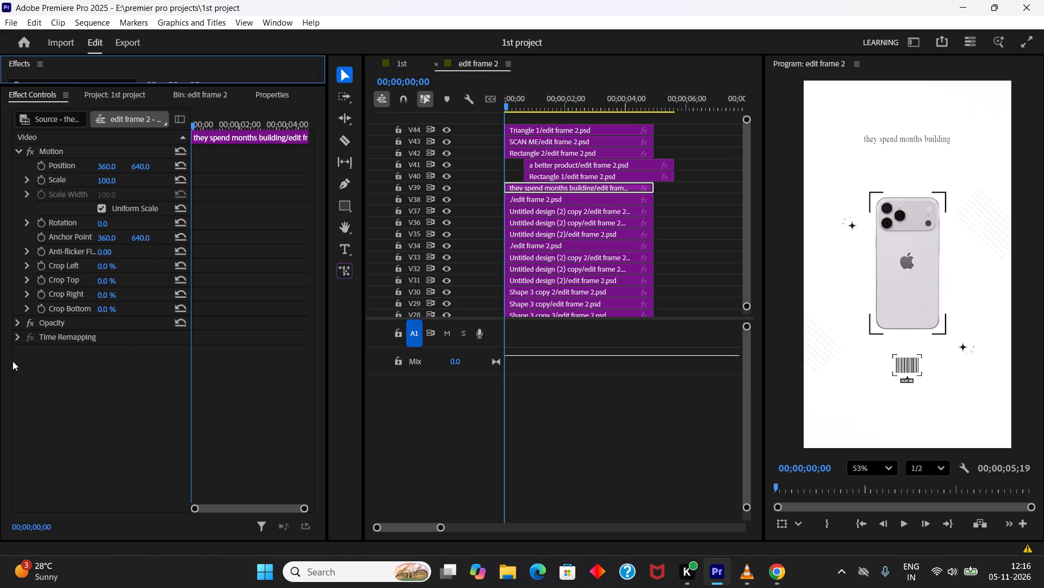
{"action": "scroll", "coordinate": [61, 240], "scroll_direction": "up", "scroll_amount": 9}
{"action": "scroll", "coordinate": [55, 173], "scroll_direction": "down", "scroll_amount": 4}
{"action": "scroll", "coordinate": [55, 173], "scroll_direction": "up", "scroll_amount": 4}
{"action": "left_click", "coordinate": [225, 137]}
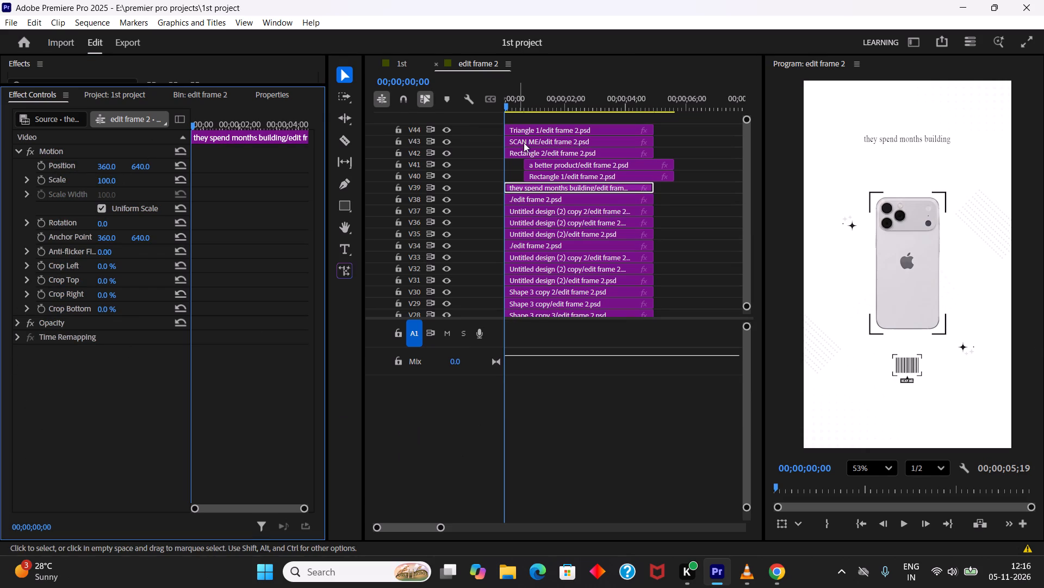
{"action": "left_click", "coordinate": [536, 186]}
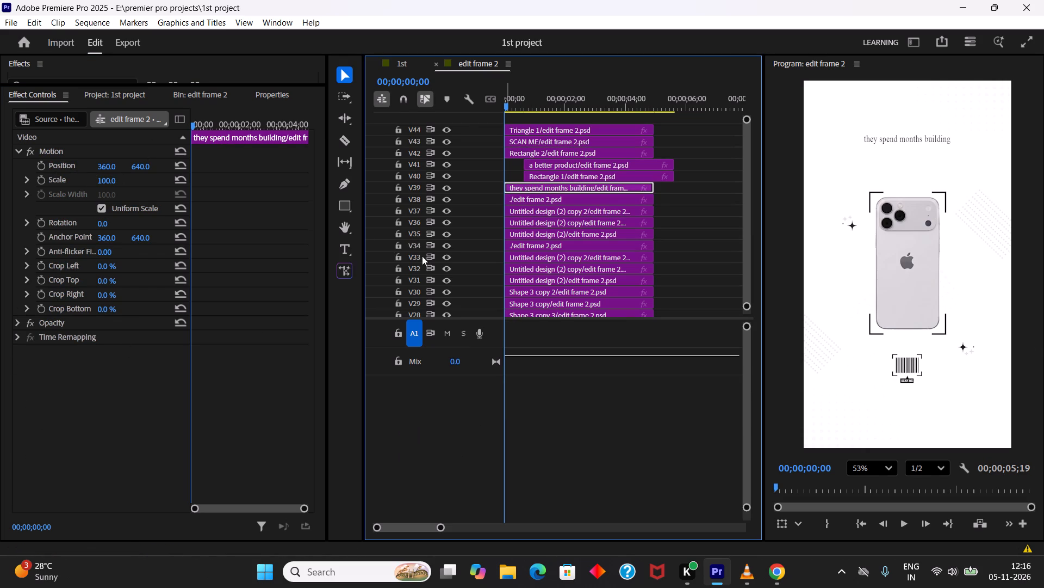
{"action": "left_click", "coordinate": [599, 188]}
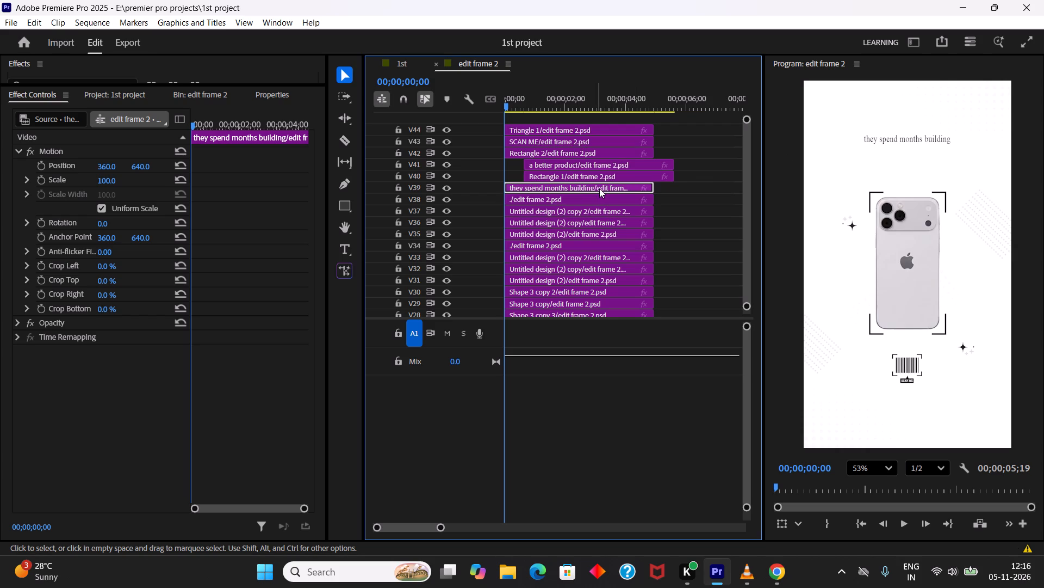
{"action": "left_click_drag", "start_coordinate": [910, 137], "coordinate": [860, 181]}
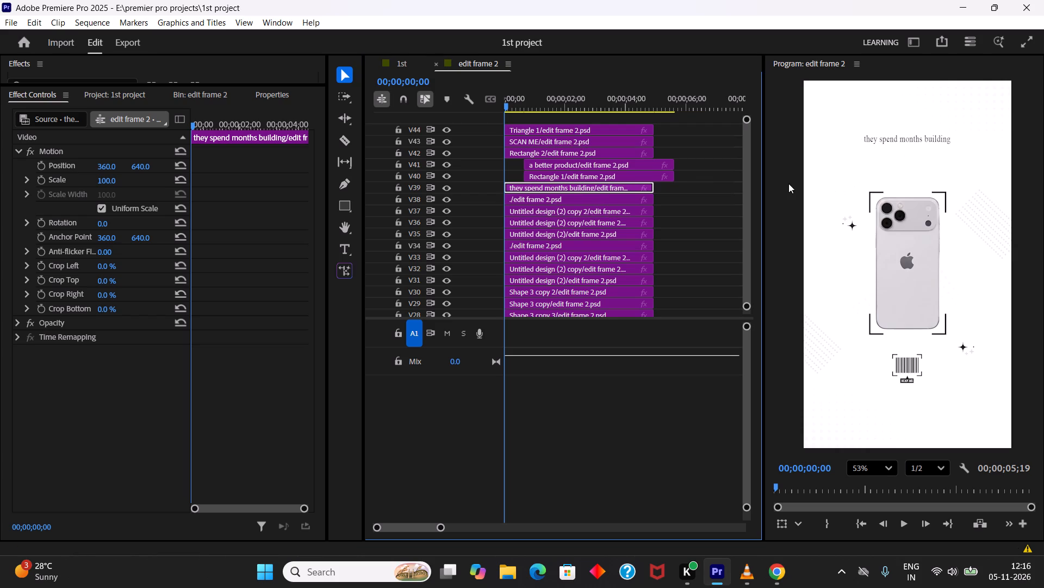
{"action": "scroll", "coordinate": [580, 218], "scroll_direction": "down", "scroll_amount": 6}
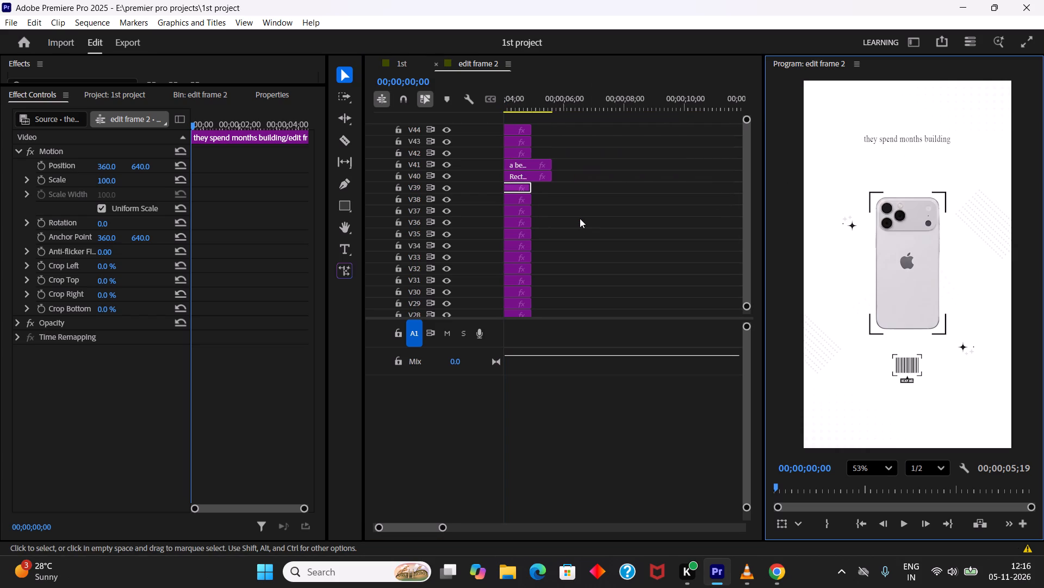
{"action": "scroll", "coordinate": [580, 218], "scroll_direction": "up", "scroll_amount": 8}
Open Nested Sequence 02 from the 1st sequence to view all its layers, and return to the "they spend months building" layer in edit frame 2.
{"action": "left_click", "coordinate": [411, 66]}
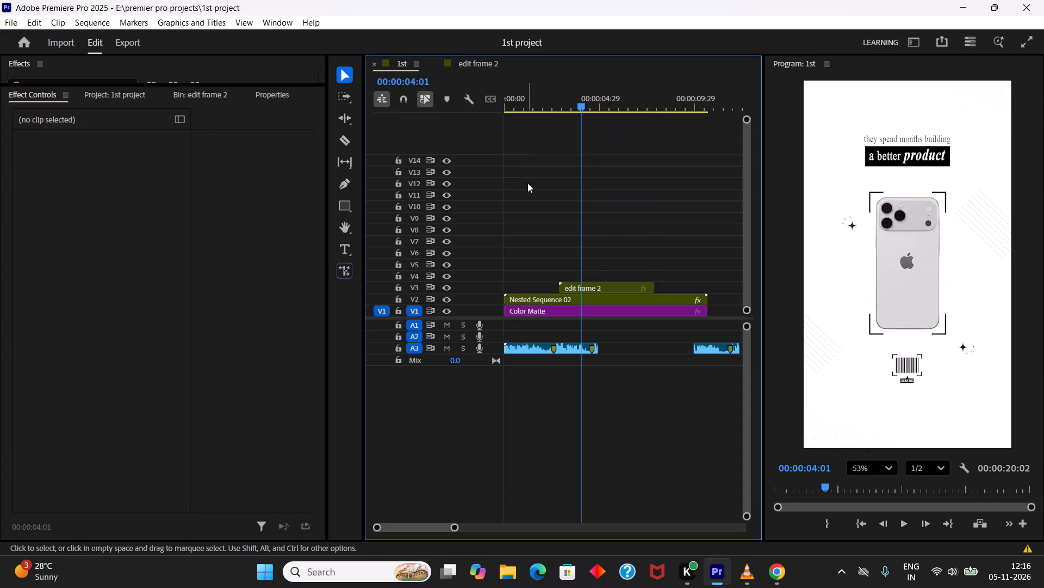
{"action": "double_click", "coordinate": [555, 300]}
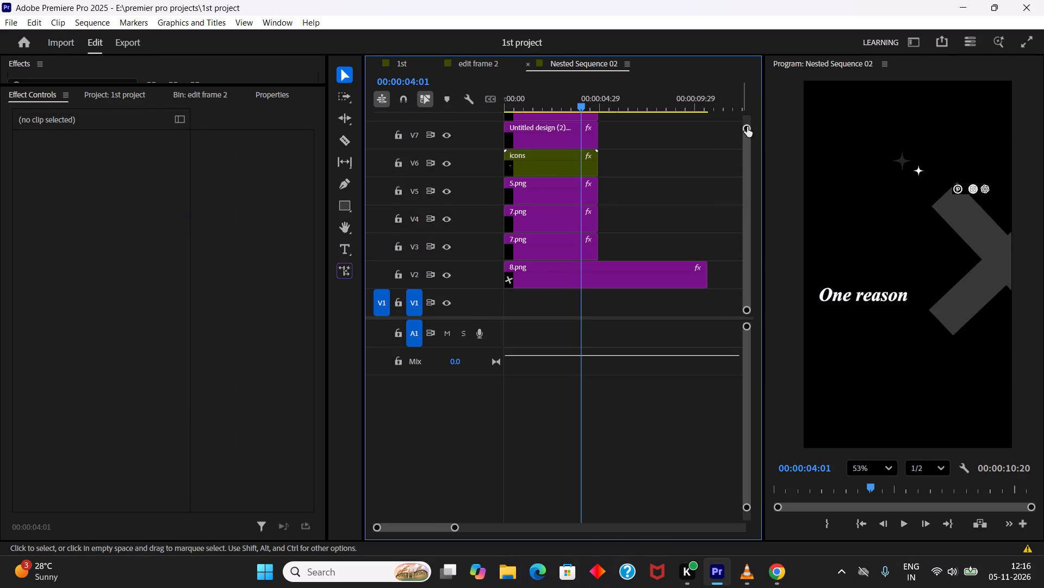
{"action": "left_click_drag", "start_coordinate": [747, 127], "coordinate": [750, 103]}
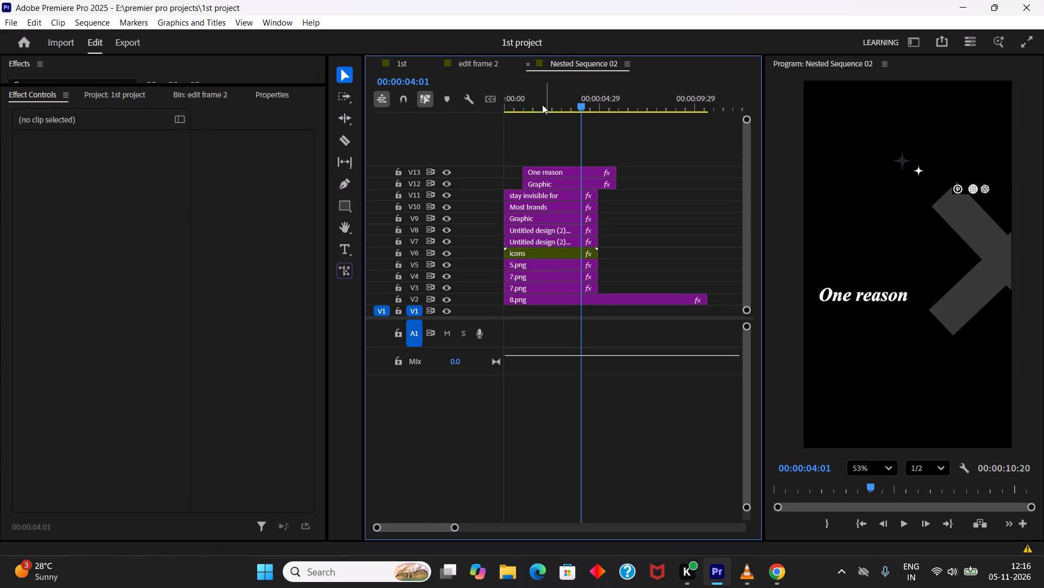
{"action": "left_click", "coordinate": [531, 65]}
{"action": "left_click", "coordinate": [475, 64]}
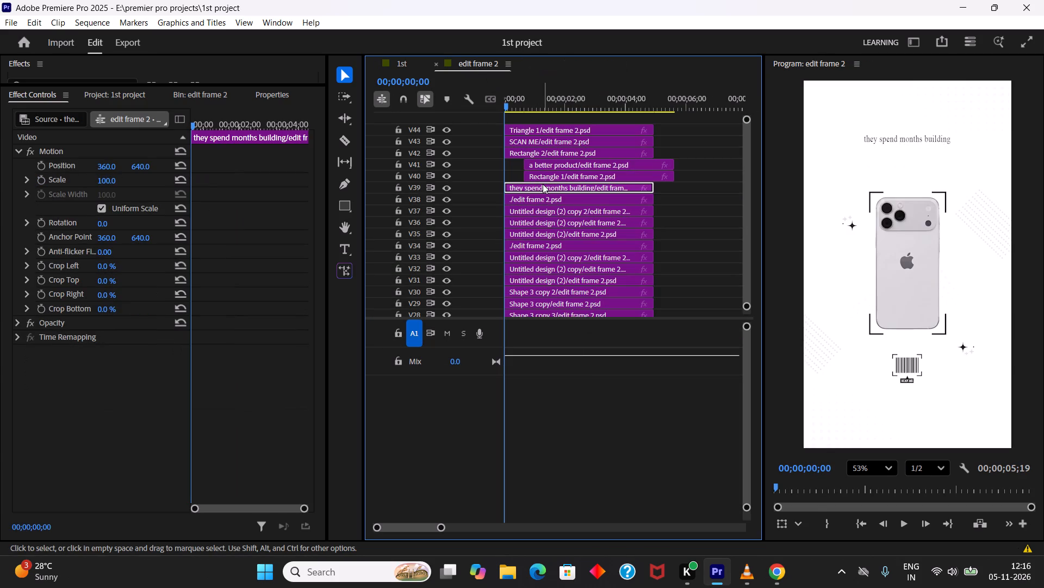
{"action": "left_click", "coordinate": [543, 184]}
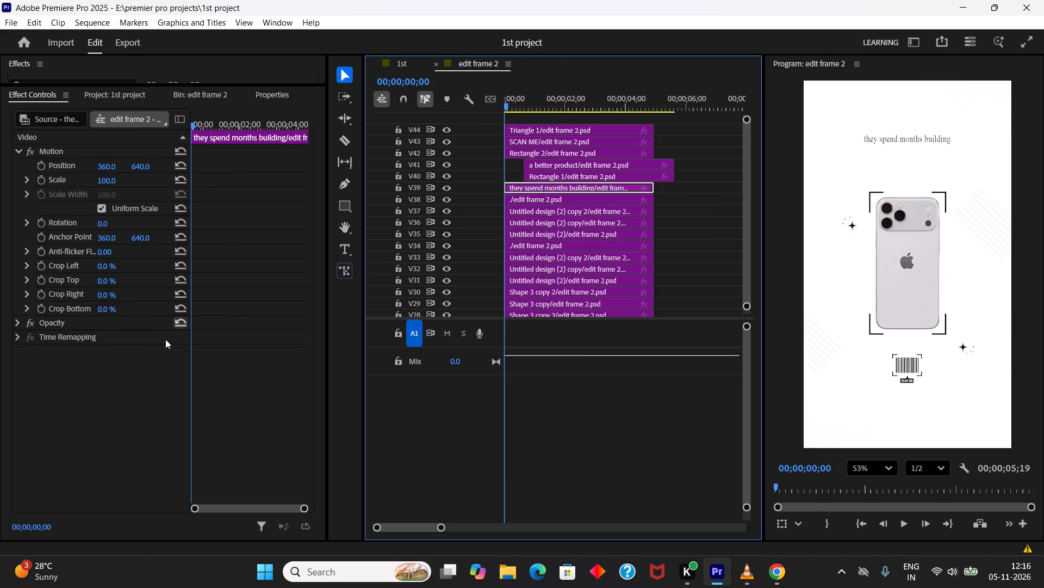
Reopen Nested Sequence 02 from the 1st sequence and examine the Text Animation IN 04 transforms, masks and keyframes on the "Most brands" text layer.
{"action": "left_click", "coordinate": [403, 59]}
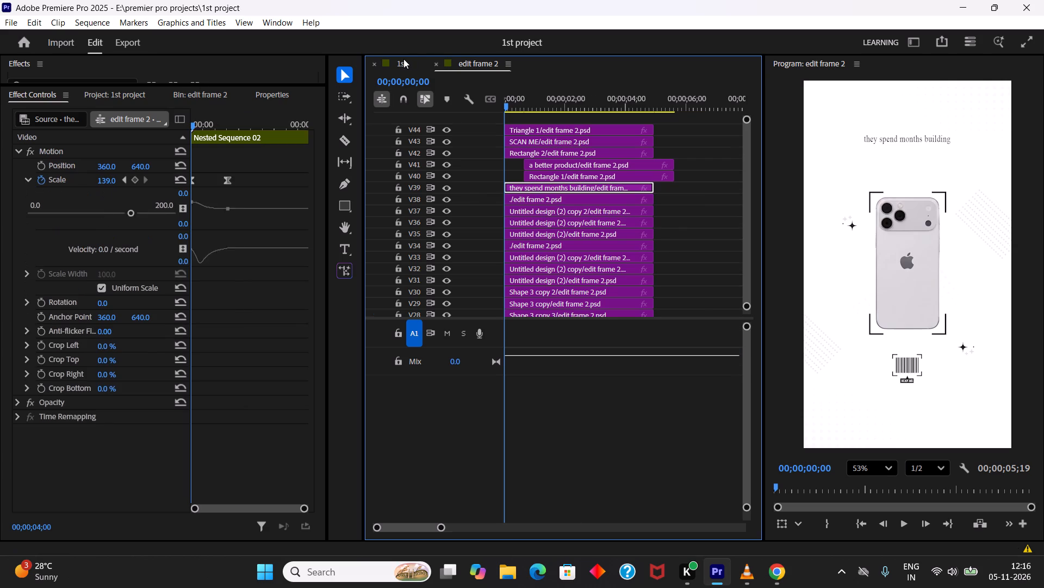
{"action": "double_click", "coordinate": [565, 299]}
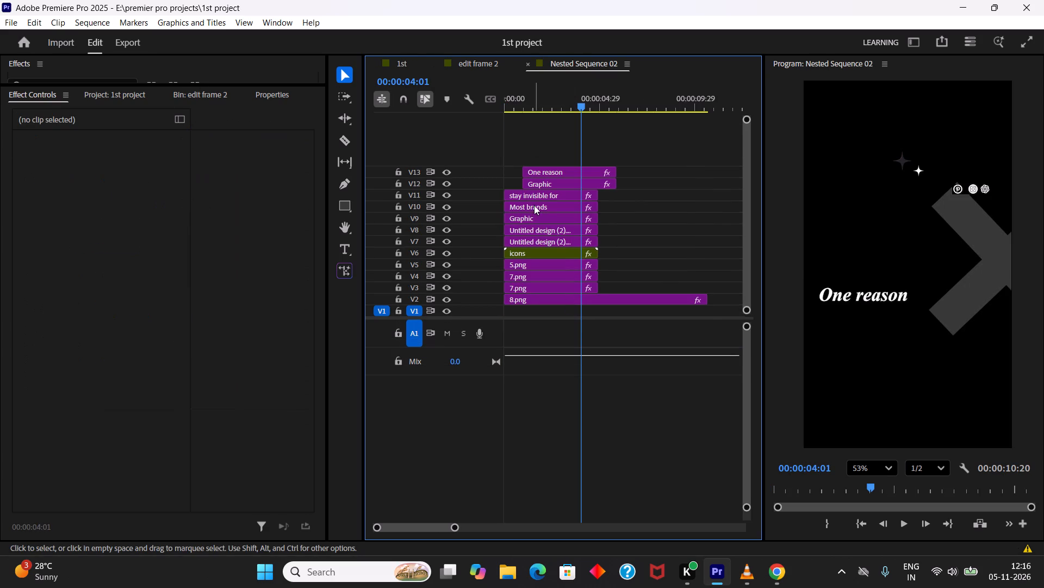
{"action": "double_click", "coordinate": [534, 204]}
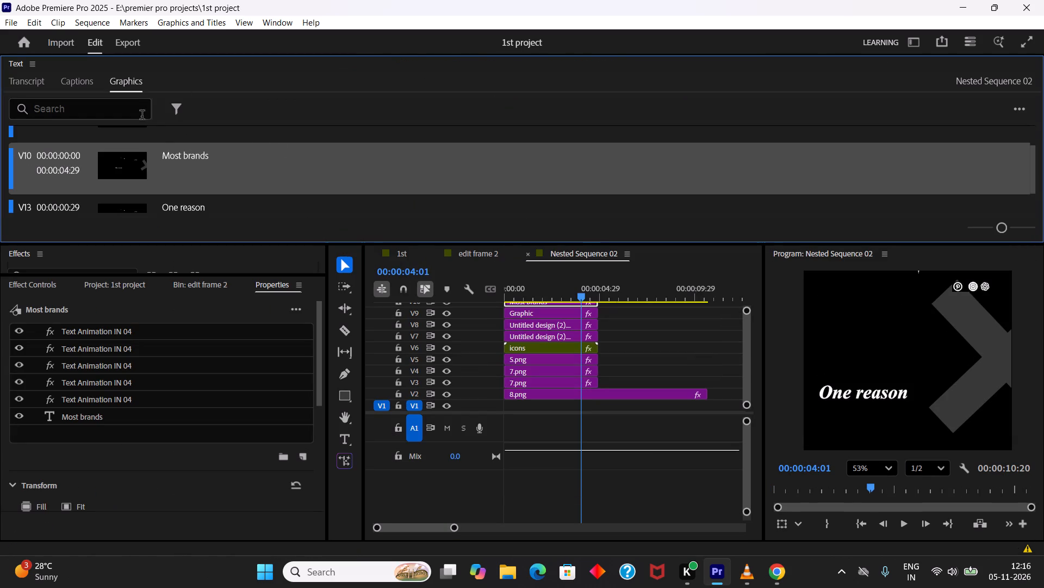
{"action": "left_click", "coordinate": [33, 62]}
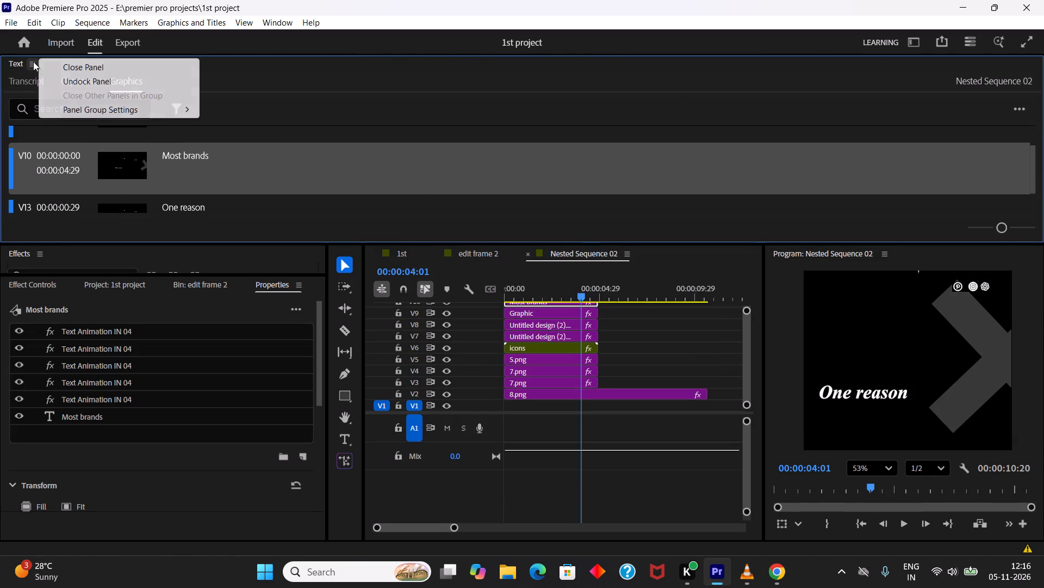
{"action": "left_click", "coordinate": [72, 66]}
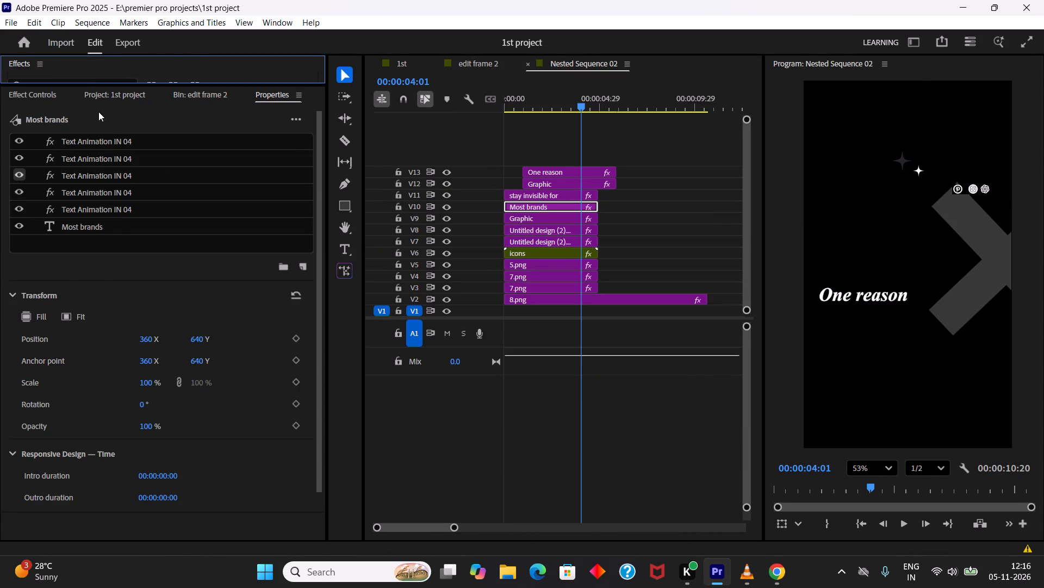
{"action": "left_click", "coordinate": [35, 95]}
{"action": "scroll", "coordinate": [30, 209], "scroll_direction": "up", "scroll_amount": 3}
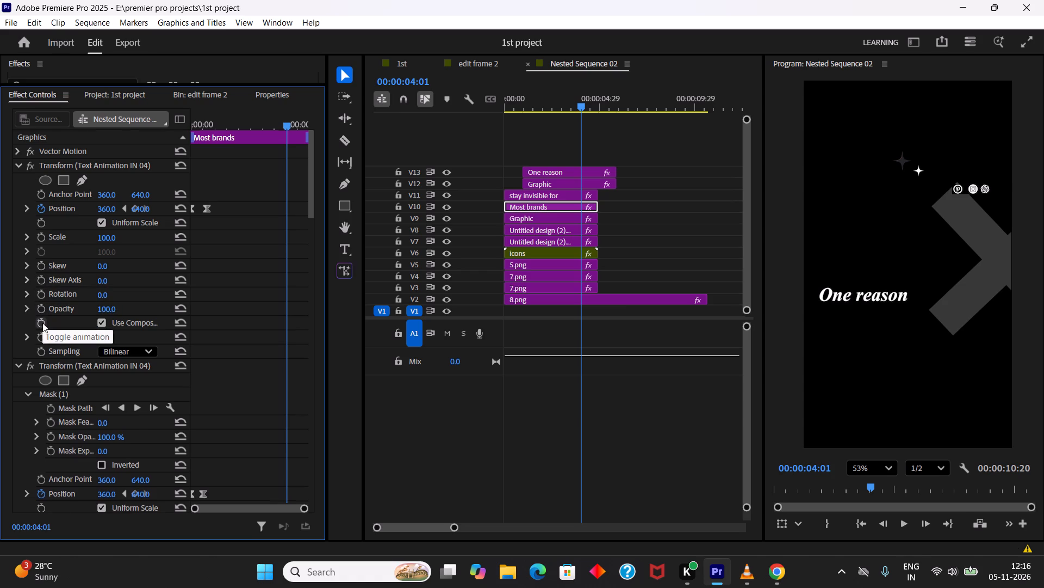
{"action": "scroll", "coordinate": [42, 323], "scroll_direction": "down", "scroll_amount": 16}
{"action": "scroll", "coordinate": [42, 322], "scroll_direction": "down", "scroll_amount": 7}
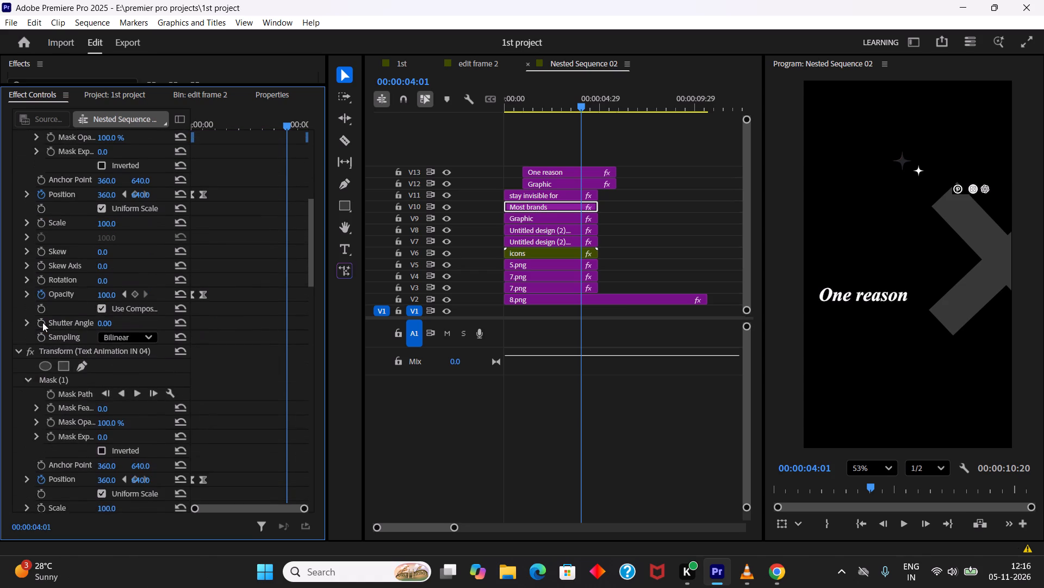
{"action": "scroll", "coordinate": [42, 322], "scroll_direction": "up", "scroll_amount": 14}
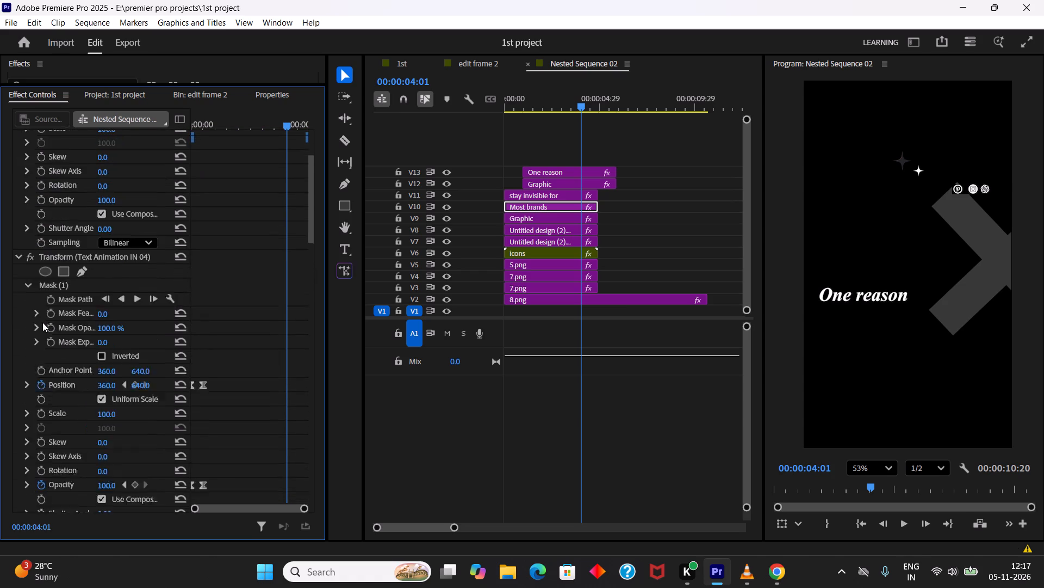
{"action": "scroll", "coordinate": [42, 322], "scroll_direction": "up", "scroll_amount": 17}
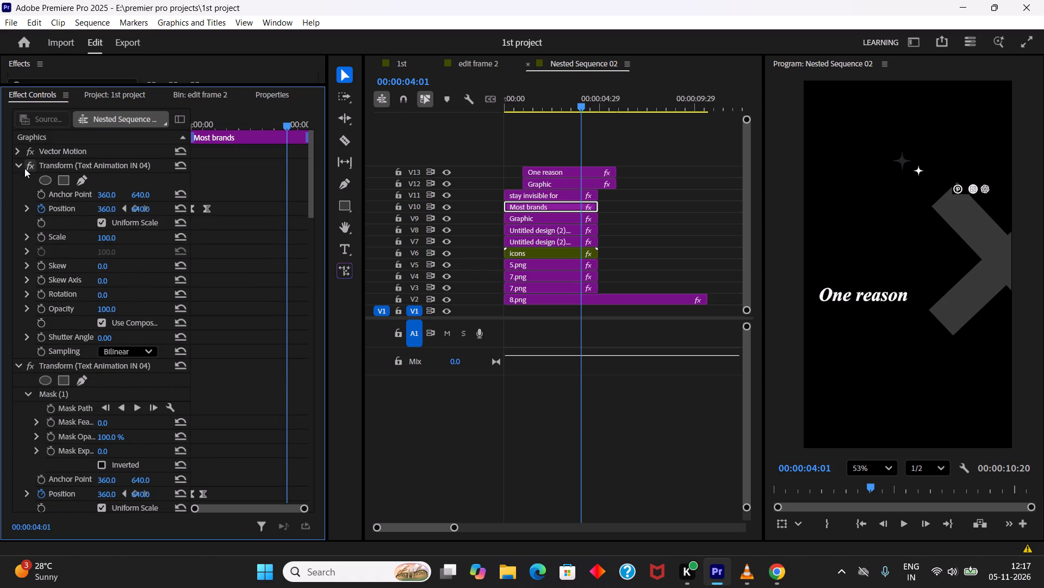
{"action": "left_click", "coordinate": [20, 148]}
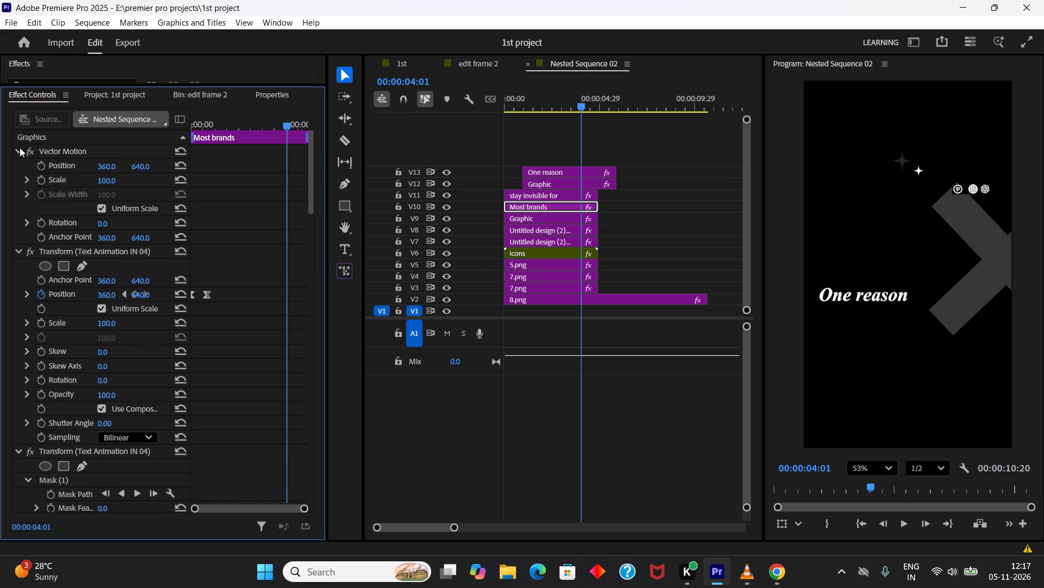
{"action": "left_click", "coordinate": [20, 148]}
{"action": "scroll", "coordinate": [73, 308], "scroll_direction": "down", "scroll_amount": 6}
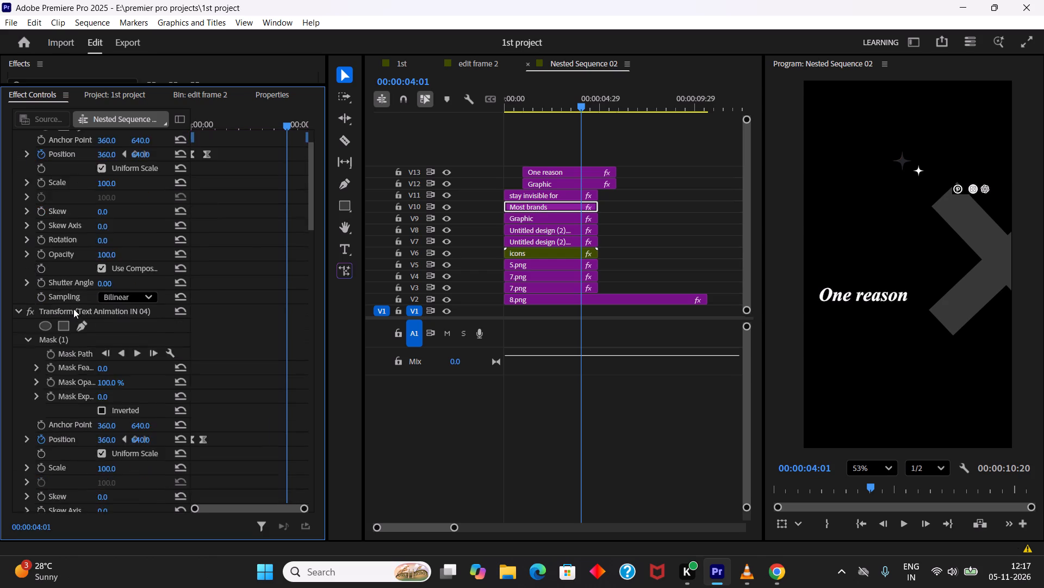
{"action": "scroll", "coordinate": [73, 309], "scroll_direction": "down", "scroll_amount": 18}
{"action": "scroll", "coordinate": [62, 324], "scroll_direction": "up", "scroll_amount": 1}
{"action": "scroll", "coordinate": [62, 324], "scroll_direction": "down", "scroll_amount": 9}
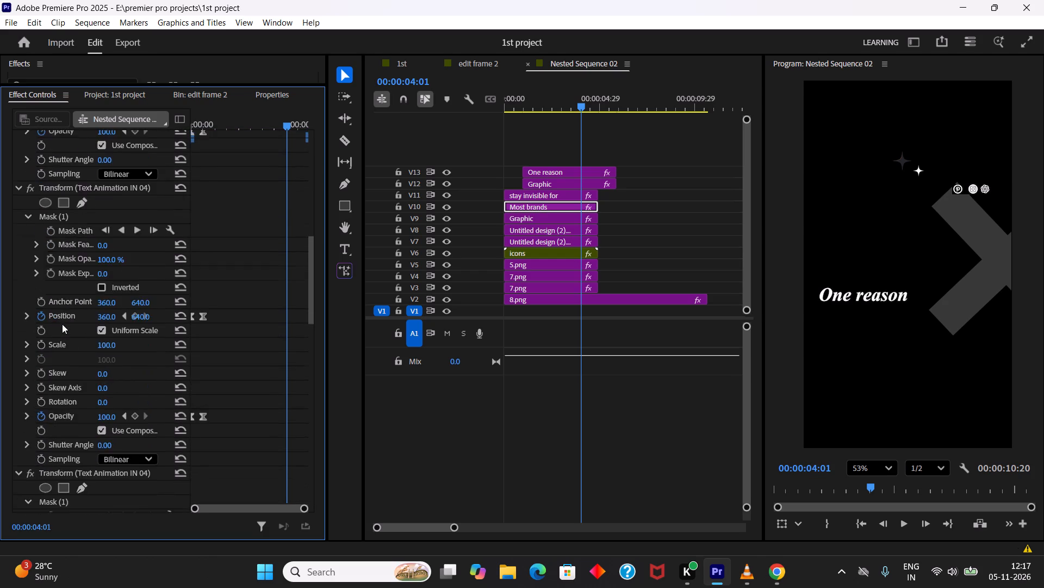
{"action": "scroll", "coordinate": [62, 324], "scroll_direction": "down", "scroll_amount": 15}
{"action": "scroll", "coordinate": [62, 324], "scroll_direction": "down", "scroll_amount": 6}
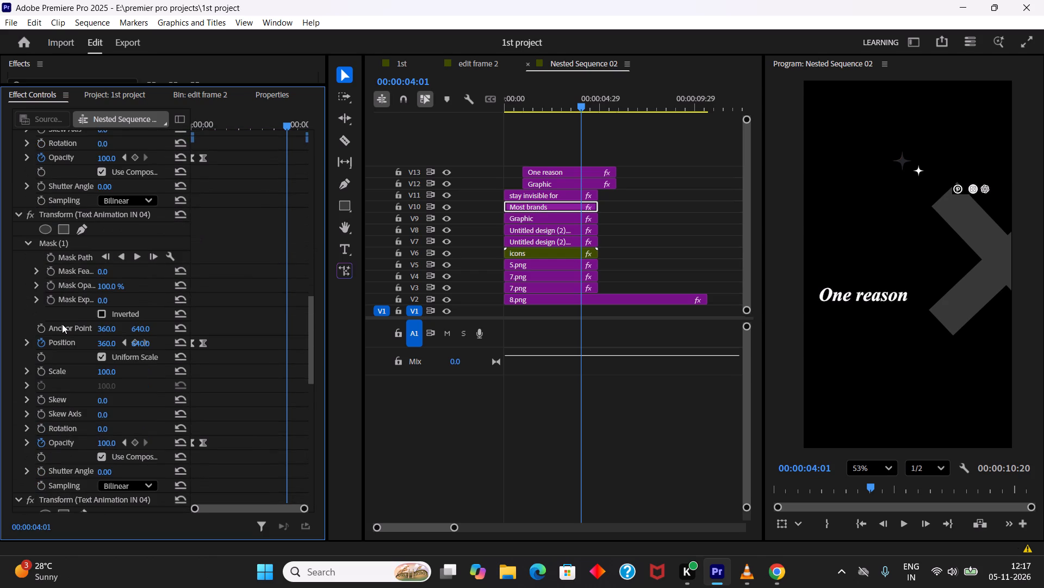
{"action": "scroll", "coordinate": [61, 324], "scroll_direction": "down", "scroll_amount": 20}
{"action": "scroll", "coordinate": [61, 324], "scroll_direction": "down", "scroll_amount": 17}
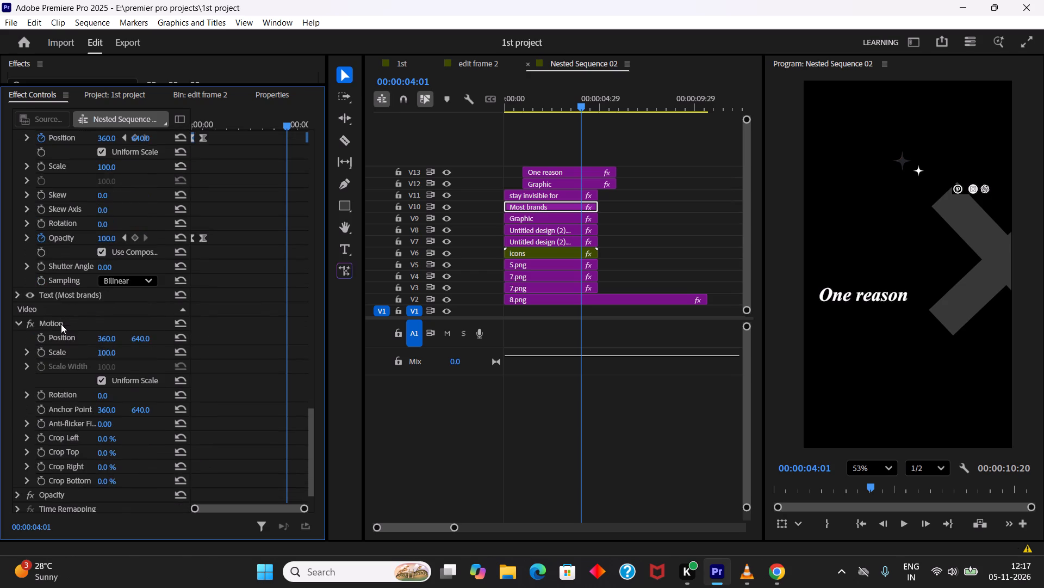
{"action": "scroll", "coordinate": [61, 324], "scroll_direction": "down", "scroll_amount": 4}
Switch to Chrome, watch a moment of the one-word-at-a-time text tutorial on YouTube, and return to Premiere Pro.
{"action": "left_click", "coordinate": [770, 571]}
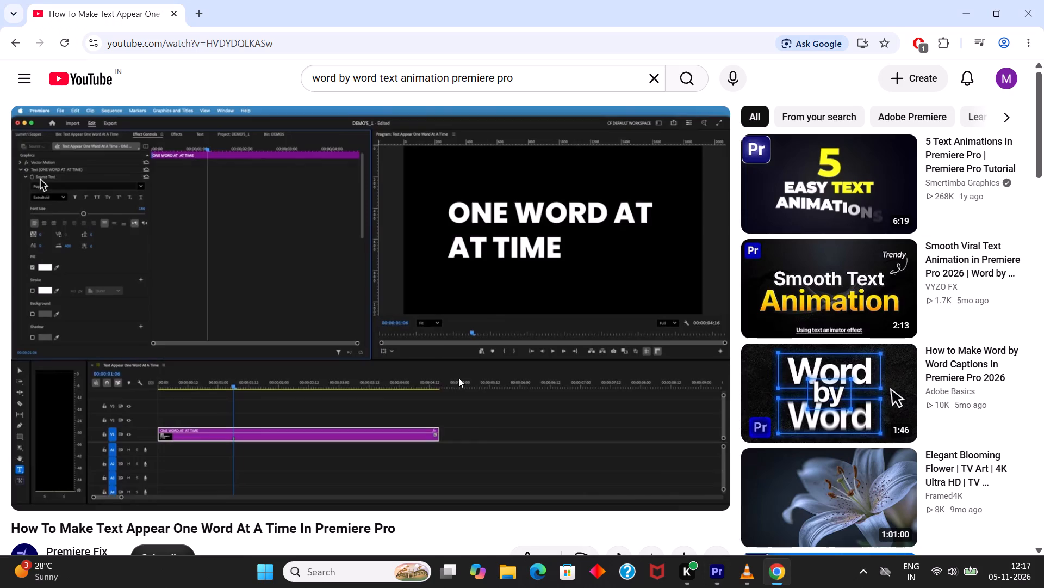
{"action": "left_click", "coordinate": [416, 344]}
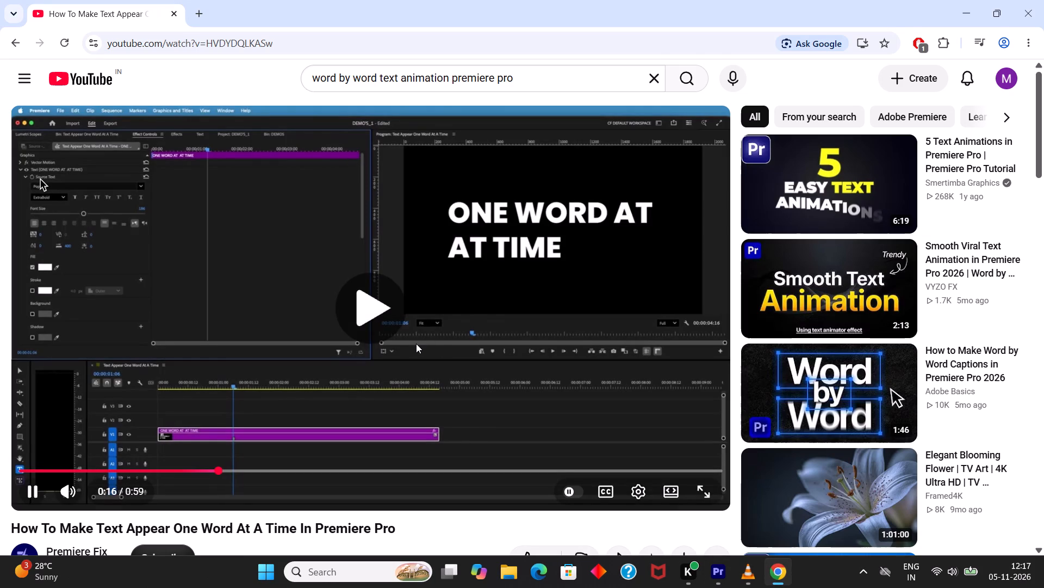
{"action": "left_click", "coordinate": [416, 344]}
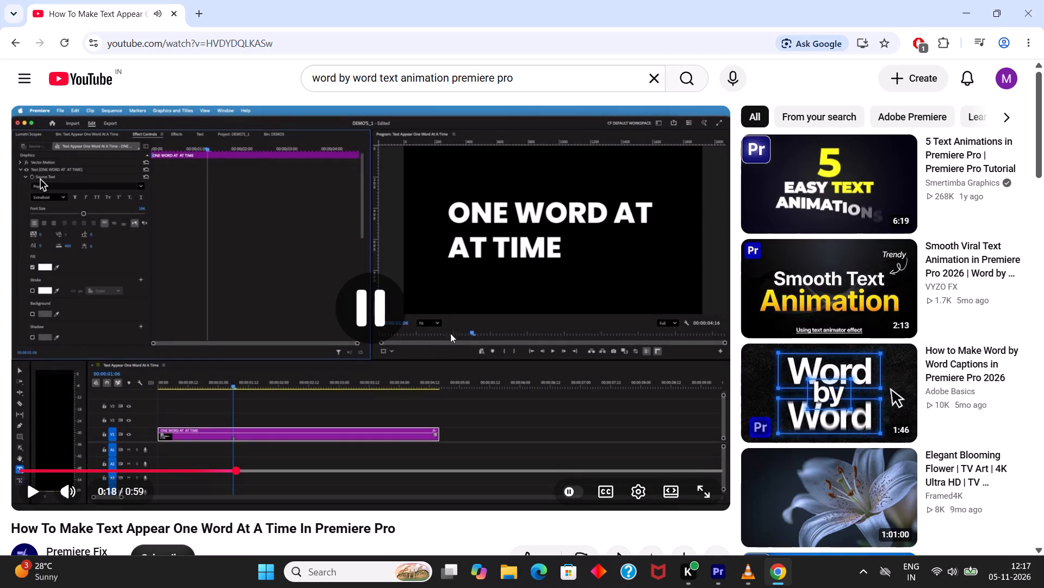
{"action": "right_click", "coordinate": [618, 0]}
{"action": "left_click_drag", "start_coordinate": [512, 0], "coordinate": [523, 0]}
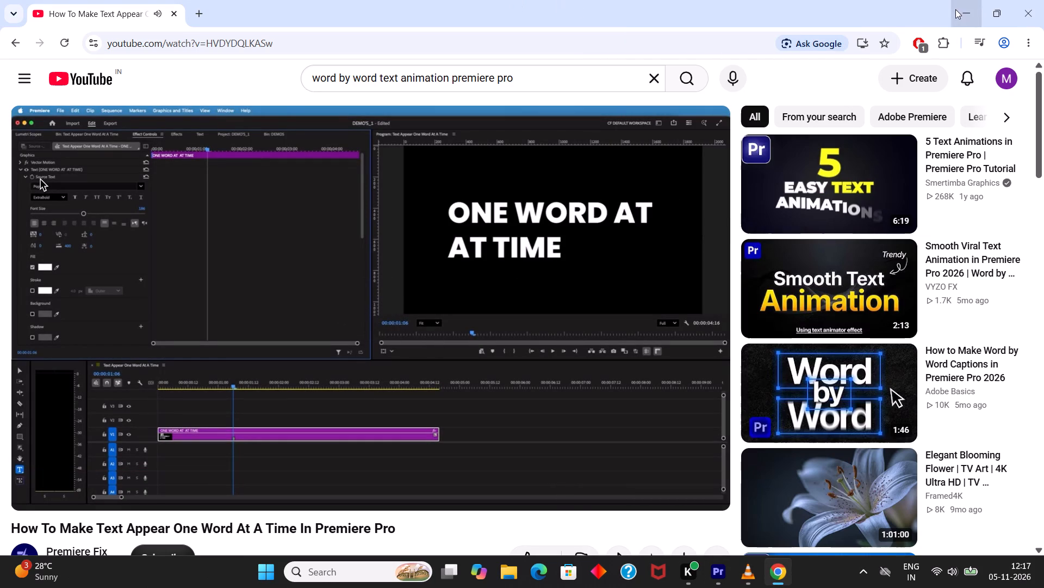
{"action": "left_click", "coordinate": [955, 9]}
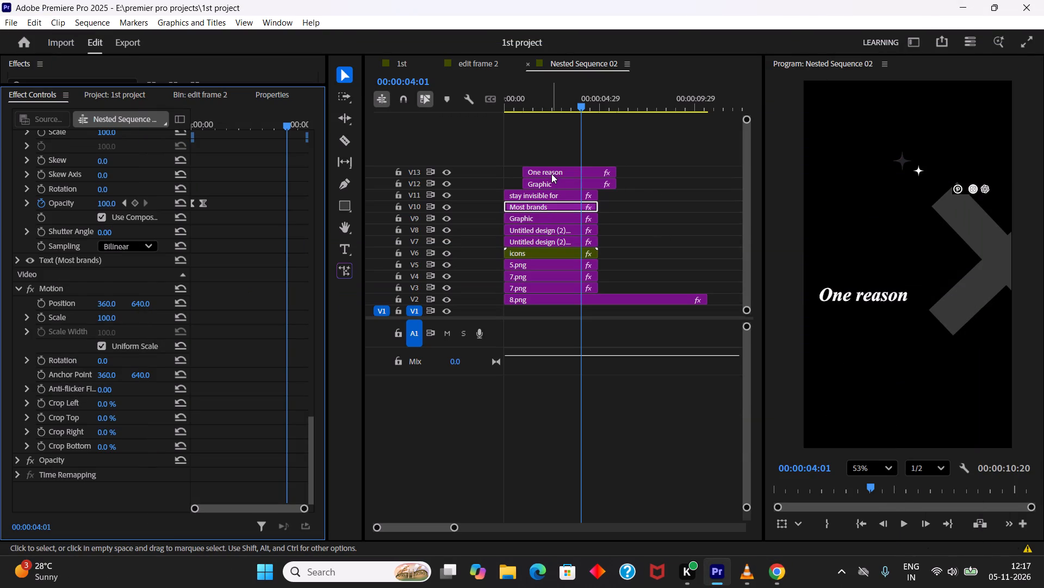
Examine the Text Animation IN 01 transform and text settings of the "One reason" layer in Nested Sequence 02.
{"action": "left_click", "coordinate": [551, 174]}
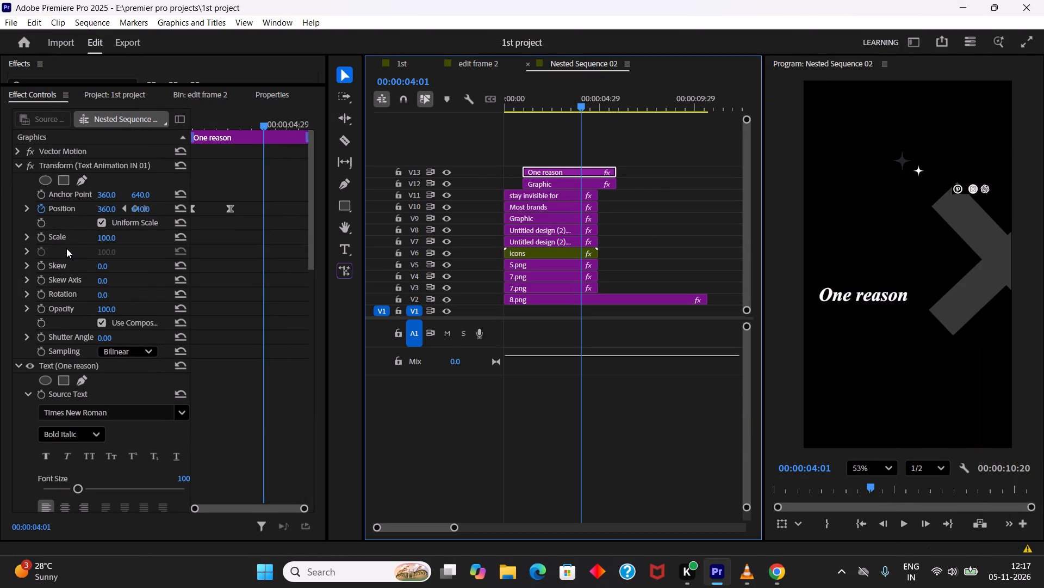
{"action": "scroll", "coordinate": [76, 364], "scroll_direction": "down", "scroll_amount": 3}
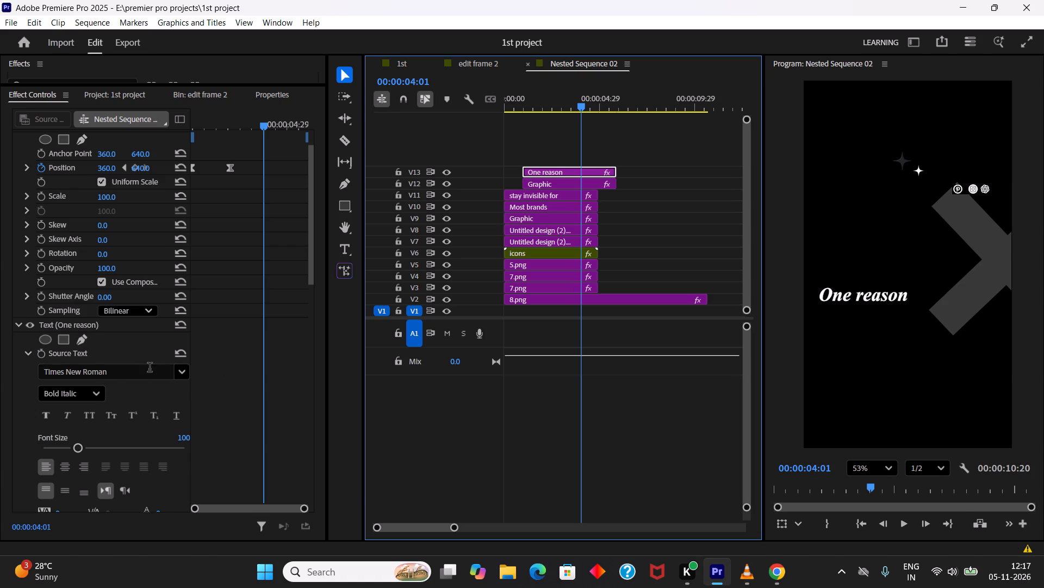
Close Nested Sequence 02 and open the original Photoshop file of the "they spend months building" layer from edit frame 2.
{"action": "left_click", "coordinate": [531, 66]}
{"action": "left_click", "coordinate": [485, 65]}
{"action": "left_click", "coordinate": [542, 186]}
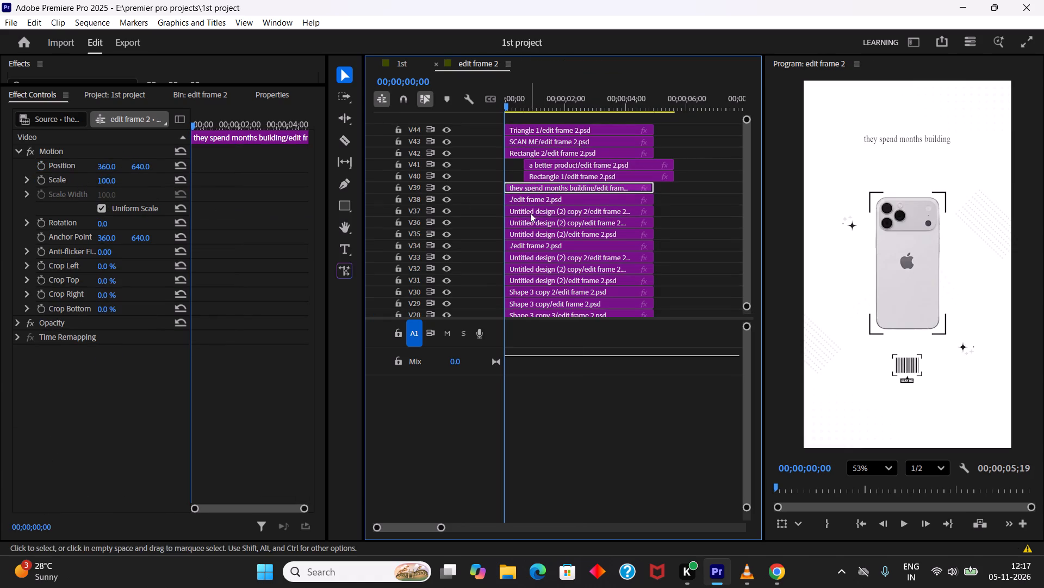
{"action": "right_click", "coordinate": [534, 186]}
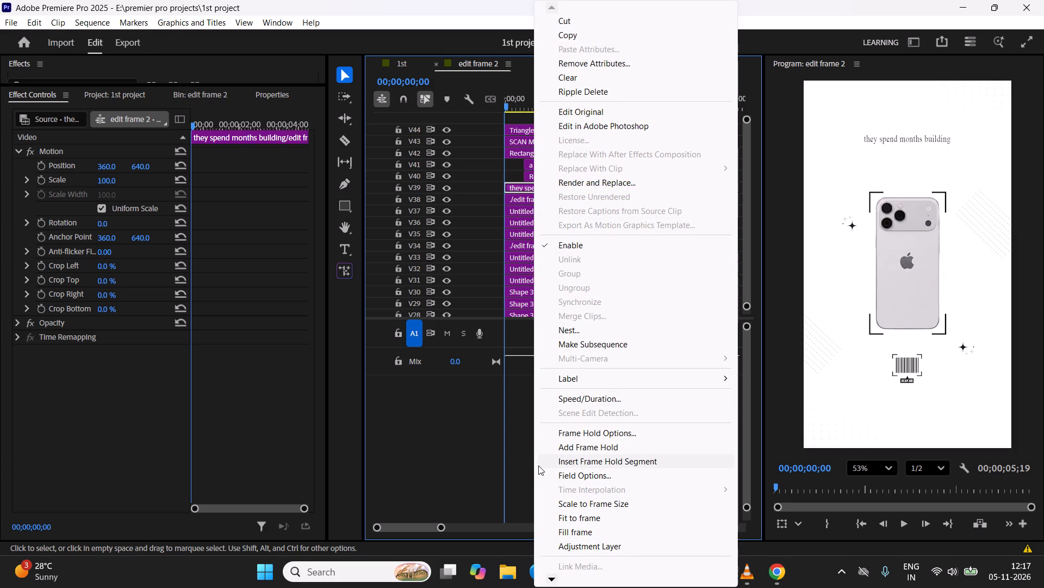
{"action": "left_click", "coordinate": [619, 116]}
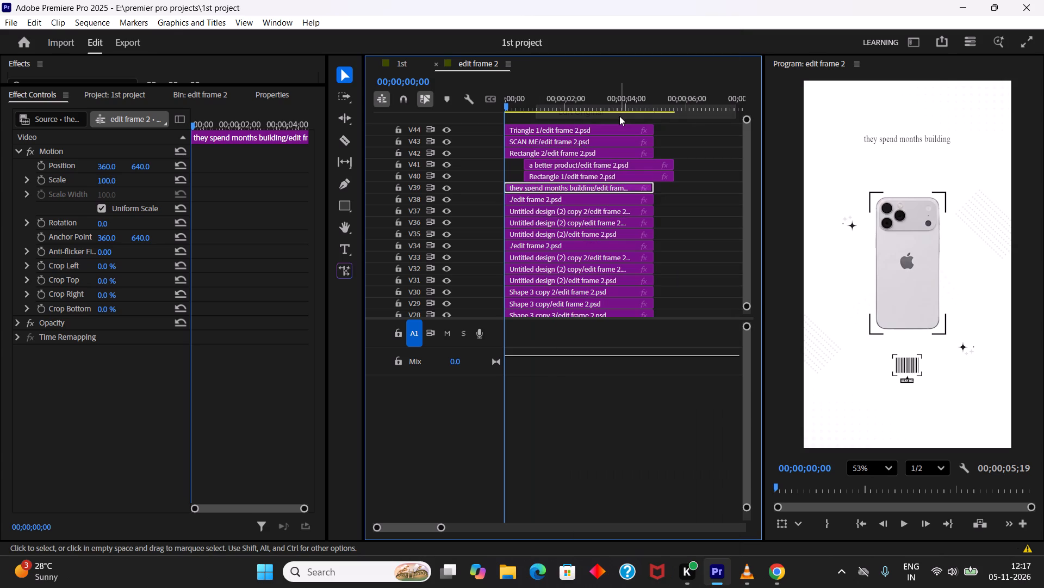
Save the project.
{"action": "left_click", "coordinate": [588, 186]}
{"action": "right_click", "coordinate": [588, 186]}
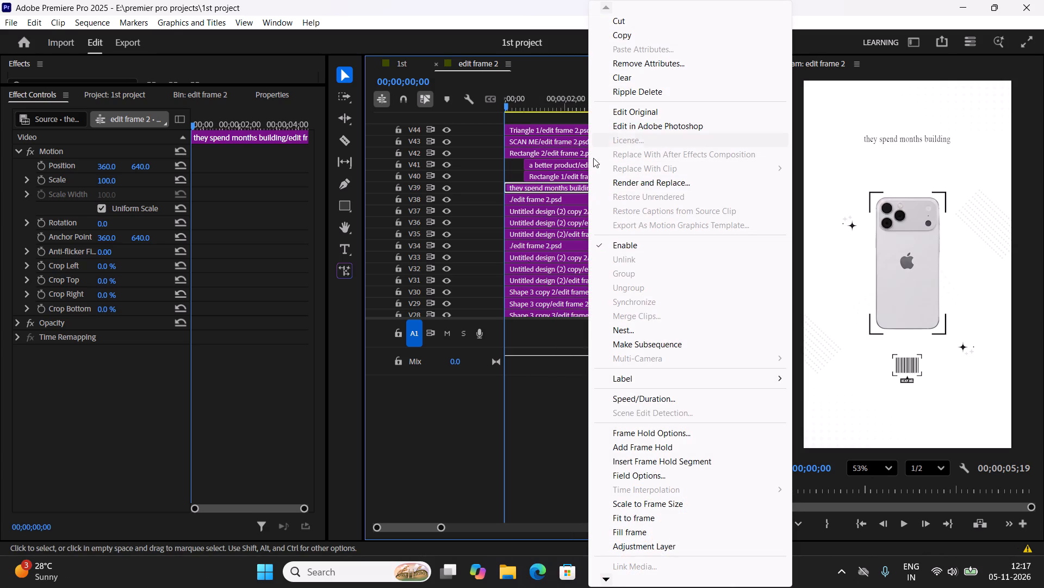
{"action": "left_click", "coordinate": [529, 448]}
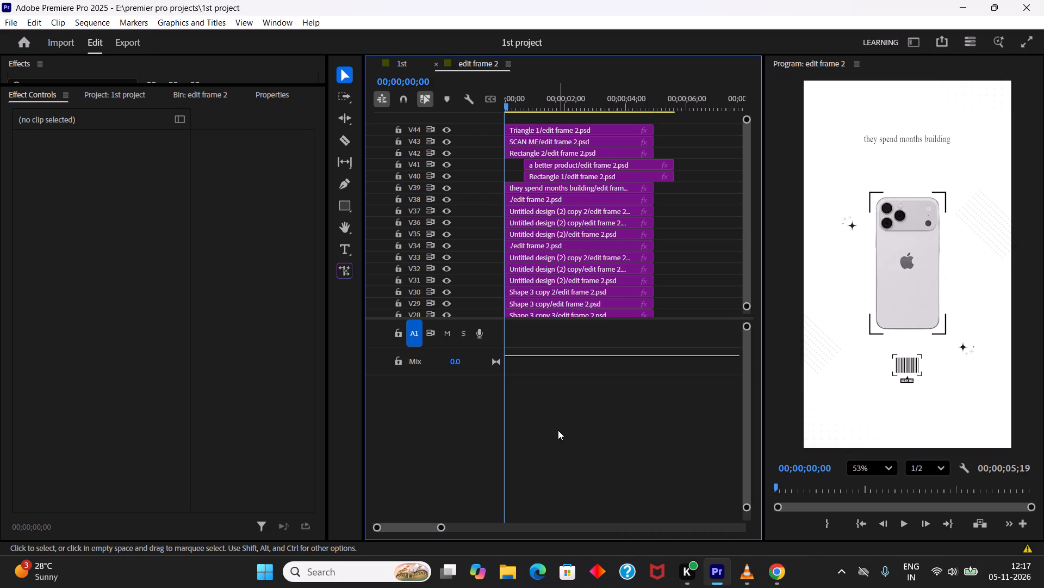
{"action": "key", "text": "ctrl+s"}
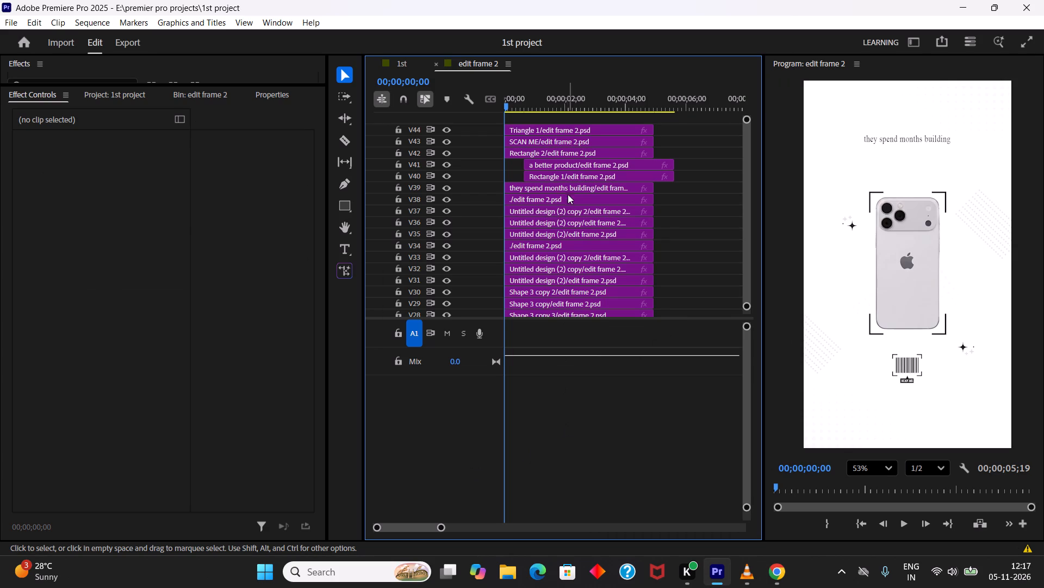
Open the "they spend months building" layer in the Source monitor and scrub to a different frame.
{"action": "left_click", "coordinate": [564, 188]}
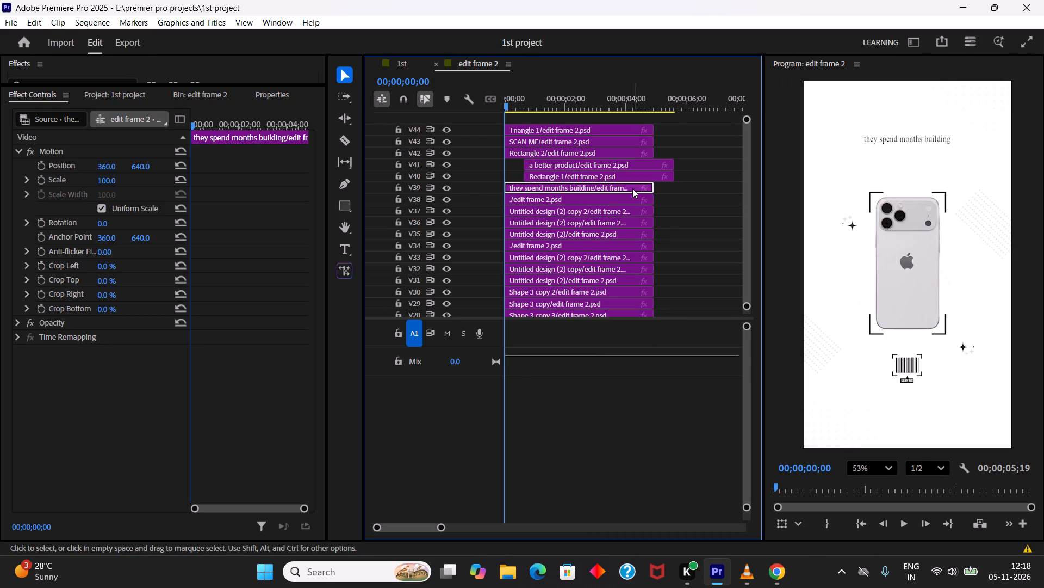
{"action": "double_click", "coordinate": [603, 187]}
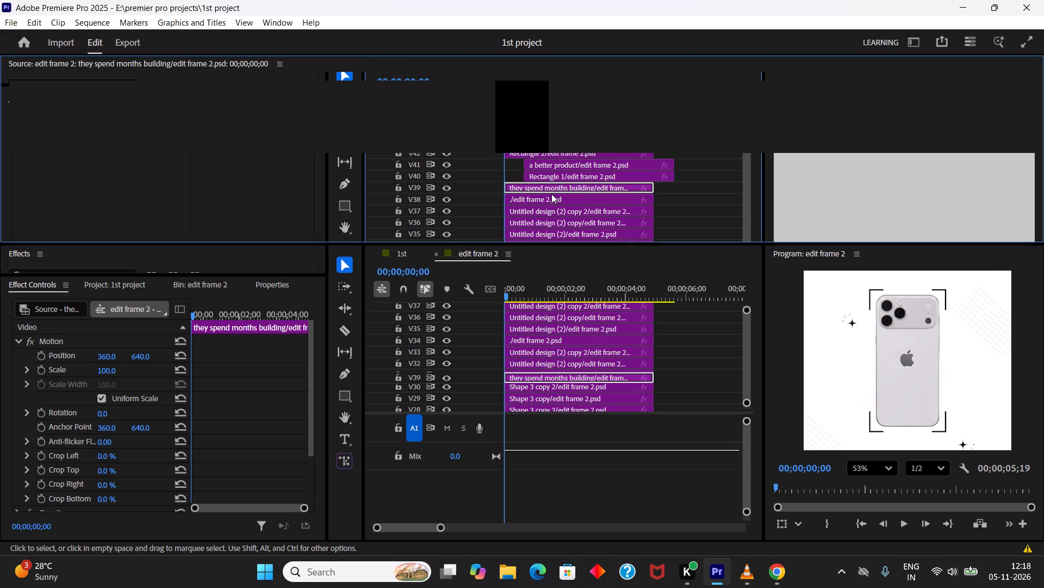
{"action": "left_click_drag", "start_coordinate": [197, 194], "coordinate": [173, 194]}
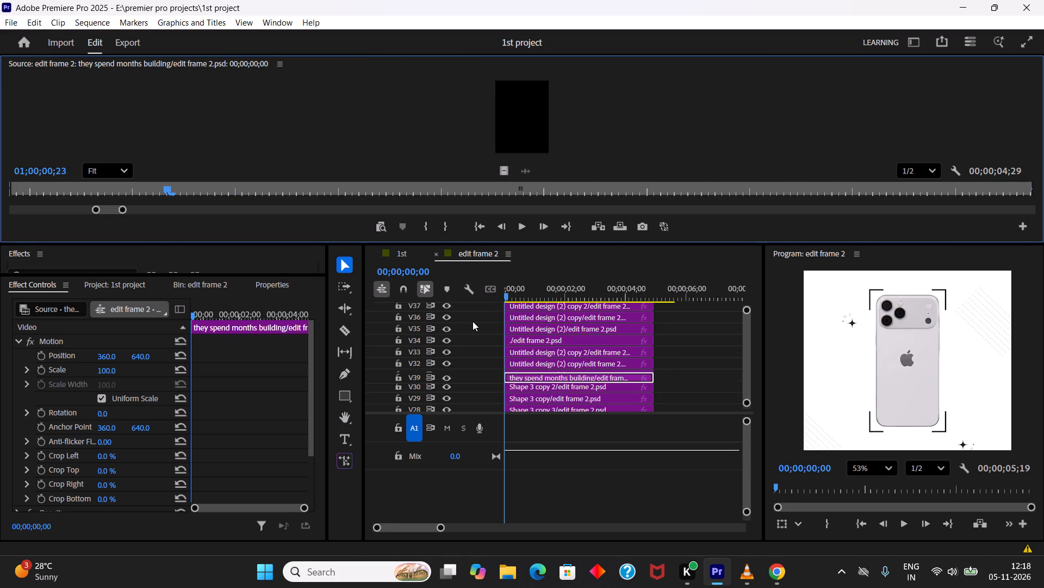
{"action": "scroll", "coordinate": [119, 402], "scroll_direction": "up", "scroll_amount": 5}
{"action": "scroll", "coordinate": [119, 402], "scroll_direction": "down", "scroll_amount": 5}
{"action": "scroll", "coordinate": [119, 402], "scroll_direction": "up", "scroll_amount": 5}
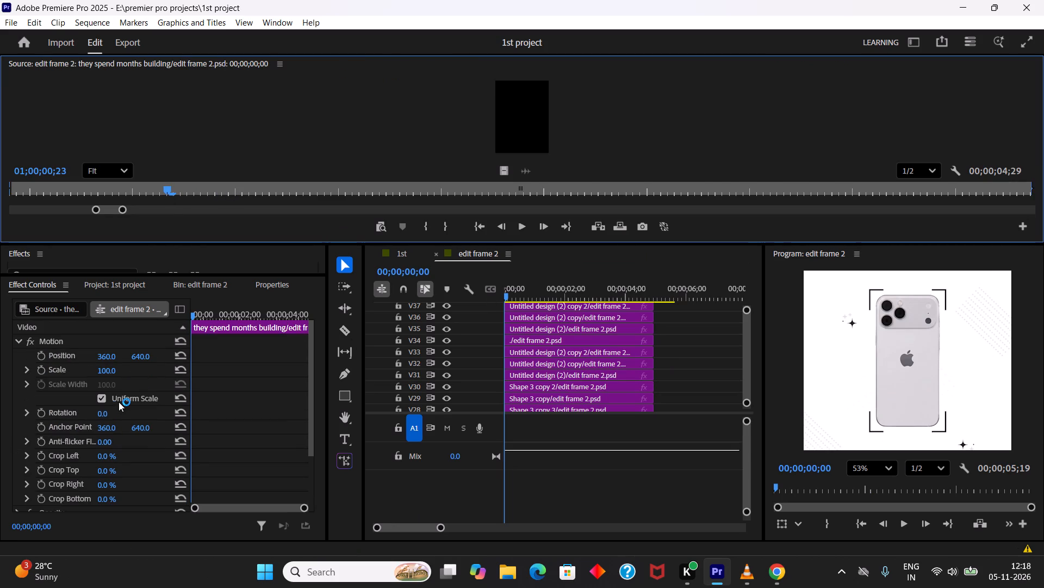
{"action": "scroll", "coordinate": [119, 402], "scroll_direction": "up", "scroll_amount": 5}
{"action": "scroll", "coordinate": [116, 404], "scroll_direction": "down", "scroll_amount": 3}
{"action": "scroll", "coordinate": [109, 409], "scroll_direction": "up", "scroll_amount": 5}
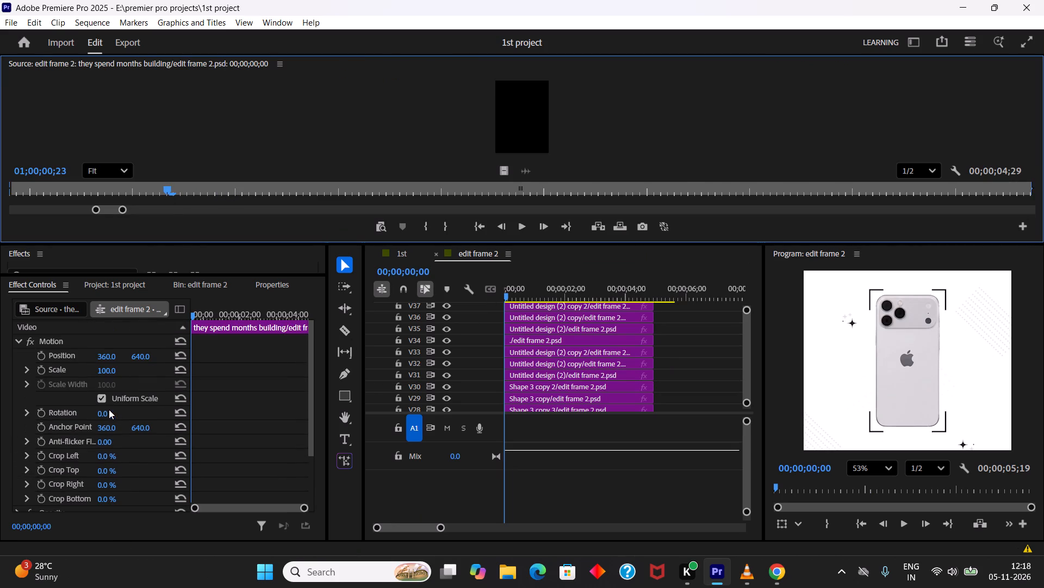
{"action": "scroll", "coordinate": [109, 409], "scroll_direction": "up", "scroll_amount": 1}
Switch to Photoshop, inspect the "they spend months building" text in edit frame 2.psd and its layers, and return to Premiere Pro.
{"action": "scroll", "coordinate": [109, 409], "scroll_direction": "up", "scroll_amount": 4}
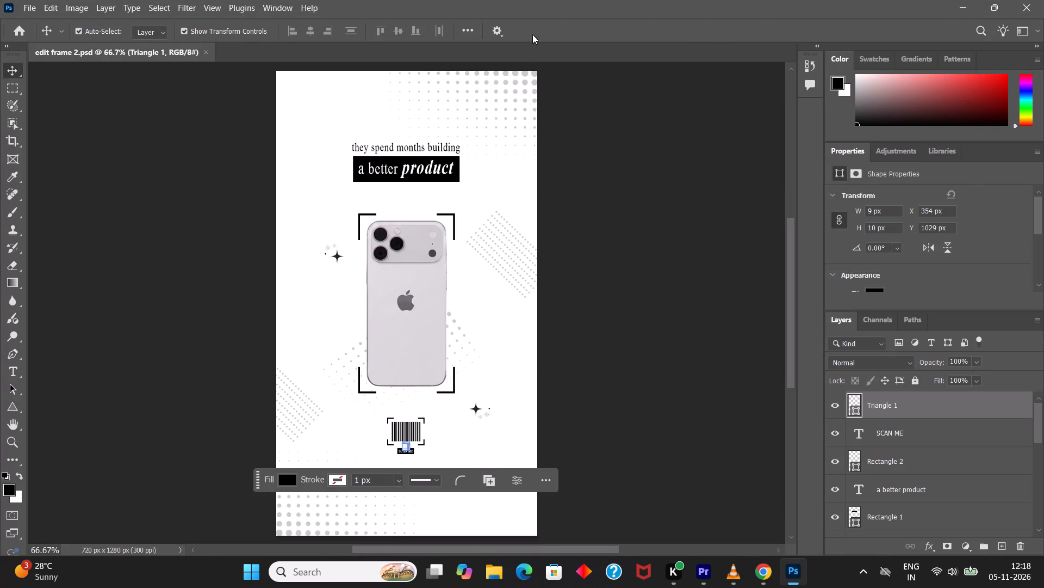
{"action": "double_click", "coordinate": [400, 145]}
{"action": "left_click", "coordinate": [904, 431]}
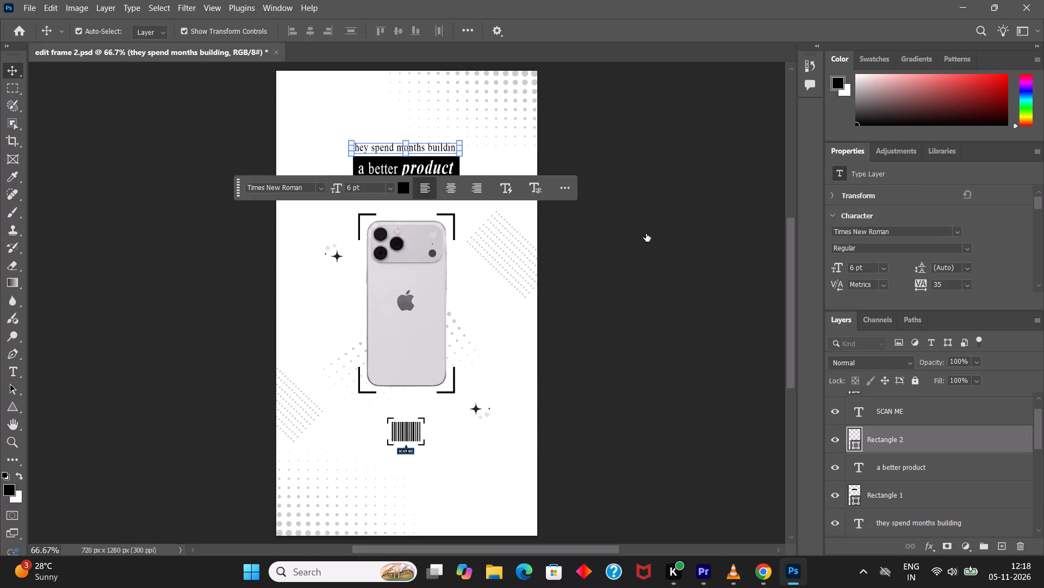
{"action": "left_click", "coordinate": [969, 9]}
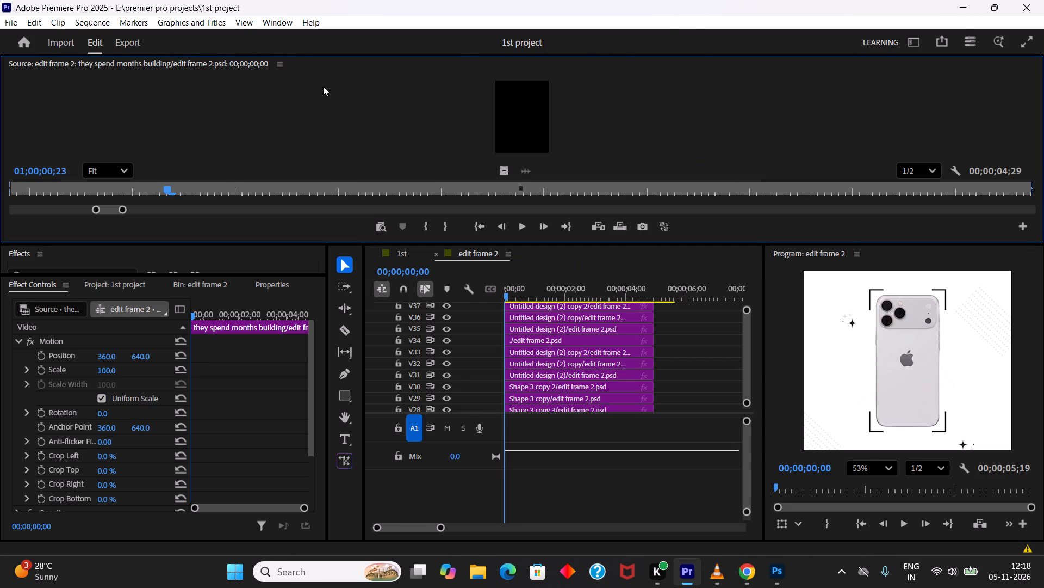
Close the source clip and the Source monitor, and enlarge the Effects panel's height.
{"action": "left_click", "coordinate": [277, 59]}
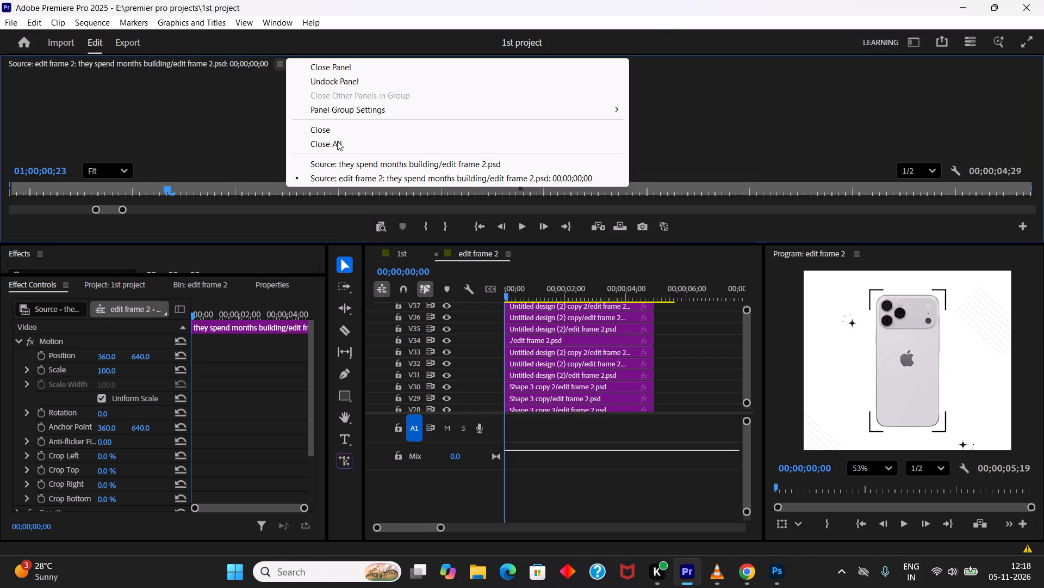
{"action": "left_click", "coordinate": [337, 134]}
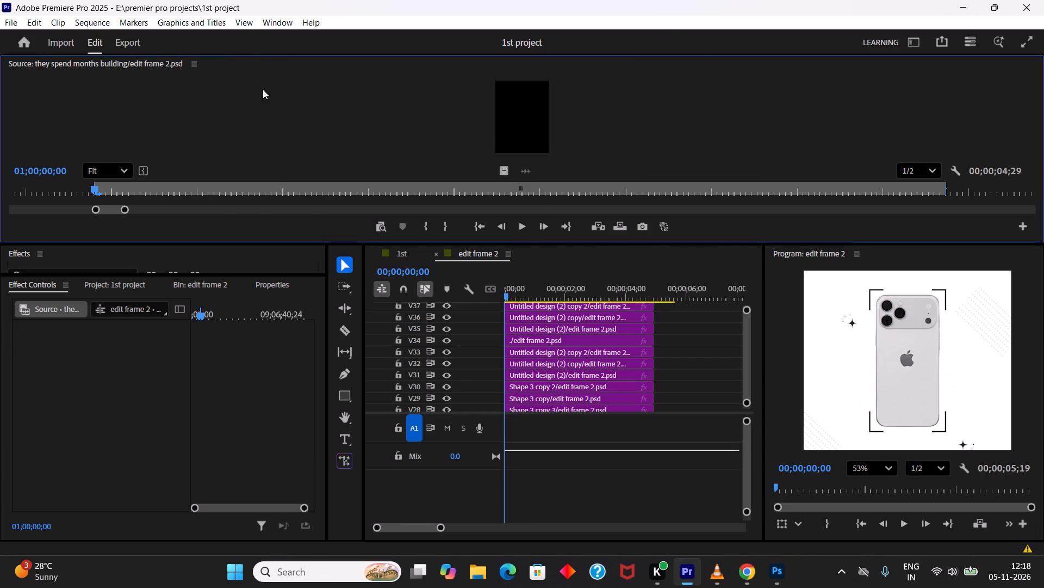
{"action": "left_click", "coordinate": [195, 65]}
{"action": "left_click", "coordinate": [220, 69]}
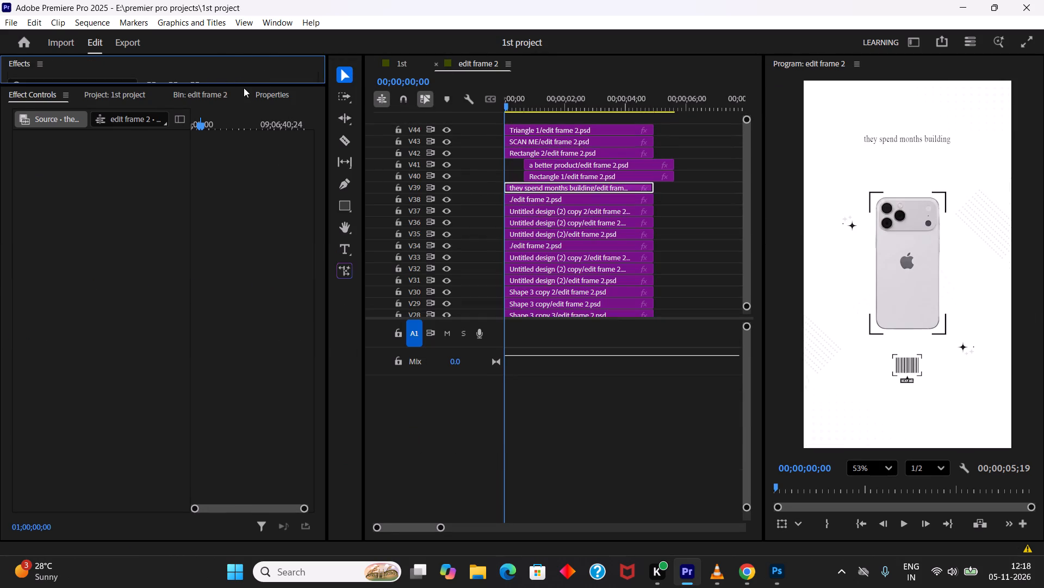
{"action": "left_click_drag", "start_coordinate": [244, 85], "coordinate": [235, 238]}
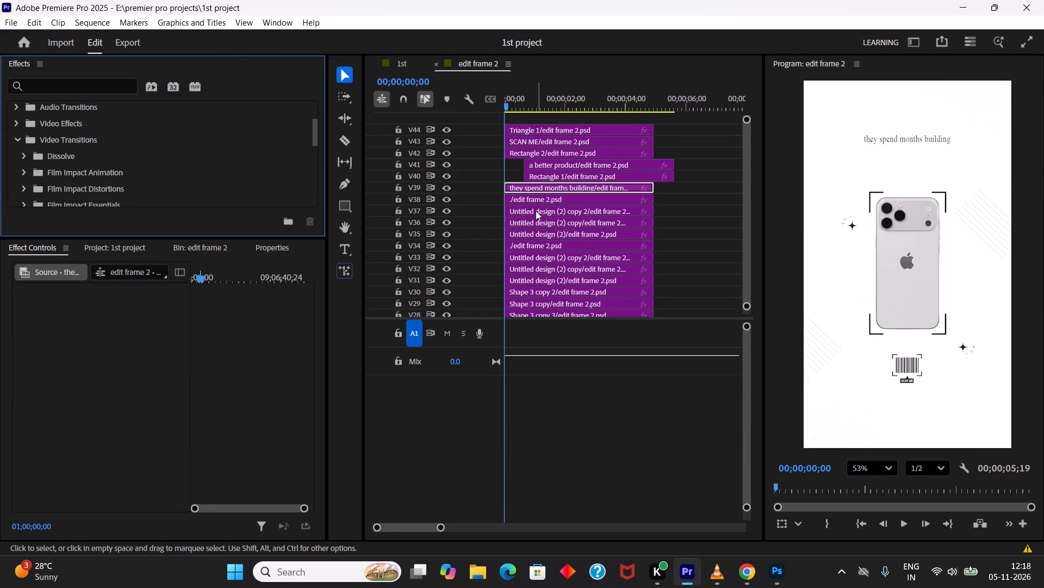
Close the edit frame 2 sequence and delete the edit frame 2 clip from track V3 of the 1st sequence.
{"action": "left_click", "coordinate": [437, 66]}
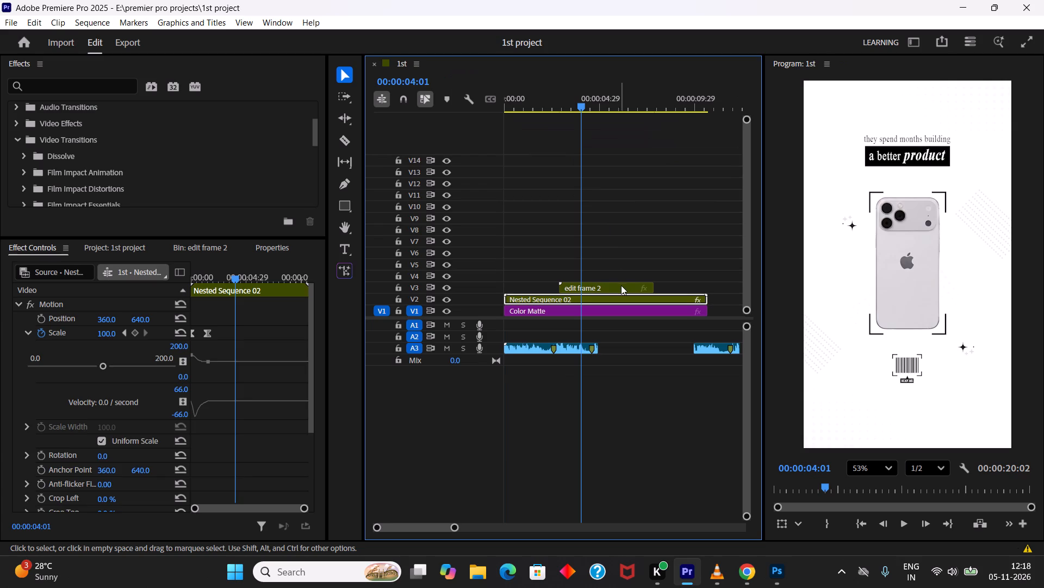
{"action": "left_click", "coordinate": [610, 288]}
{"action": "key", "text": "Delete"}
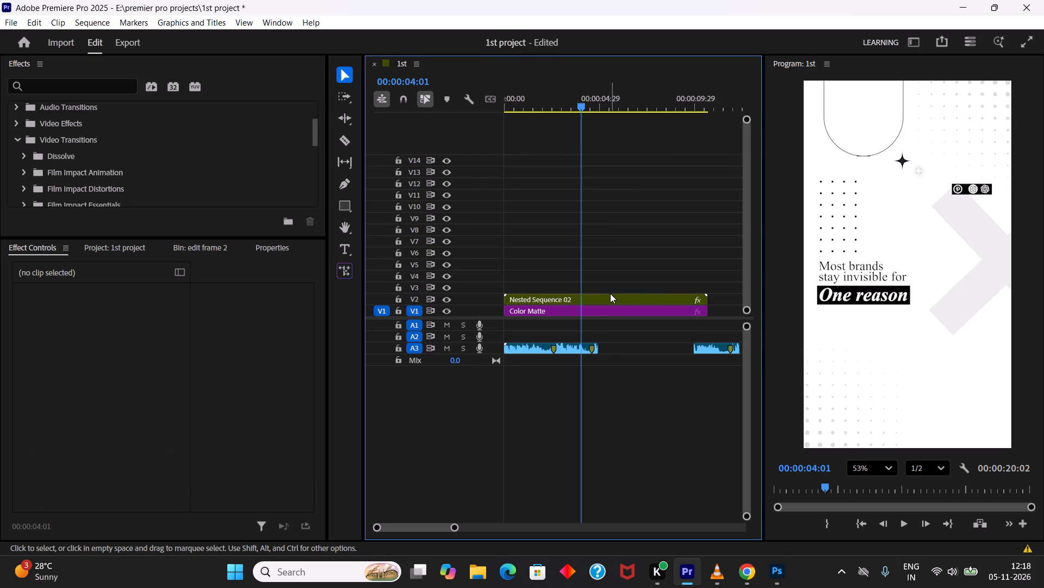
Delete the edit frame 2 bin from the 1st project and save the project.
{"action": "left_click", "coordinate": [111, 260]}
{"action": "left_click", "coordinate": [189, 244]}
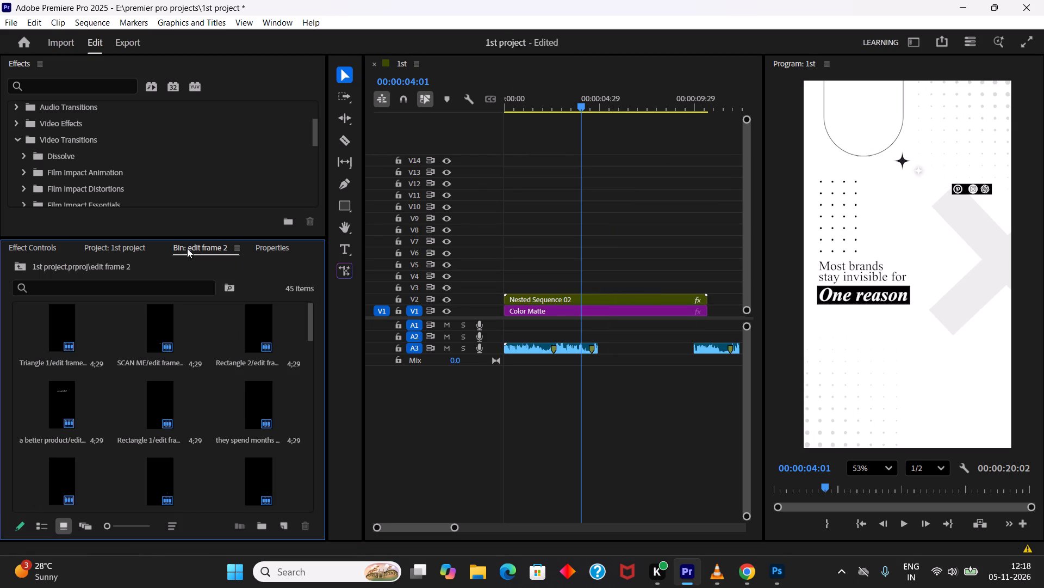
{"action": "double_click", "coordinate": [123, 256]}
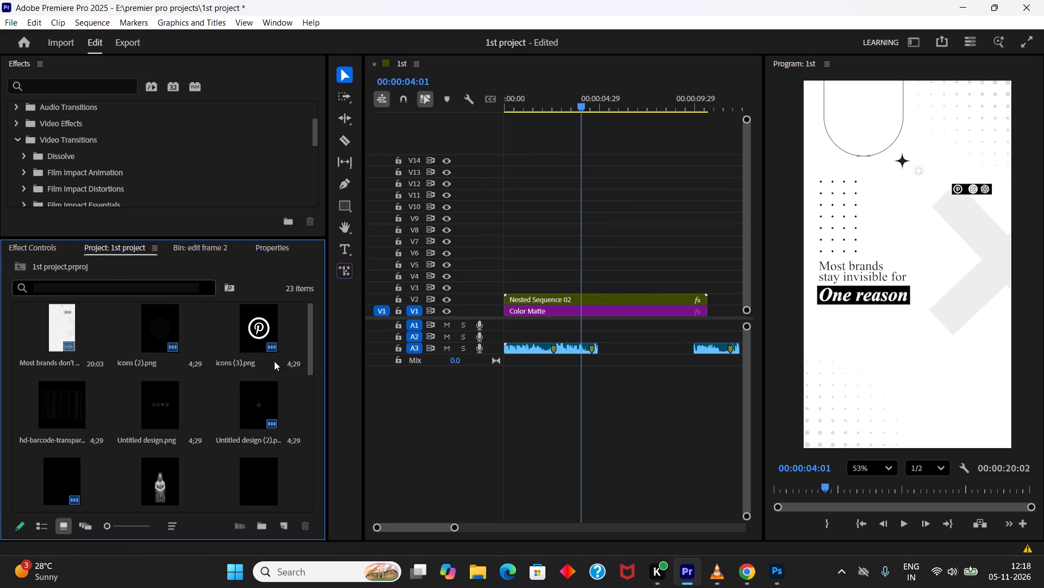
{"action": "left_click_drag", "start_coordinate": [309, 356], "coordinate": [310, 543]}
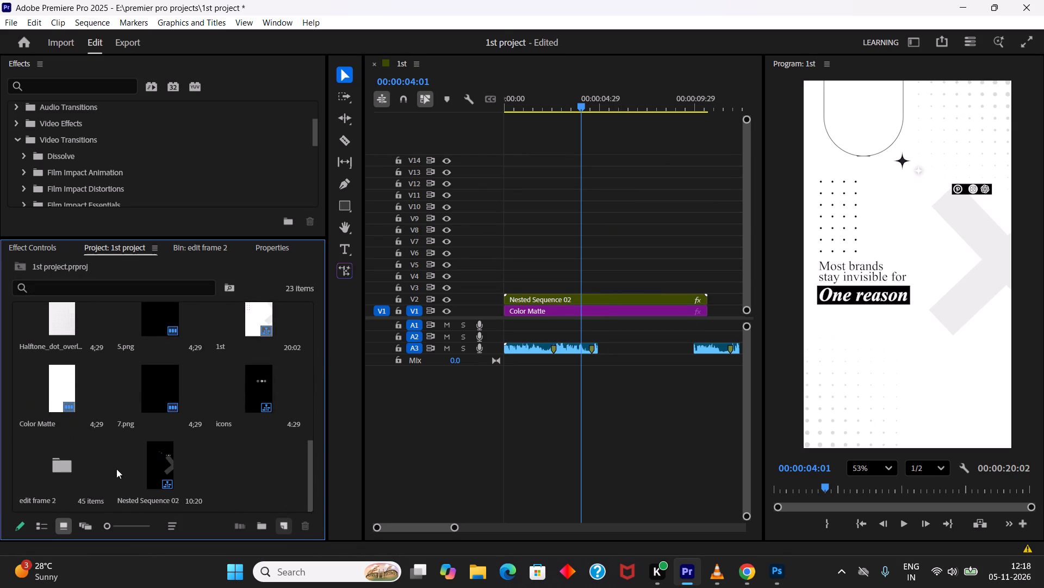
{"action": "left_click", "coordinate": [79, 466]}
{"action": "key", "text": "Delete"}
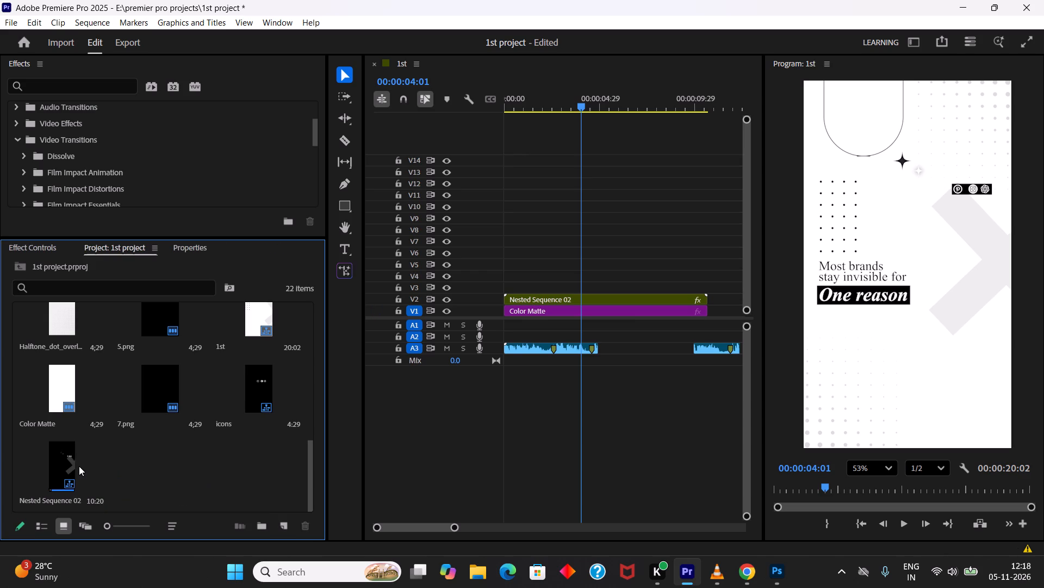
{"action": "key", "text": "ctrl+s"}
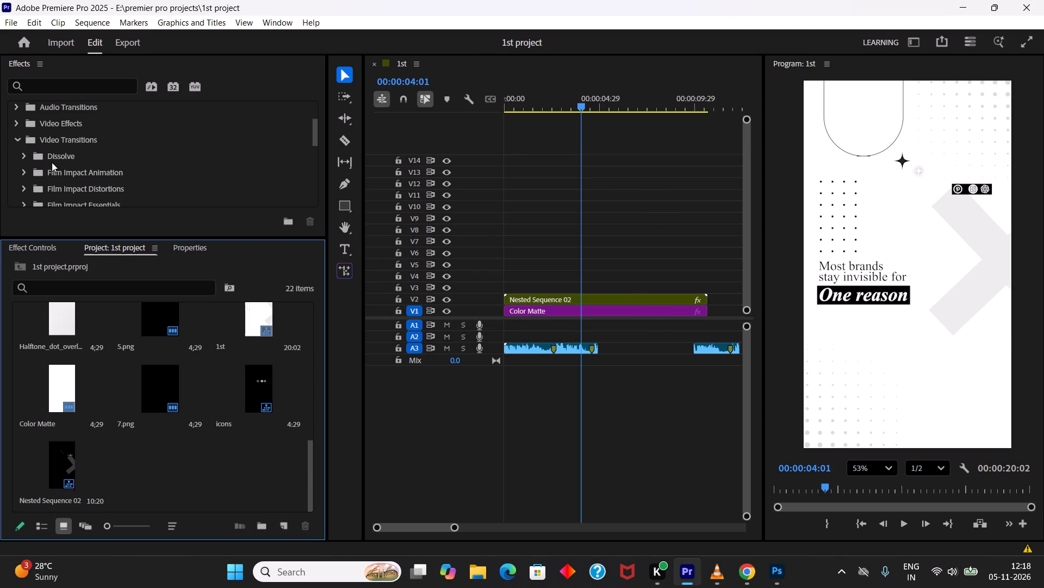
Import edit frame 2.psd as Individual Layers at Document Size, reviewing the layer list and keeping every layer selected.
{"action": "key", "text": "ctrl+i"}
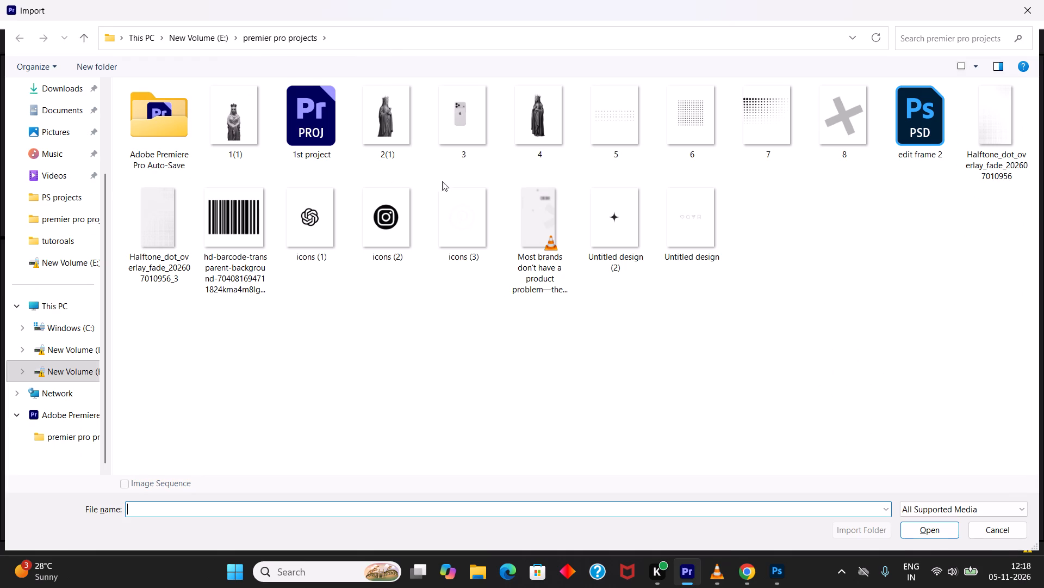
{"action": "double_click", "coordinate": [937, 127]}
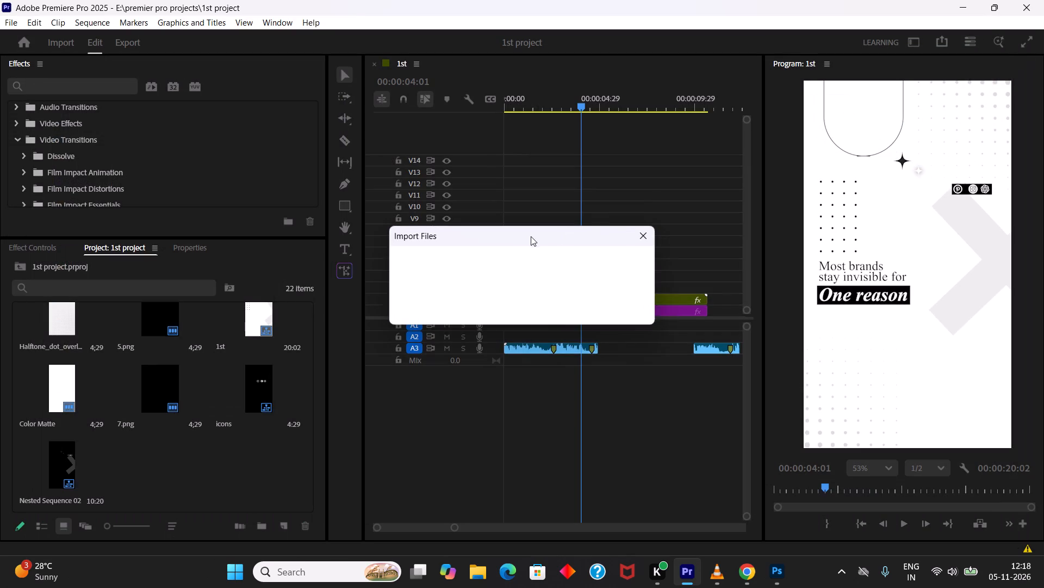
{"action": "left_click", "coordinate": [524, 231]}
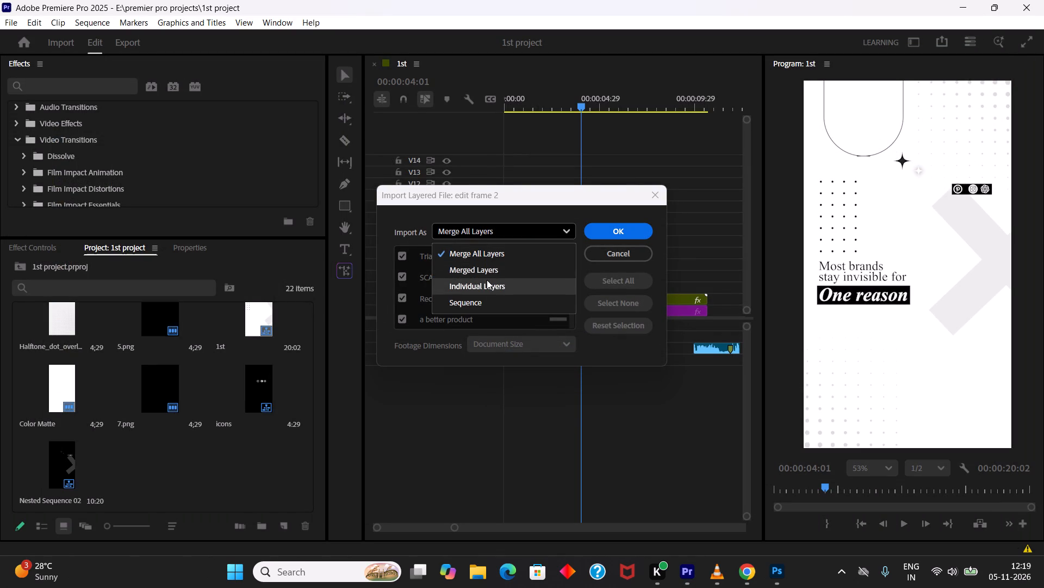
{"action": "scroll", "coordinate": [489, 305], "scroll_direction": "down", "scroll_amount": 3}
{"action": "left_click", "coordinate": [500, 288]}
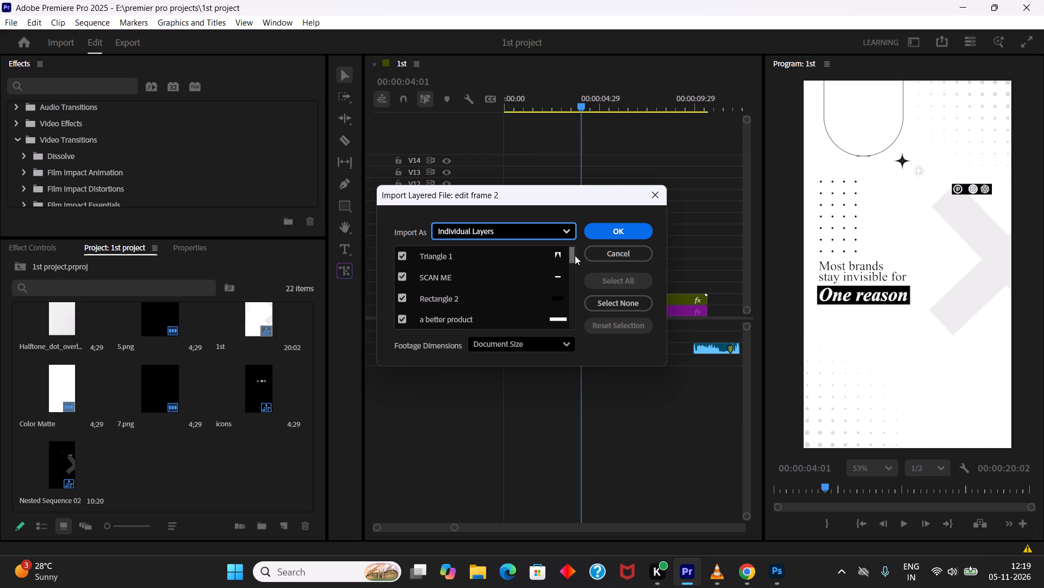
{"action": "scroll", "coordinate": [523, 269], "scroll_direction": "down", "scroll_amount": 19}
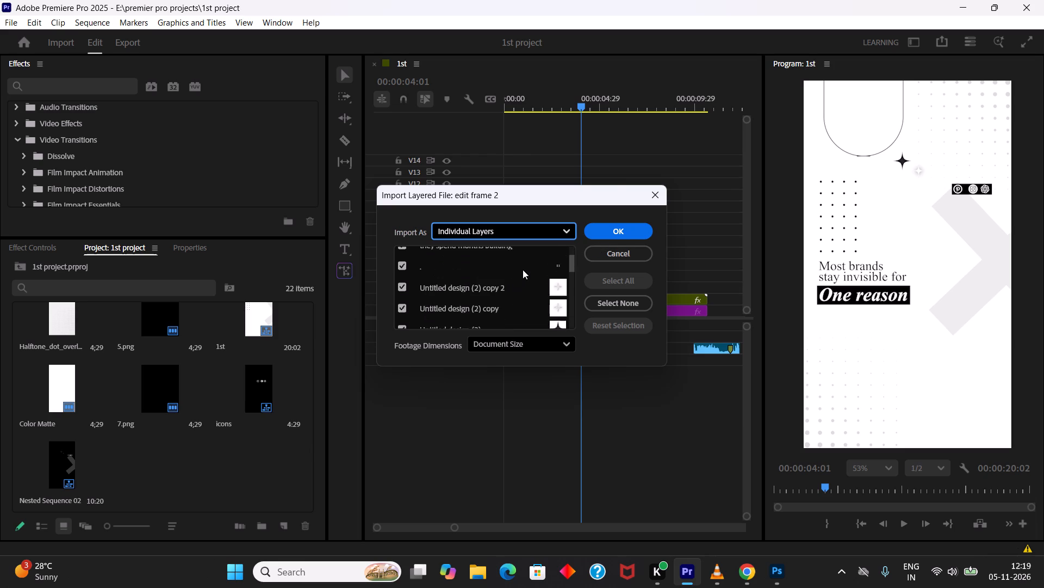
{"action": "scroll", "coordinate": [523, 269], "scroll_direction": "down", "scroll_amount": 19}
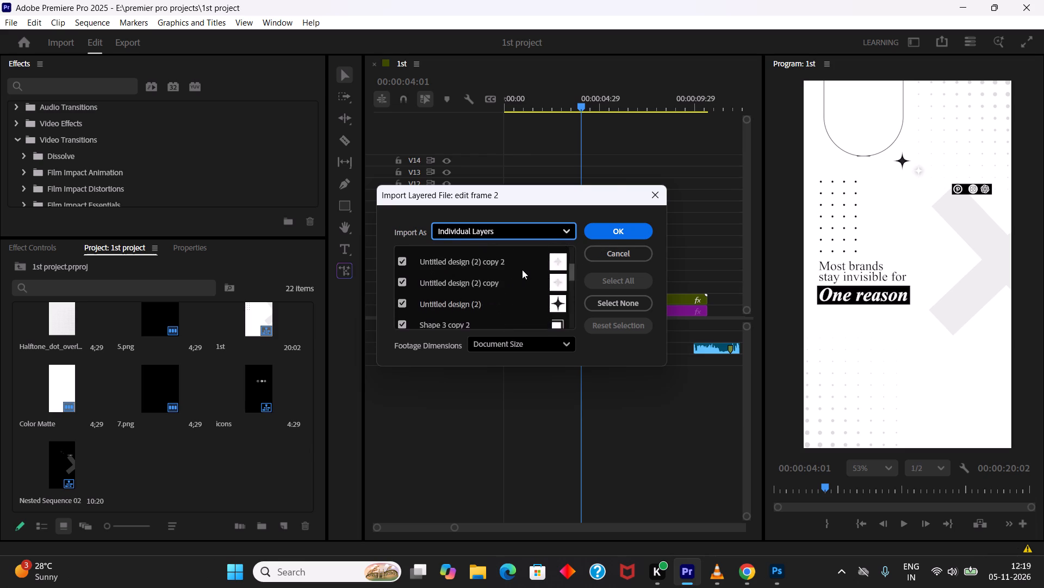
{"action": "scroll", "coordinate": [522, 269], "scroll_direction": "down", "scroll_amount": 20}
{"action": "scroll", "coordinate": [522, 269], "scroll_direction": "down", "scroll_amount": 2}
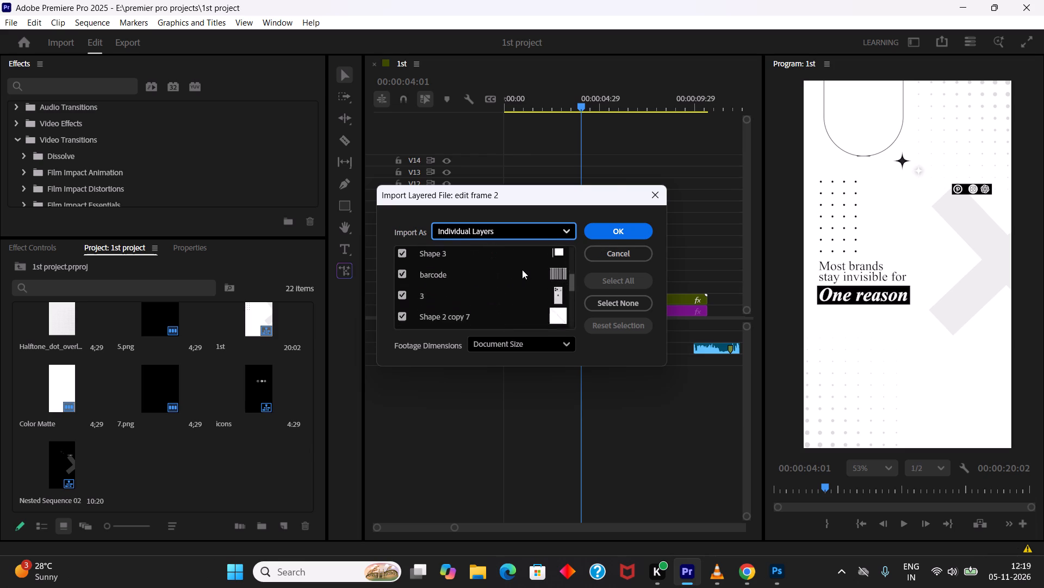
{"action": "scroll", "coordinate": [522, 269], "scroll_direction": "down", "scroll_amount": 3}
{"action": "scroll", "coordinate": [522, 269], "scroll_direction": "down", "scroll_amount": 20}
{"action": "scroll", "coordinate": [522, 269], "scroll_direction": "down", "scroll_amount": 13}
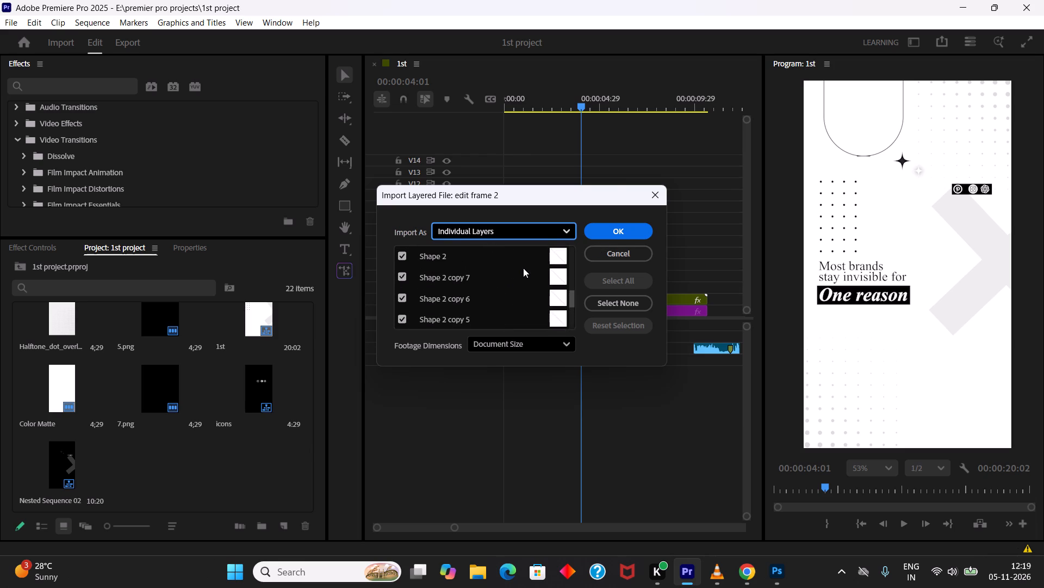
{"action": "scroll", "coordinate": [523, 268], "scroll_direction": "down", "scroll_amount": 13}
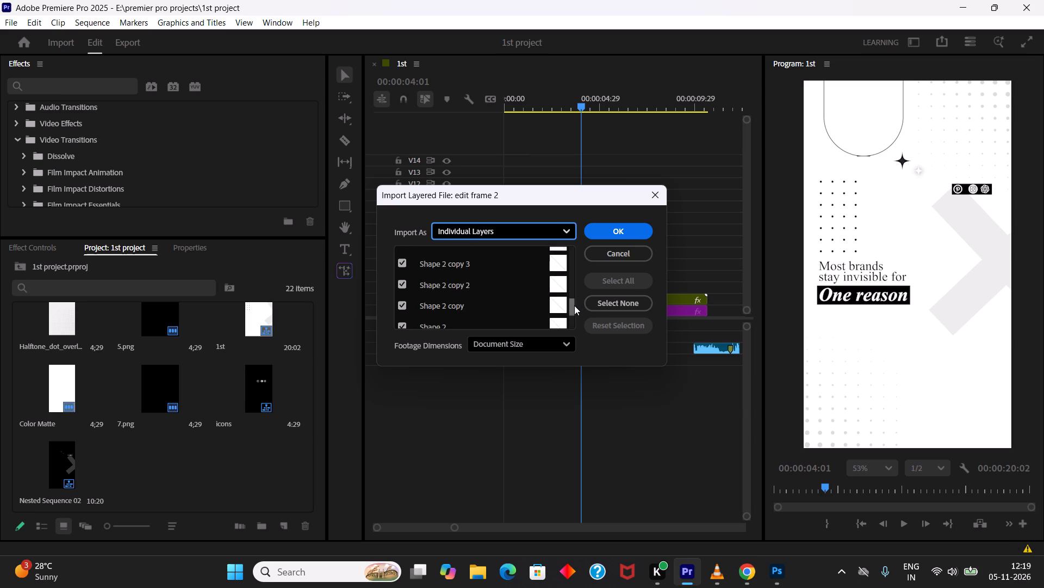
{"action": "left_click_drag", "start_coordinate": [574, 305], "coordinate": [577, 284]}
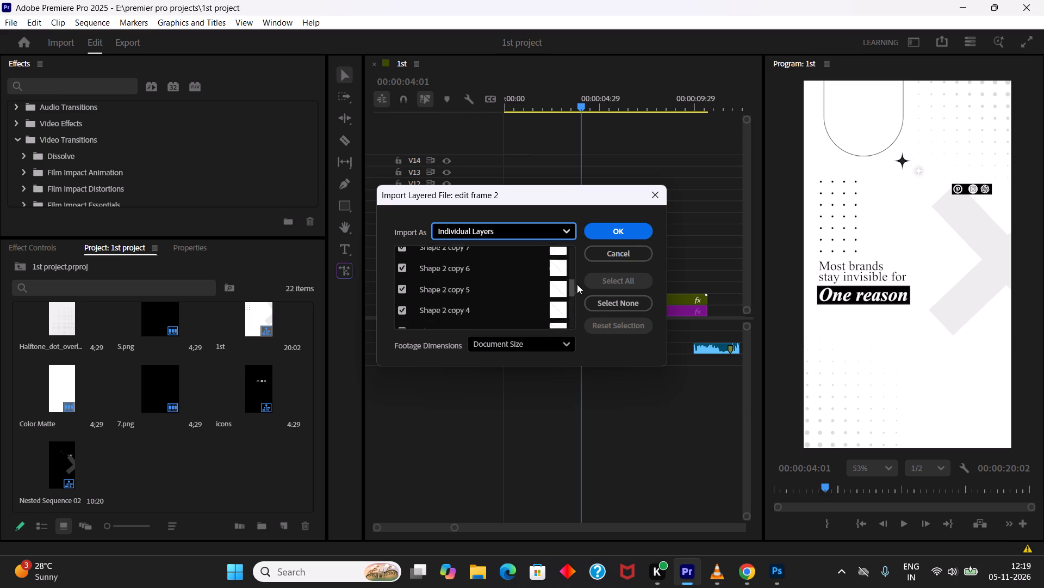
{"action": "left_click_drag", "start_coordinate": [577, 284], "coordinate": [573, 237]}
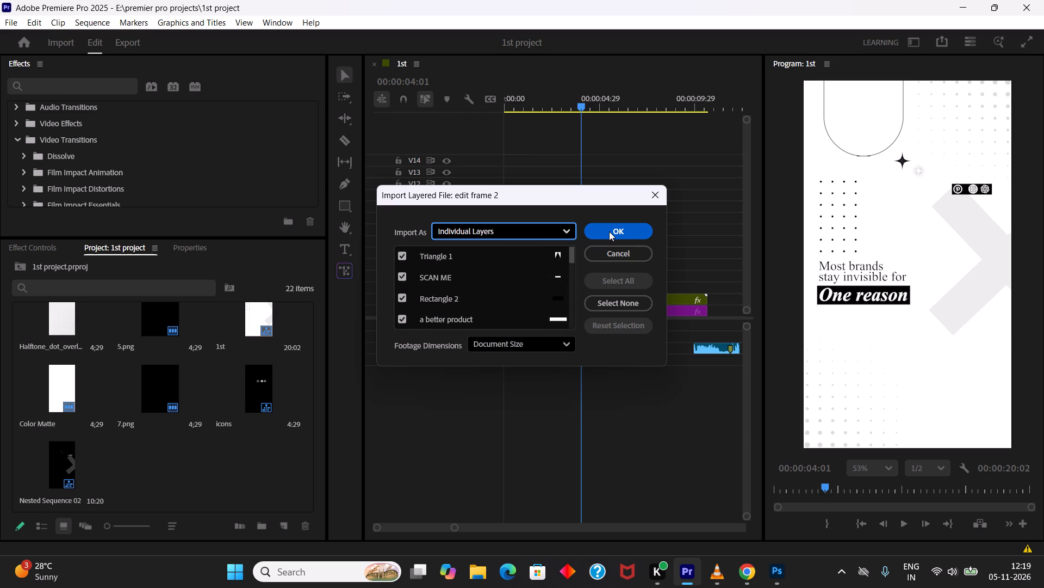
{"action": "left_click", "coordinate": [609, 231]}
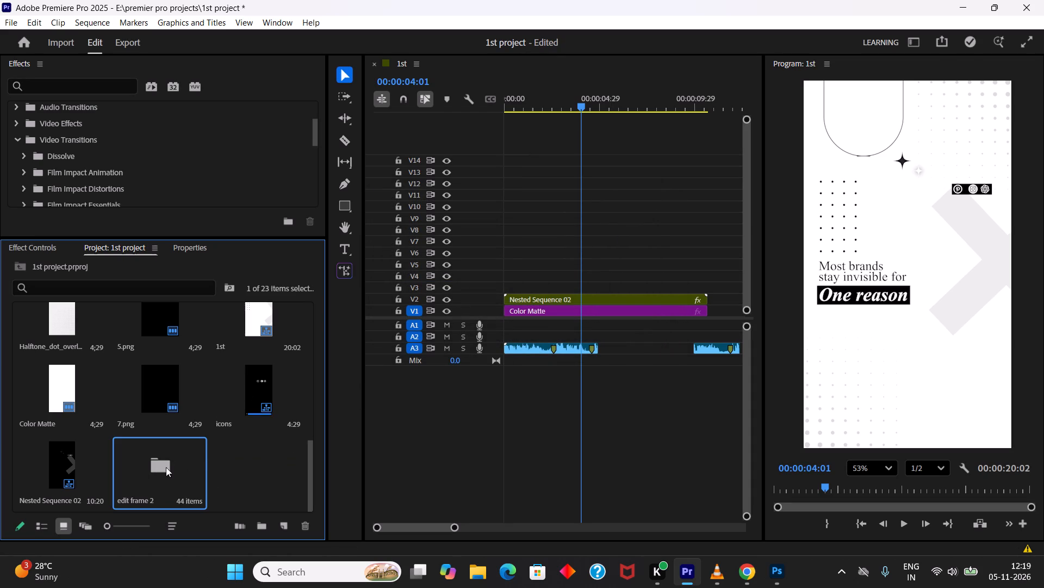
Open the edit frame 2 bin, look through its imported layer clips, and return to the 1st project's main bin.
{"action": "left_click_drag", "start_coordinate": [165, 467], "coordinate": [584, 287]}
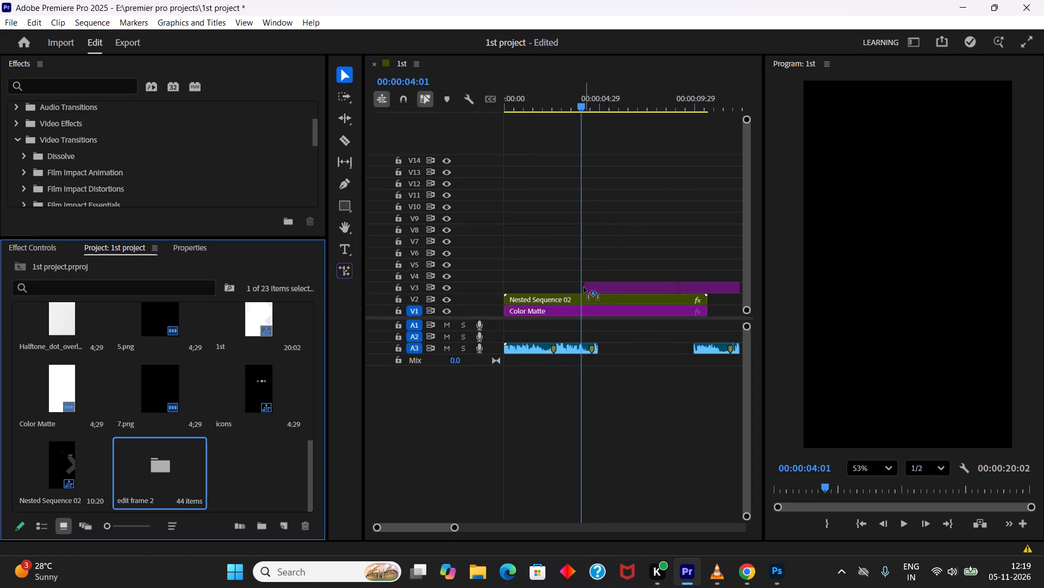
{"action": "left_click_drag", "start_coordinate": [584, 287], "coordinate": [168, 474]}
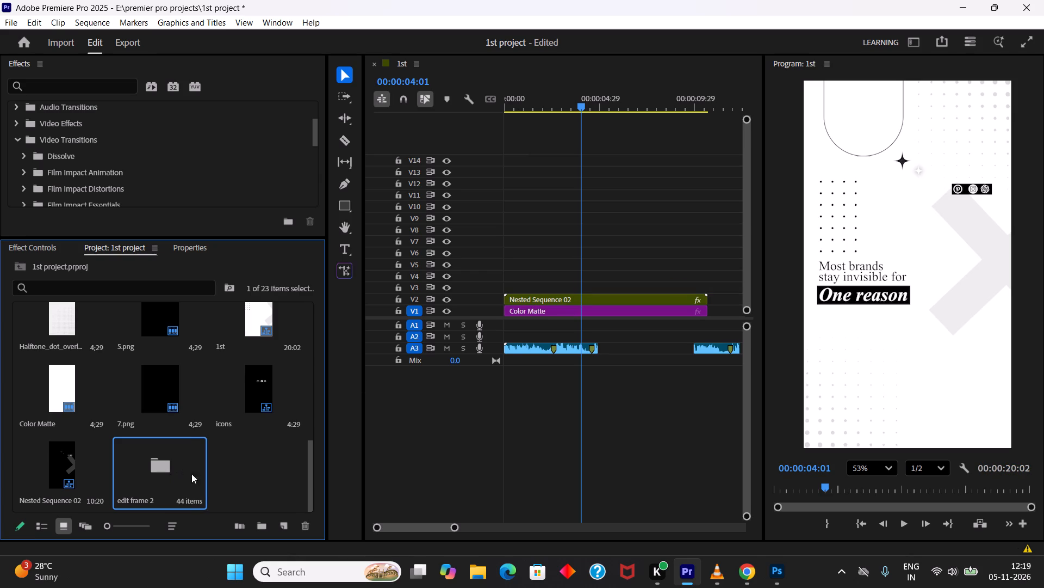
{"action": "double_click", "coordinate": [164, 473]}
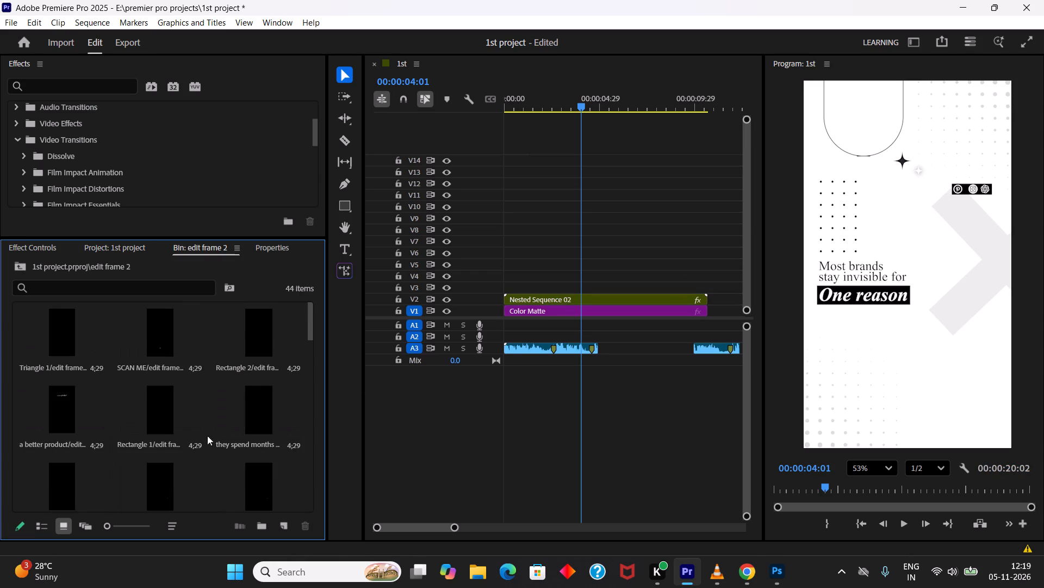
{"action": "left_click_drag", "start_coordinate": [312, 320], "coordinate": [300, 581]}
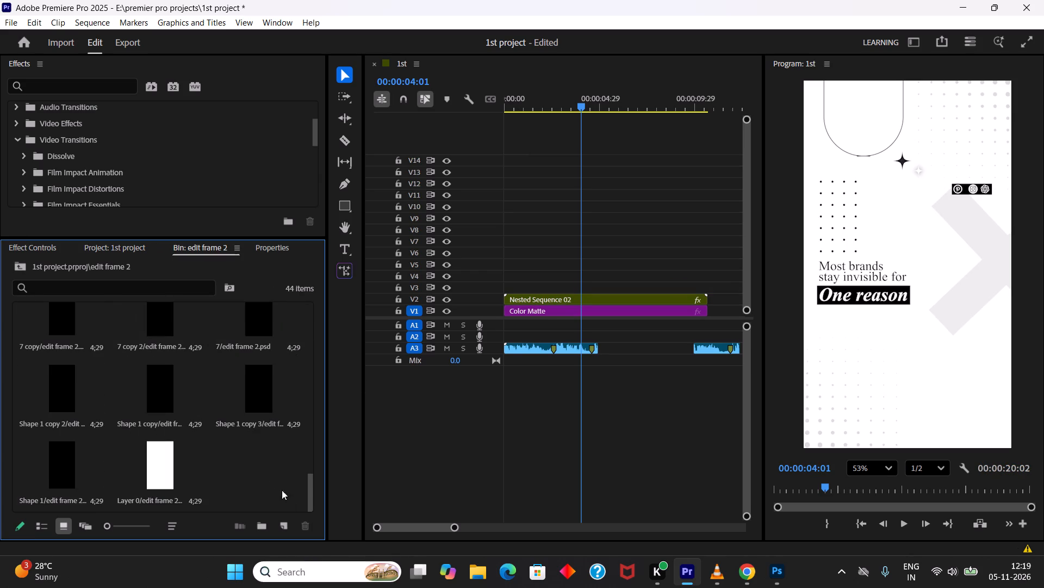
{"action": "right_click", "coordinate": [259, 453]}
{"action": "left_click", "coordinate": [241, 473]}
{"action": "scroll", "coordinate": [253, 467], "scroll_direction": "up", "scroll_amount": 10}
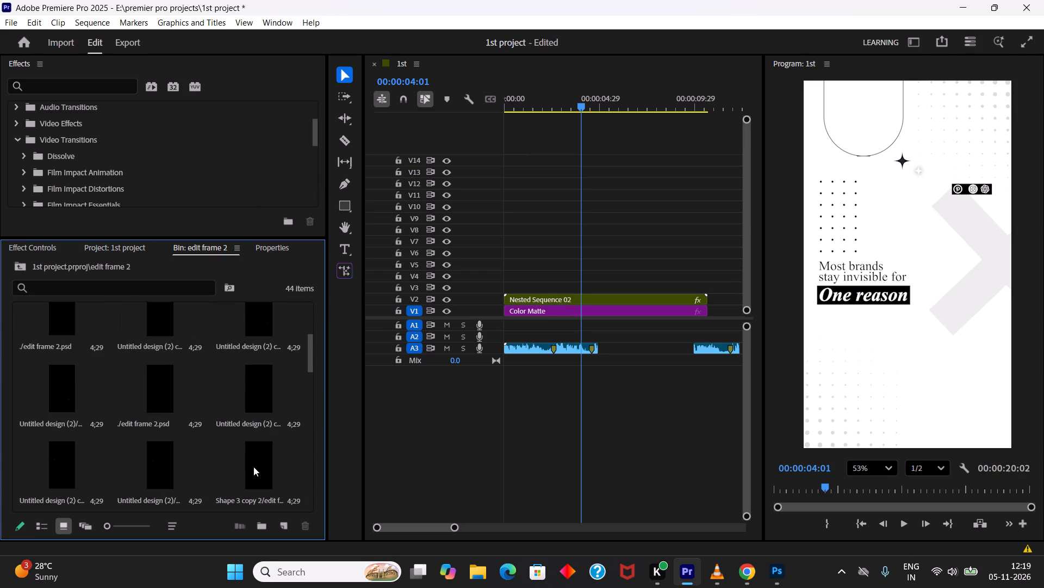
{"action": "scroll", "coordinate": [253, 467], "scroll_direction": "up", "scroll_amount": 4}
{"action": "scroll", "coordinate": [253, 467], "scroll_direction": "down", "scroll_amount": 18}
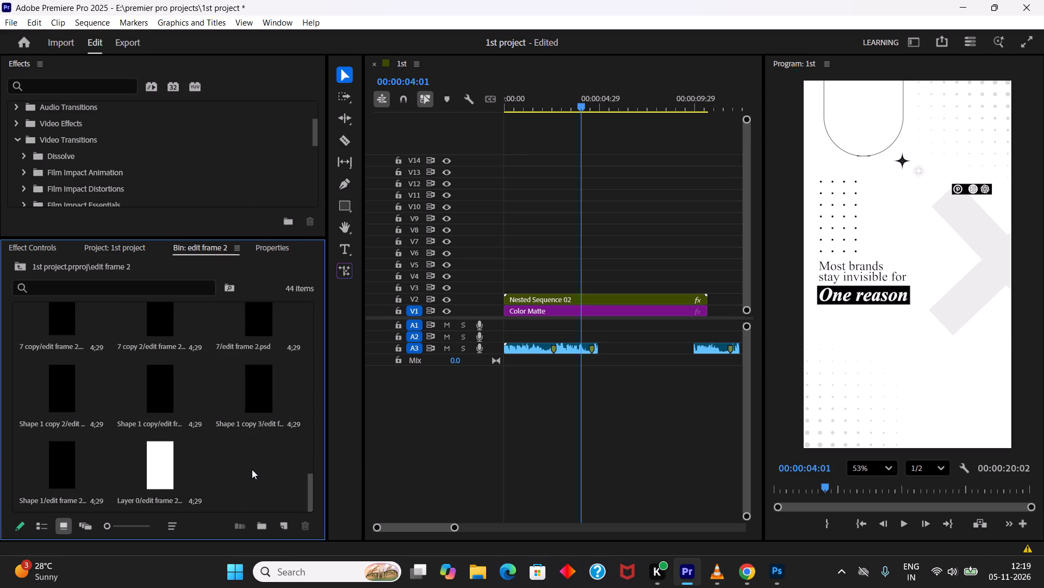
{"action": "right_click", "coordinate": [252, 469]}
{"action": "left_click", "coordinate": [243, 473]}
{"action": "scroll", "coordinate": [243, 473], "scroll_direction": "up", "scroll_amount": 5}
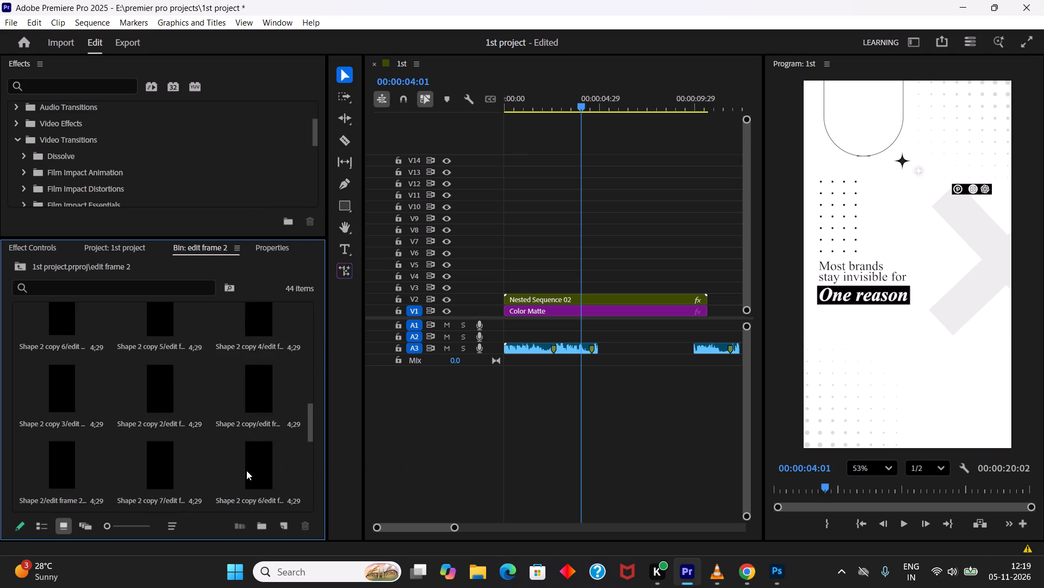
{"action": "scroll", "coordinate": [246, 470], "scroll_direction": "up", "scroll_amount": 3}
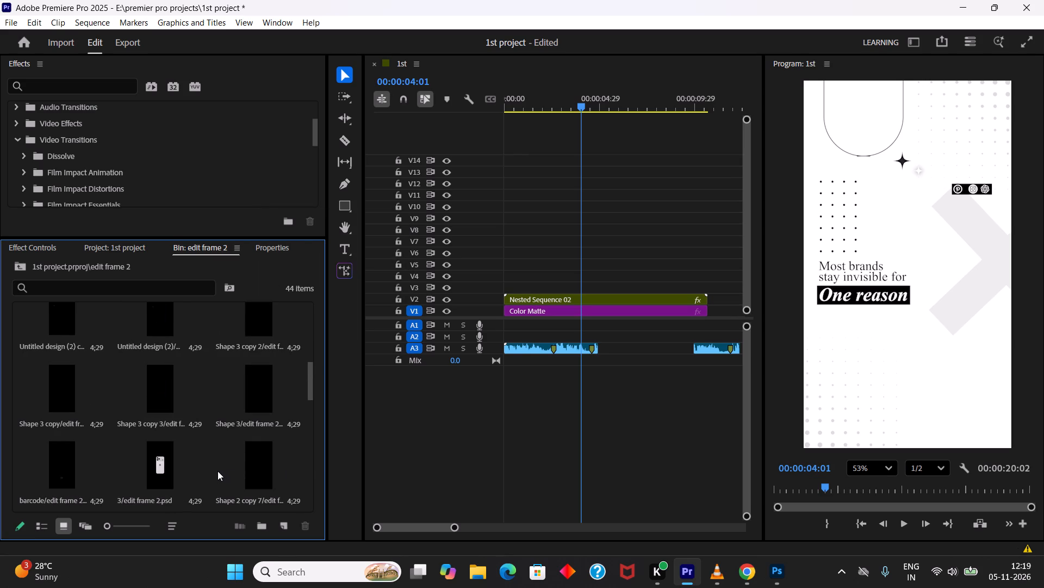
{"action": "scroll", "coordinate": [217, 471], "scroll_direction": "up", "scroll_amount": 9}
{"action": "scroll", "coordinate": [217, 471], "scroll_direction": "down", "scroll_amount": 20}
{"action": "scroll", "coordinate": [217, 471], "scroll_direction": "down", "scroll_amount": 4}
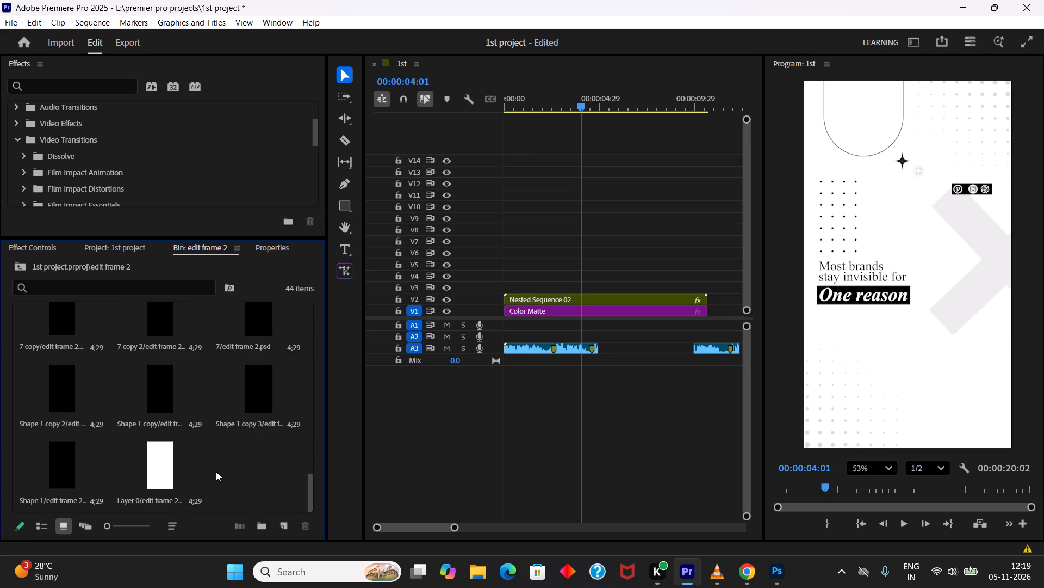
{"action": "scroll", "coordinate": [216, 471], "scroll_direction": "down", "scroll_amount": 1}
{"action": "left_click", "coordinate": [240, 251]}
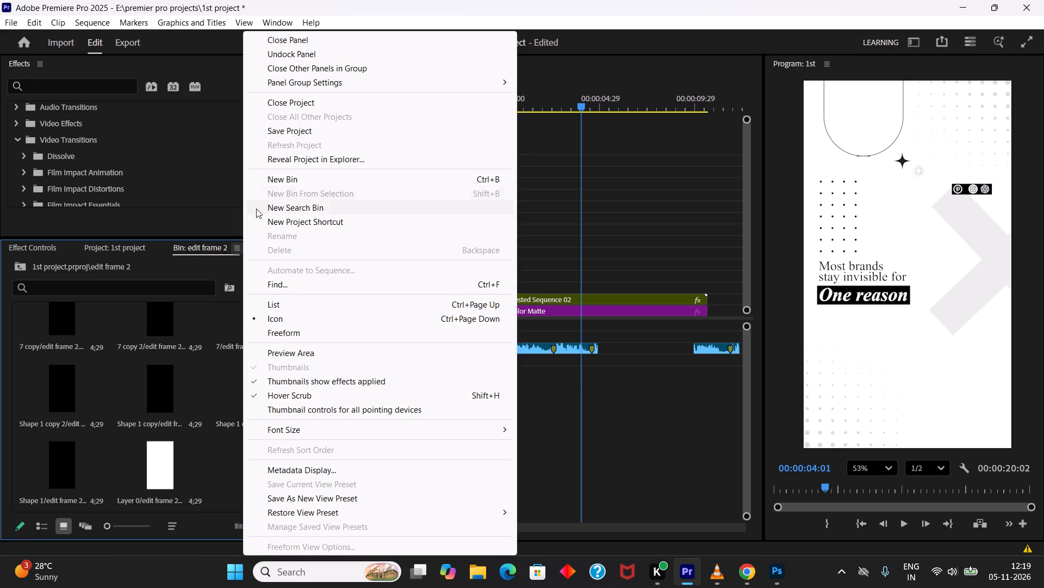
{"action": "left_click", "coordinate": [215, 456]}
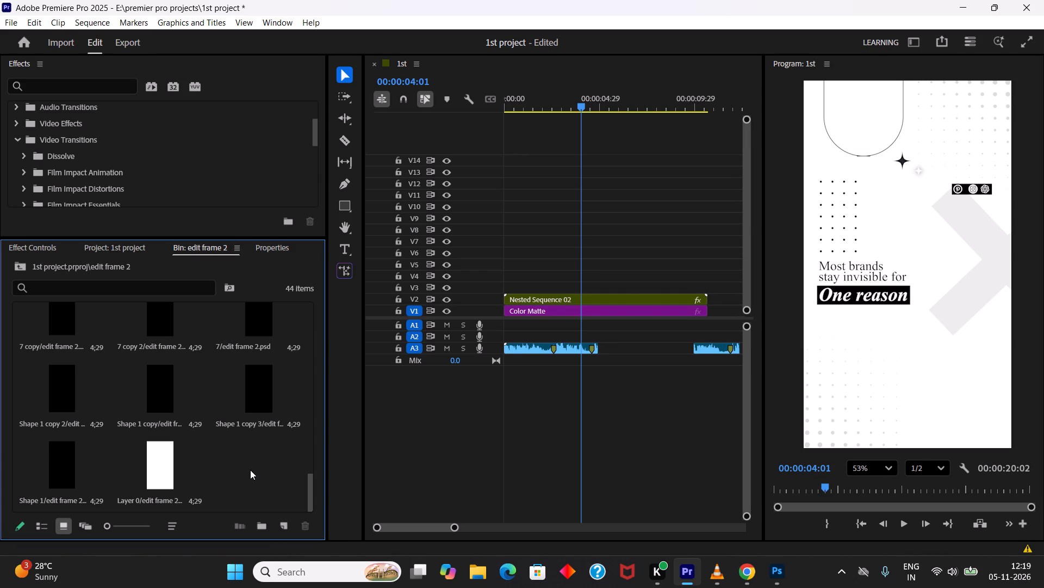
{"action": "scroll", "coordinate": [250, 470], "scroll_direction": "up", "scroll_amount": 3}
{"action": "left_click", "coordinate": [128, 253]}
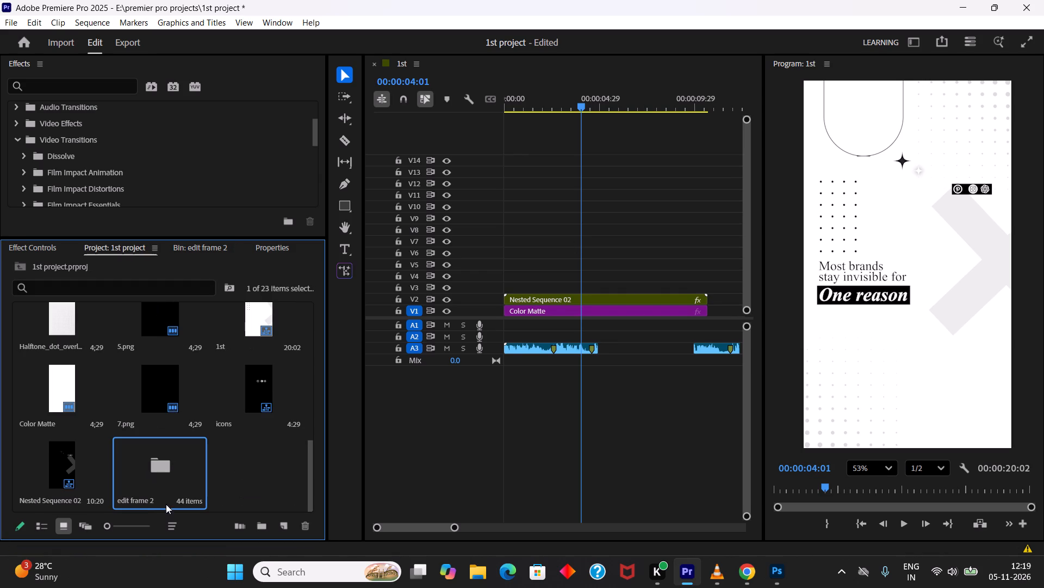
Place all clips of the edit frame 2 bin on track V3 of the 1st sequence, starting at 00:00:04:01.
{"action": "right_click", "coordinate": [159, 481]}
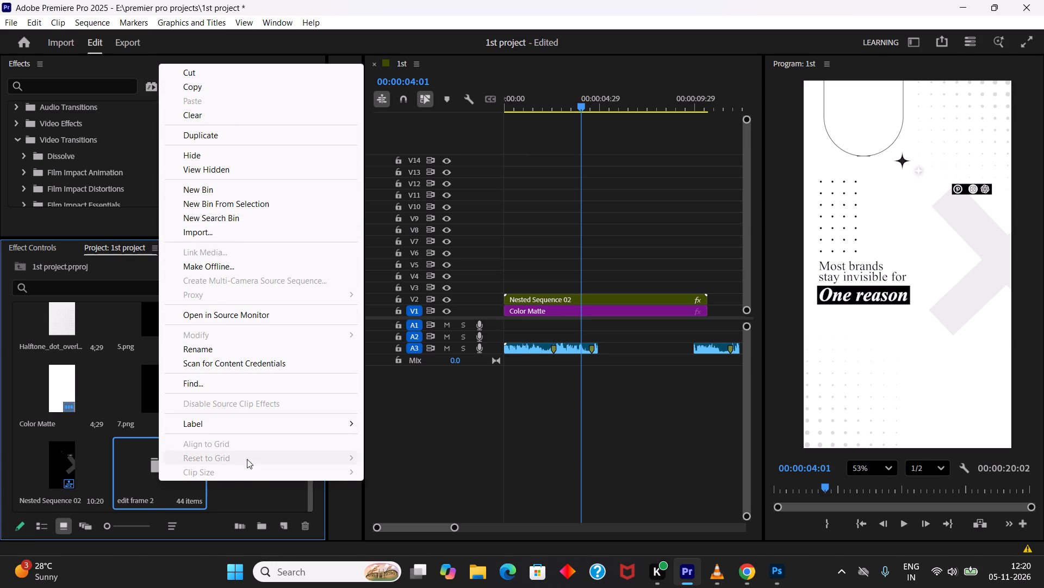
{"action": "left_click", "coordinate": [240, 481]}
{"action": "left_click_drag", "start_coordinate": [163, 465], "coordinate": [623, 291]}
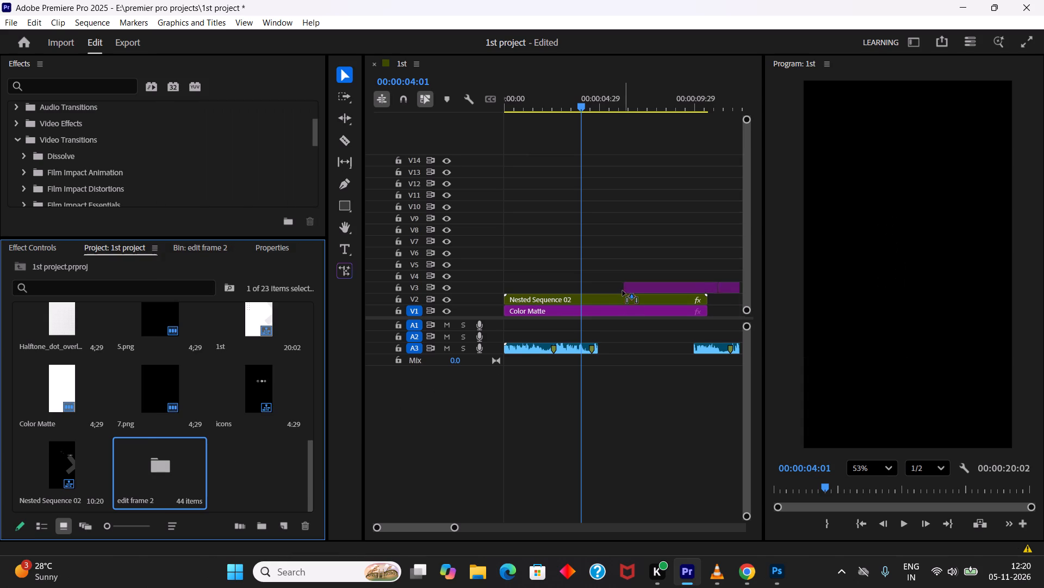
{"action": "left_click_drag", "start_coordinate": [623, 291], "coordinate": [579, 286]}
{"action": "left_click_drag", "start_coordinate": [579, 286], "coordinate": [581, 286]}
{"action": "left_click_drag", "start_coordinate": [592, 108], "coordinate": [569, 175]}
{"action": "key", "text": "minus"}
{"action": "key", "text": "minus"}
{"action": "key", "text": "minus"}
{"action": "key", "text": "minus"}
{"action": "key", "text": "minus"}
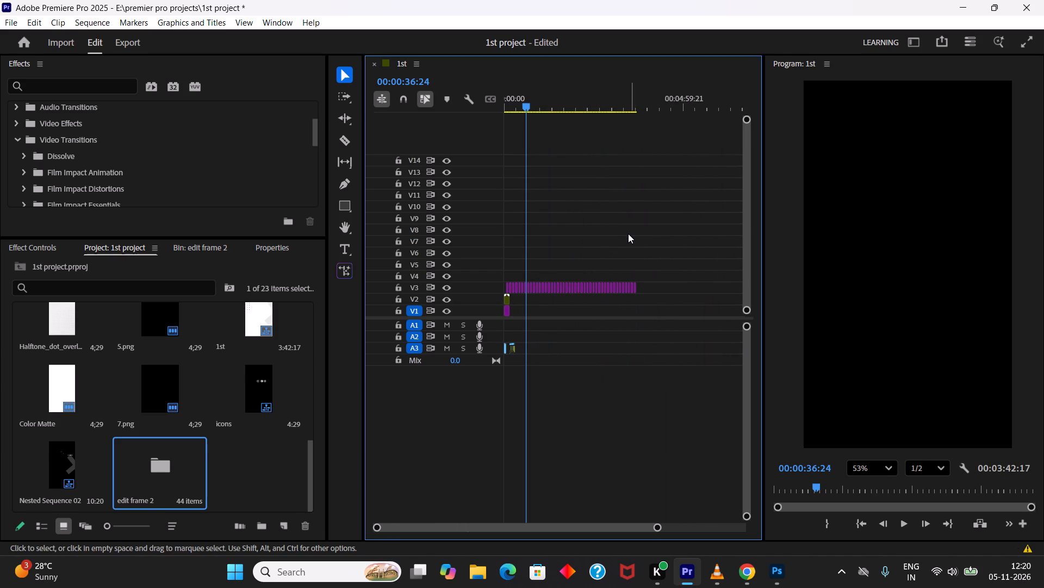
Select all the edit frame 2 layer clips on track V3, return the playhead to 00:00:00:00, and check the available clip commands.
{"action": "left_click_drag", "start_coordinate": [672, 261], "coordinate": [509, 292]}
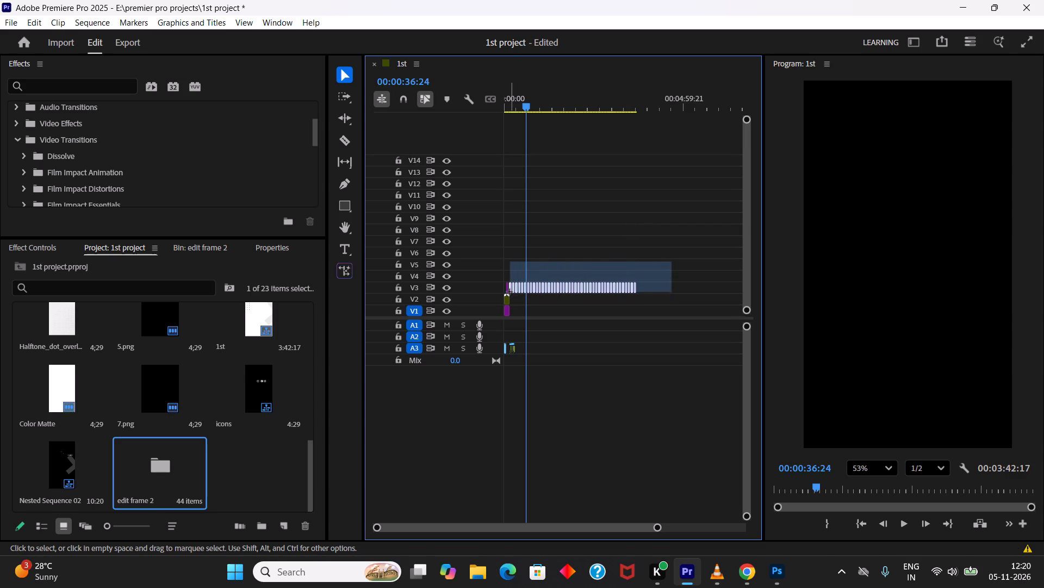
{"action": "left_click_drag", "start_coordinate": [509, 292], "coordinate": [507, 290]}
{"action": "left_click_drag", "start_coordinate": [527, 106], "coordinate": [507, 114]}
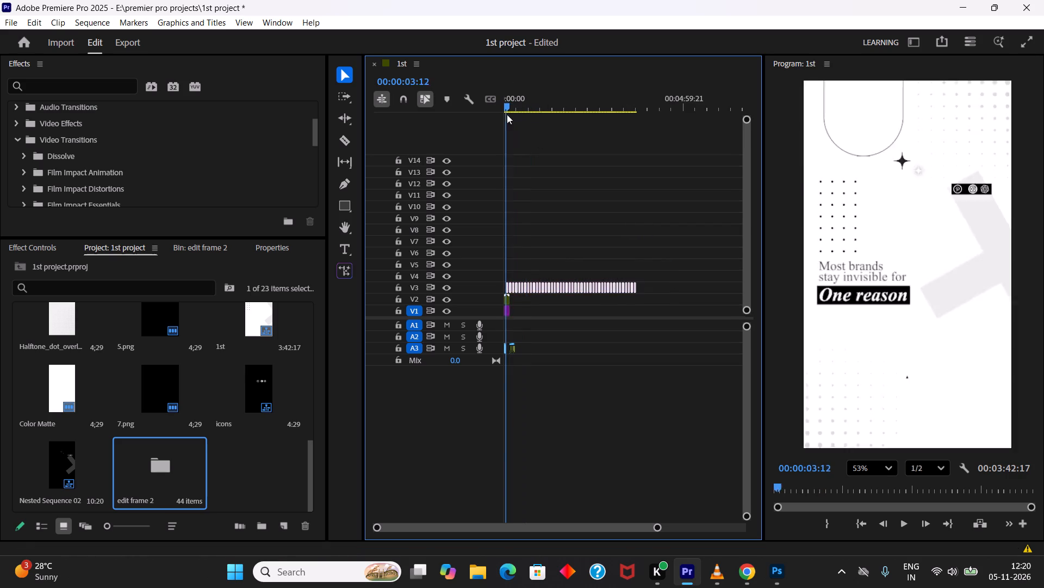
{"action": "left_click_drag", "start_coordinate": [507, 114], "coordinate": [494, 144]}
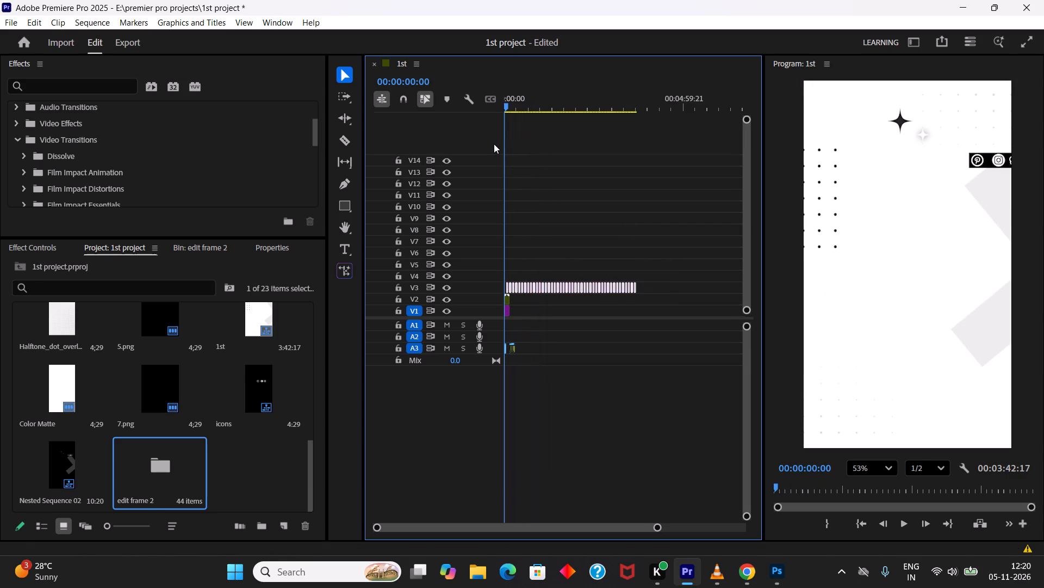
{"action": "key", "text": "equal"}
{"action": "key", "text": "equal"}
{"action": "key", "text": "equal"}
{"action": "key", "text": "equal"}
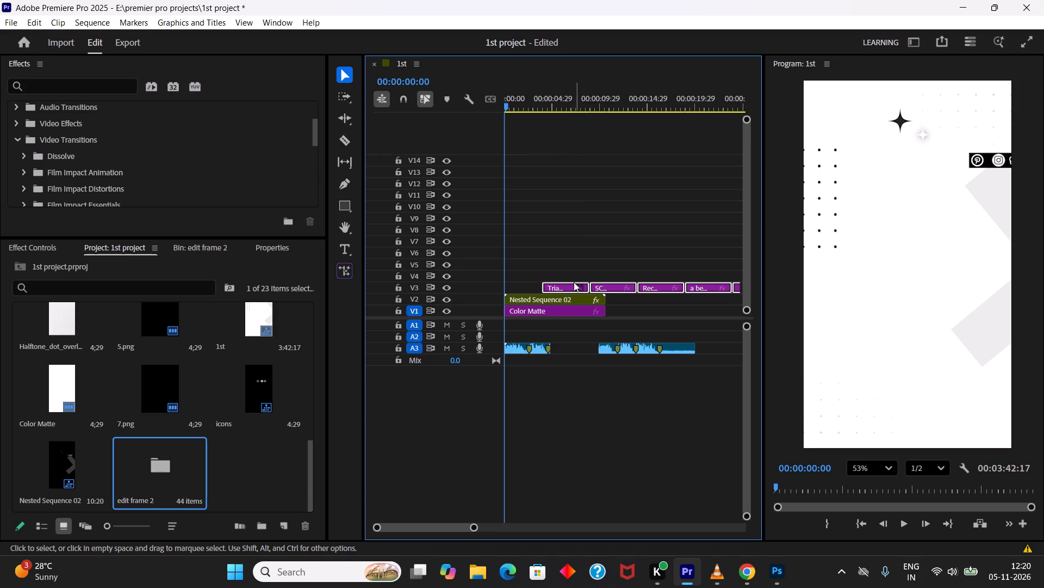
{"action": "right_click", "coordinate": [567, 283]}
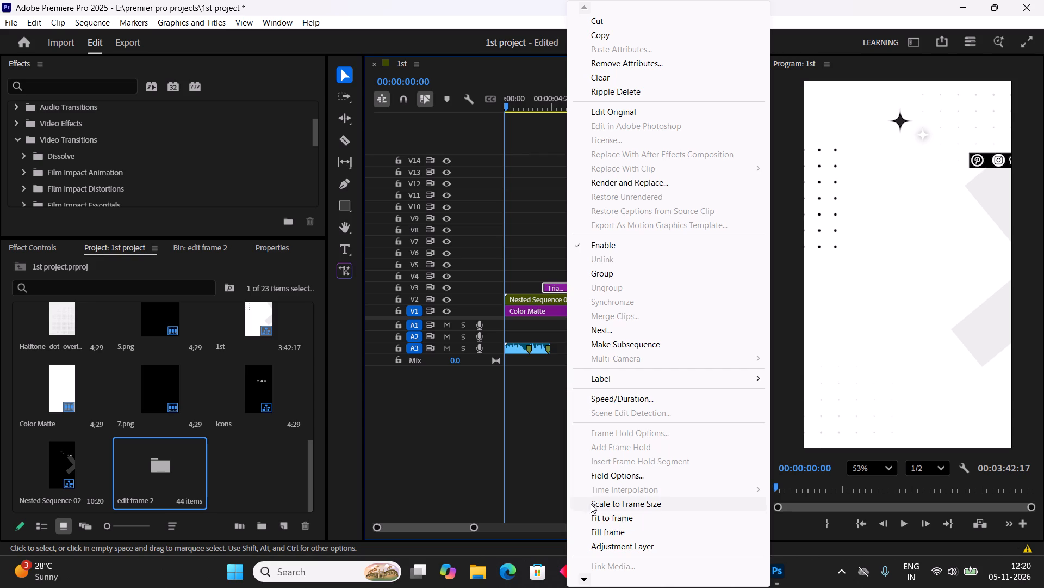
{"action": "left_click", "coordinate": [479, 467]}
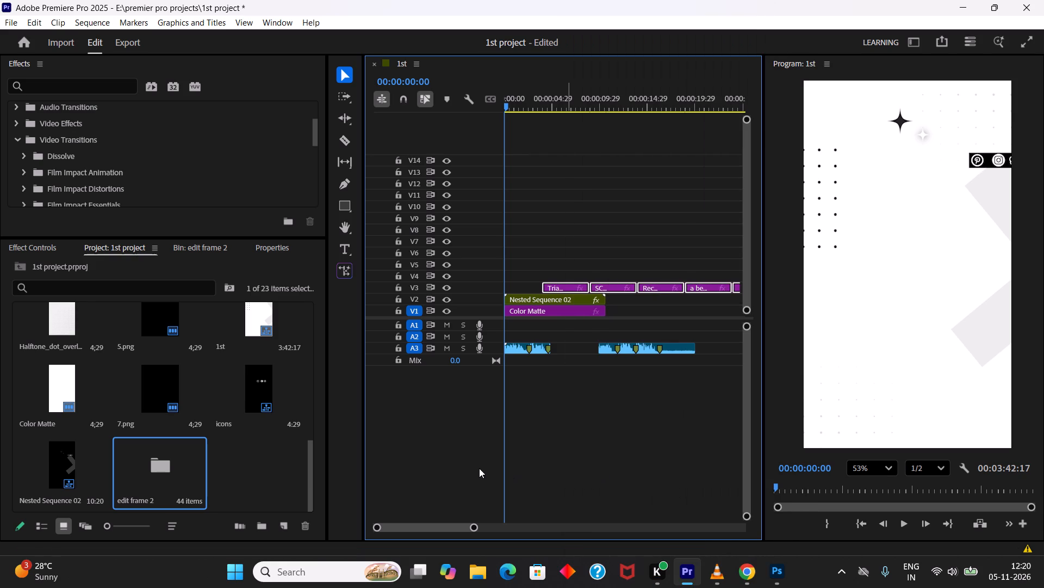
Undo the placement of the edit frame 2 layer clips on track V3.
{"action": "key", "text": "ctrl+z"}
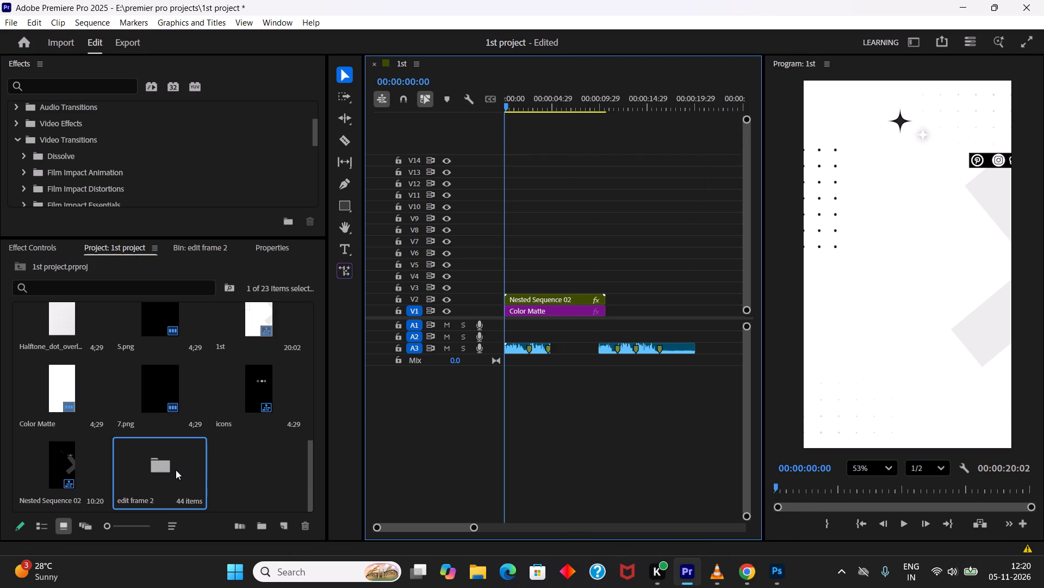
Delete the edit frame 2 bin from the 1st project.
{"action": "left_click", "coordinate": [176, 470]}
{"action": "key", "text": "Delete"}
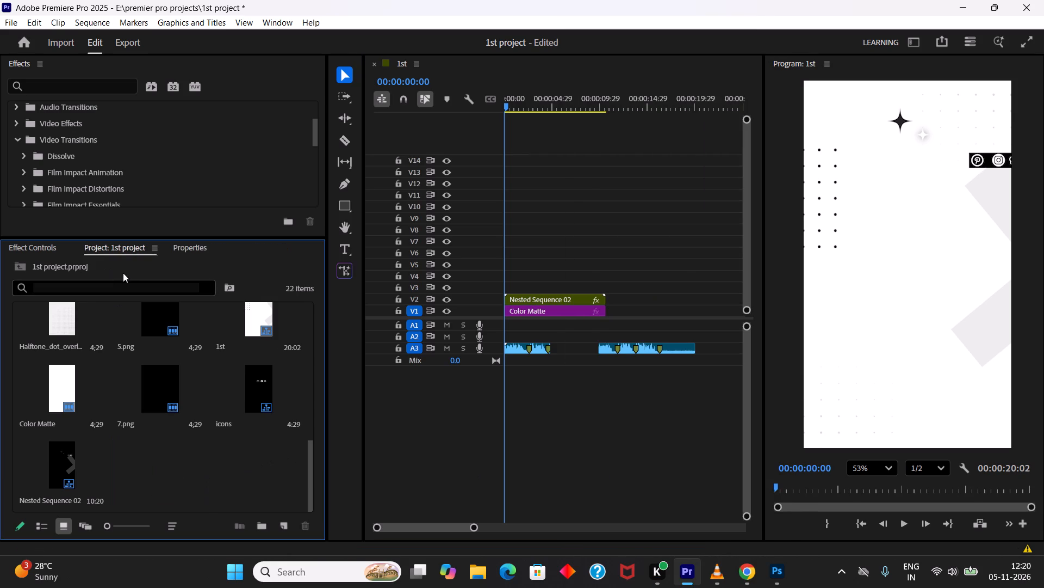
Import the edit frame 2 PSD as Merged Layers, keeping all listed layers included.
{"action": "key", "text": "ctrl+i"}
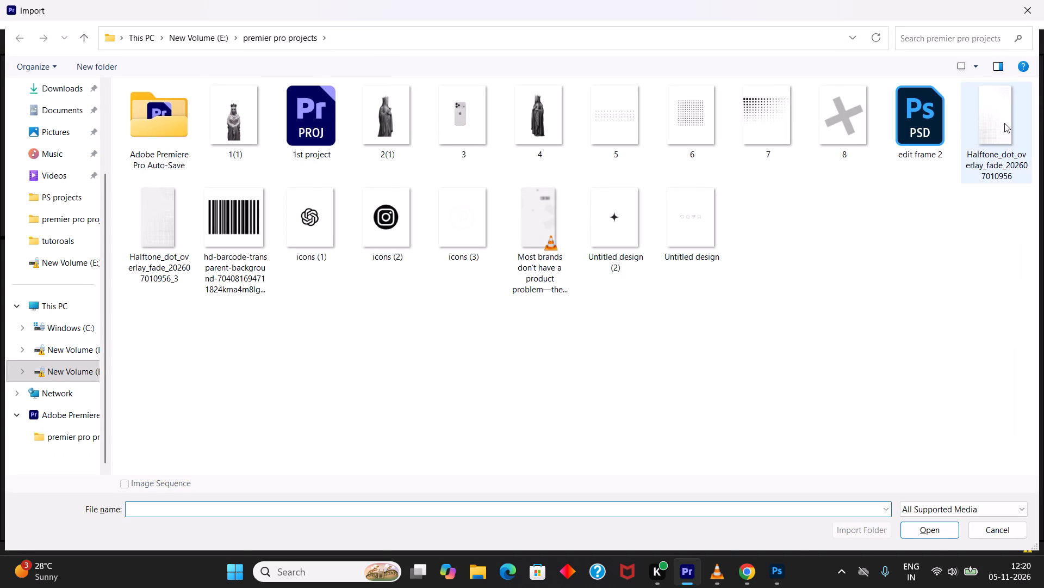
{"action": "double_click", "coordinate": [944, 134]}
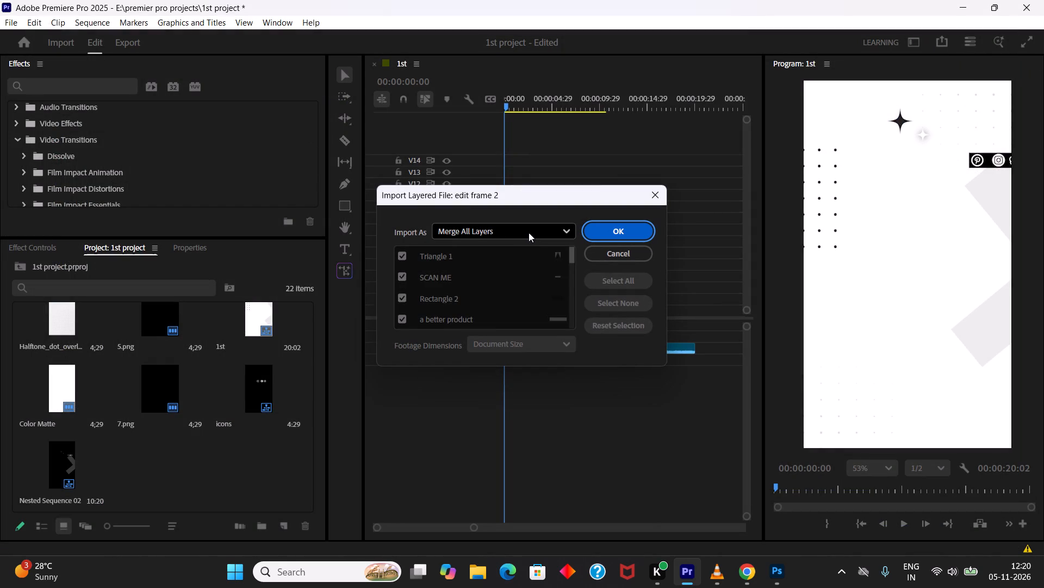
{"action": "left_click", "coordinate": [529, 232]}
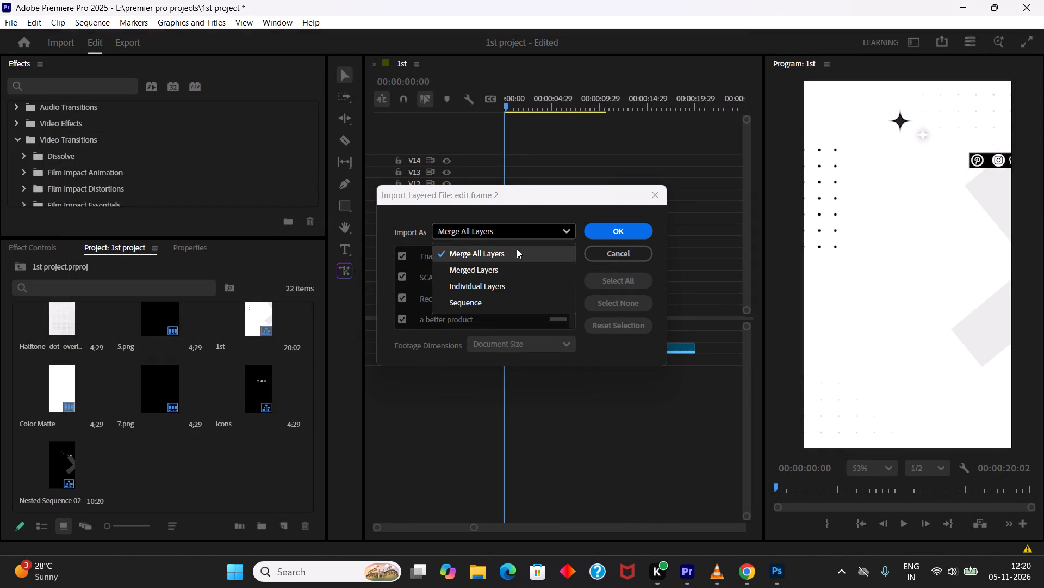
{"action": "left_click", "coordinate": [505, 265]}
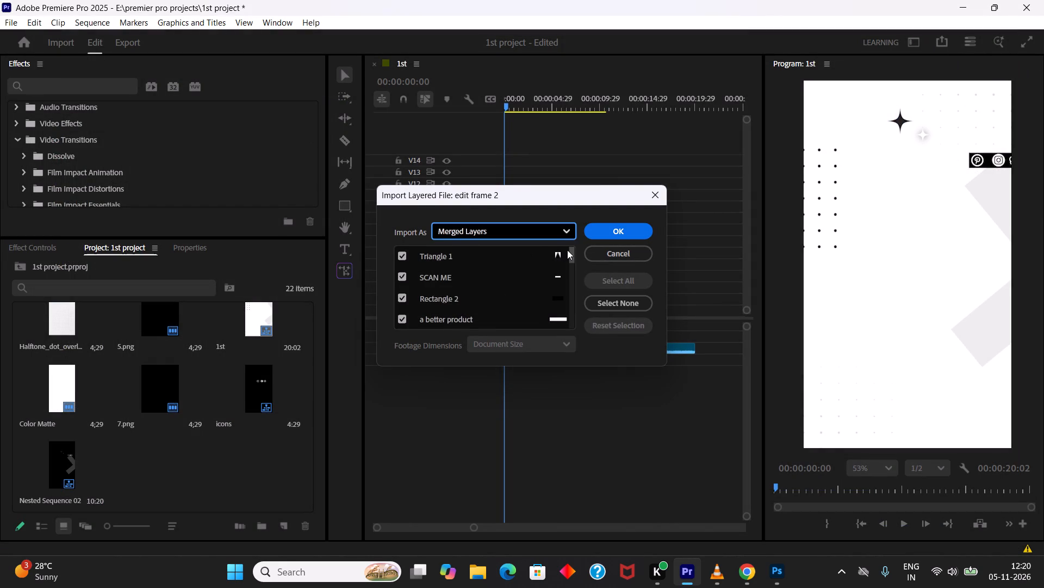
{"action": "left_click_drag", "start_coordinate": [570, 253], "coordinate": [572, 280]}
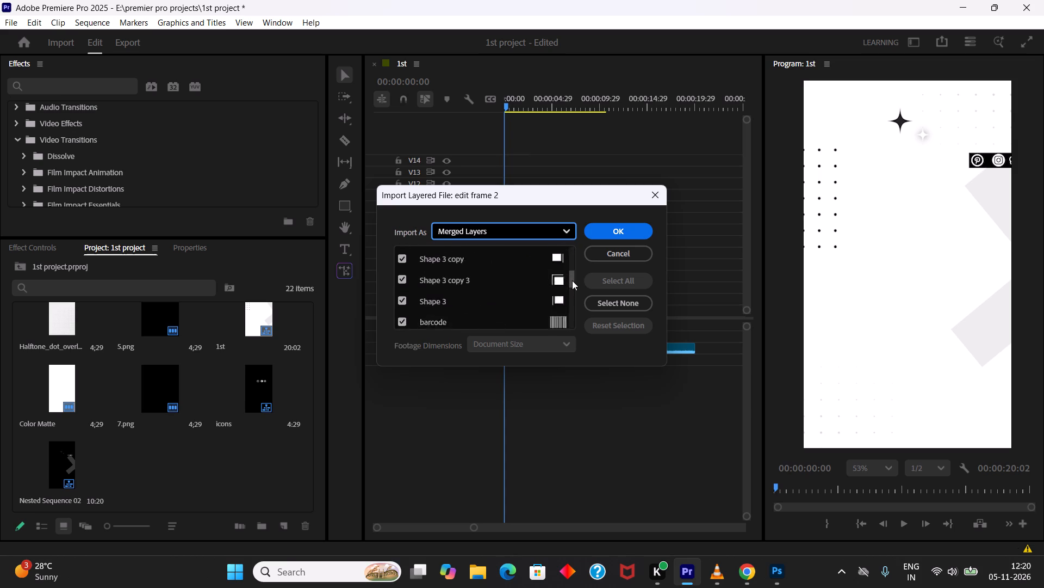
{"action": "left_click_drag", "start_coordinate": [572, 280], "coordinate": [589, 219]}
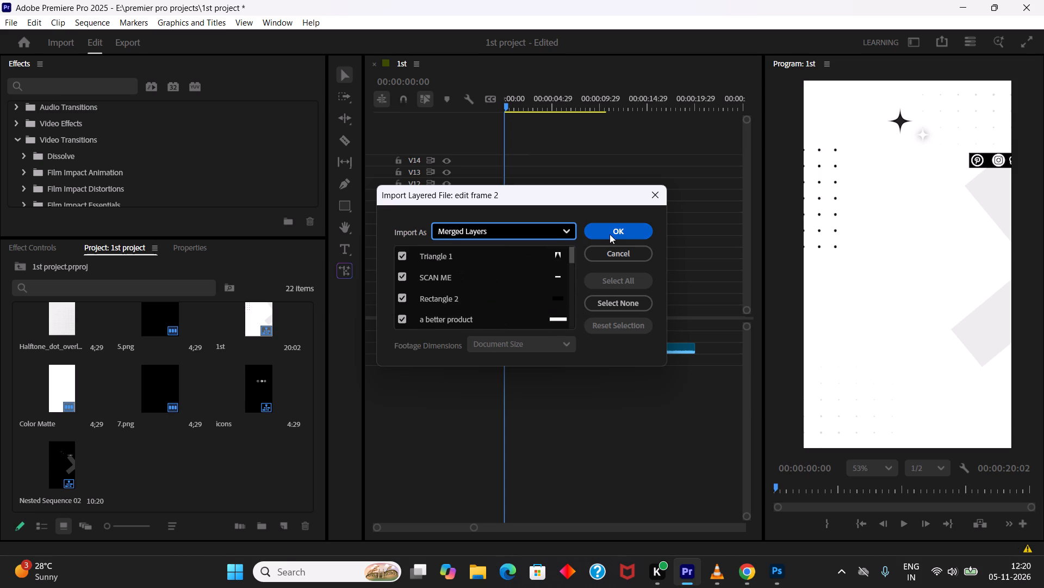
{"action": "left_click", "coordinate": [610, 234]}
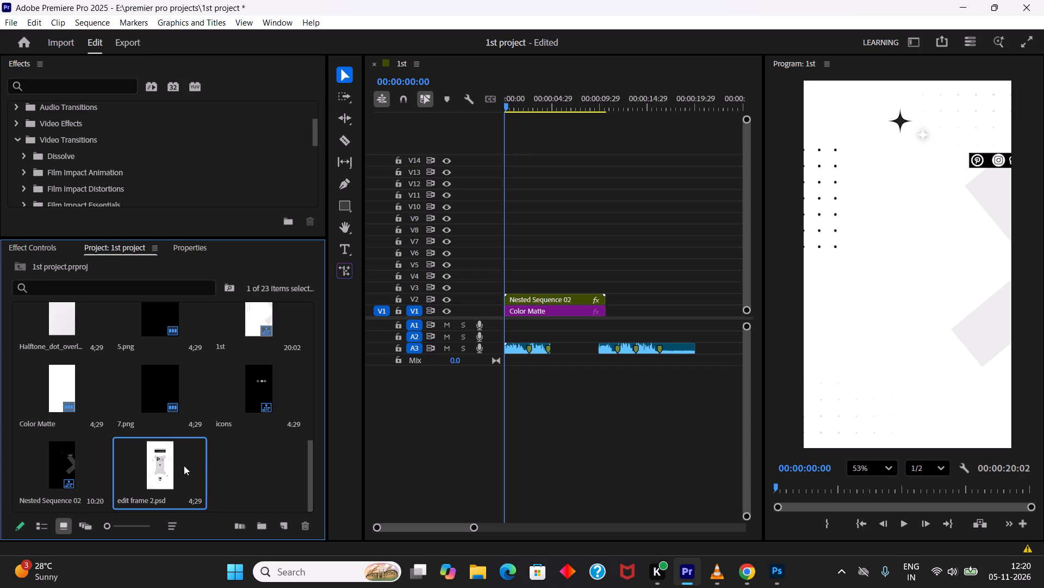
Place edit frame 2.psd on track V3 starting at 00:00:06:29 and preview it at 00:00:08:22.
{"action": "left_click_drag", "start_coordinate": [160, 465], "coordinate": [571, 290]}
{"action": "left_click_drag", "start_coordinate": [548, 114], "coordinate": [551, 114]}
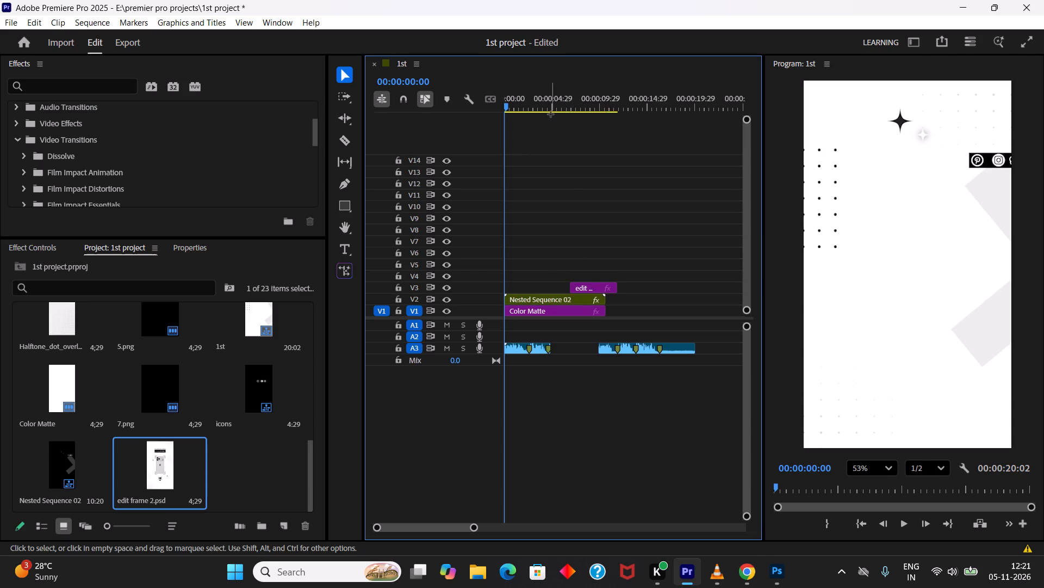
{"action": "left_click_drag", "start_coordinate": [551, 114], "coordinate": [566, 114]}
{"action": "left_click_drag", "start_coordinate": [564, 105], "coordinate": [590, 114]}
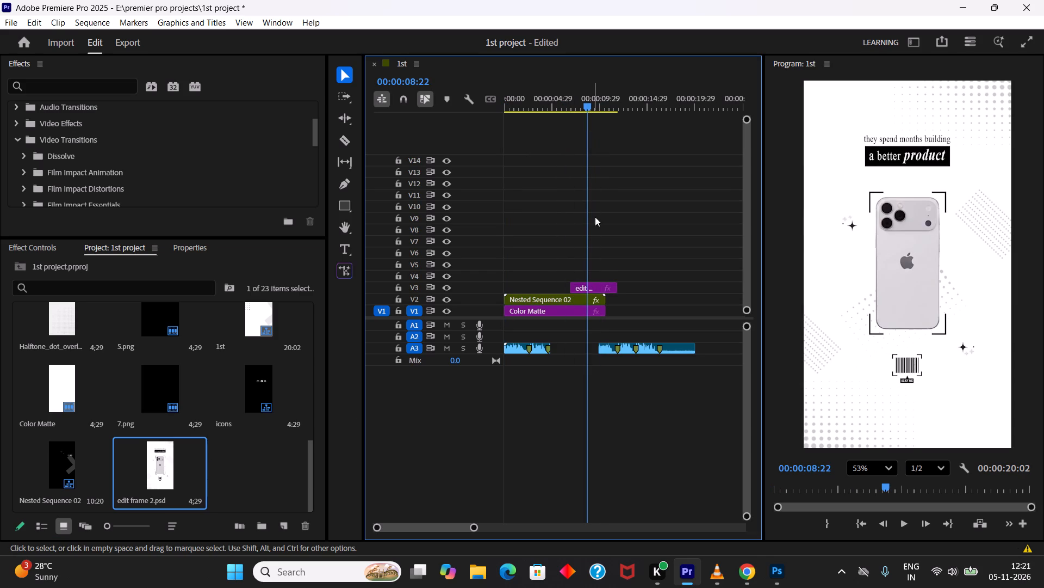
Inspect the edit frame 2.psd clip in the Source monitor, close that monitor, and check the available clip commands.
{"action": "double_click", "coordinate": [589, 284]}
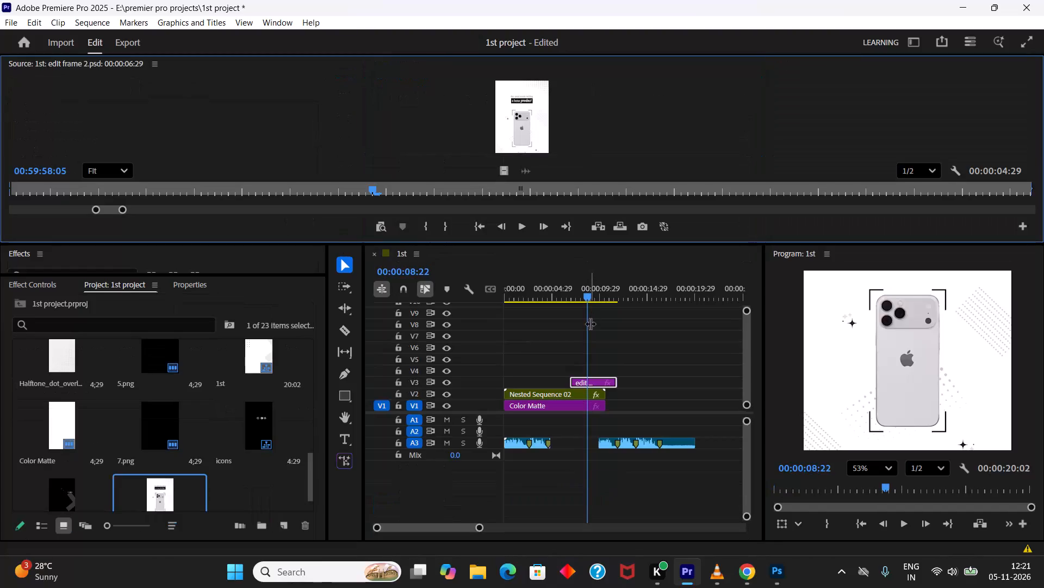
{"action": "left_click", "coordinate": [158, 63]}
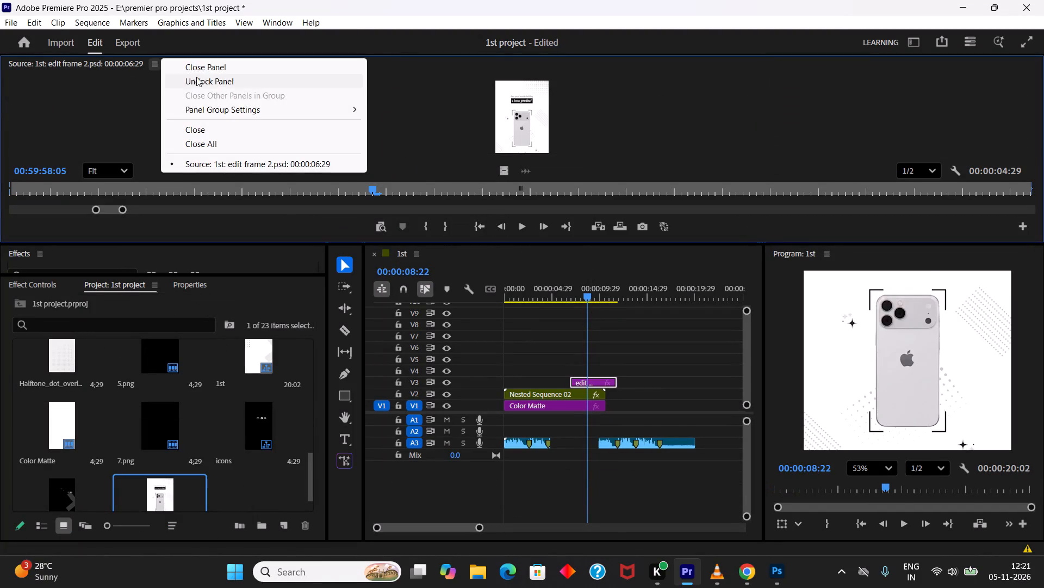
{"action": "left_click", "coordinate": [196, 71]}
{"action": "right_click", "coordinate": [586, 285]}
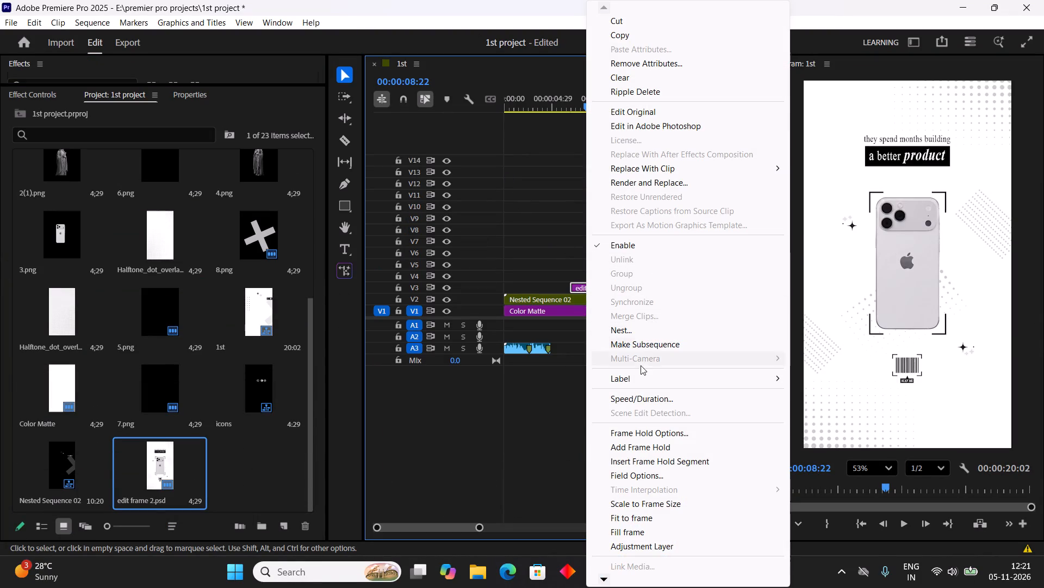
{"action": "left_click", "coordinate": [545, 406]}
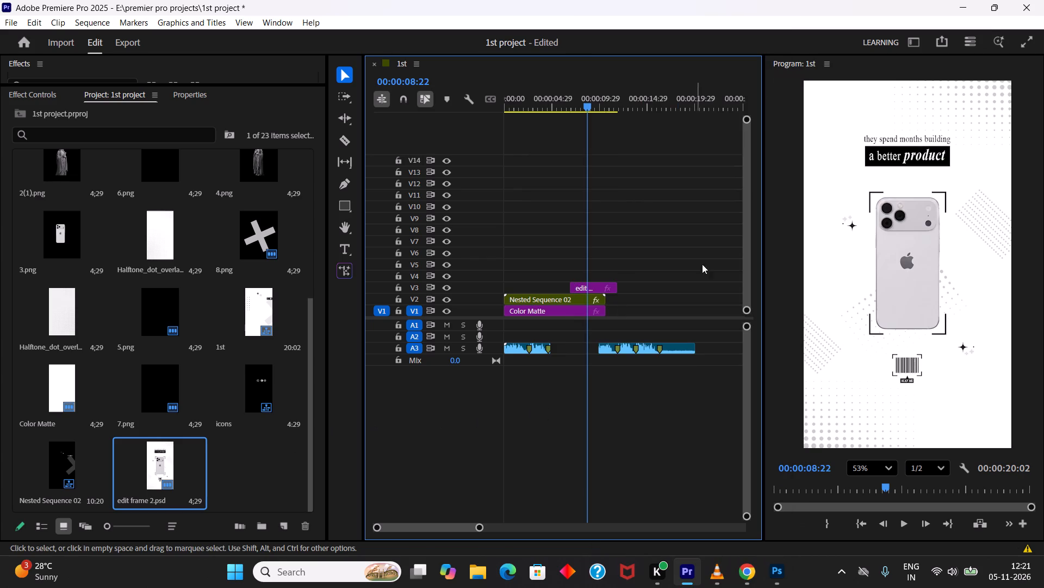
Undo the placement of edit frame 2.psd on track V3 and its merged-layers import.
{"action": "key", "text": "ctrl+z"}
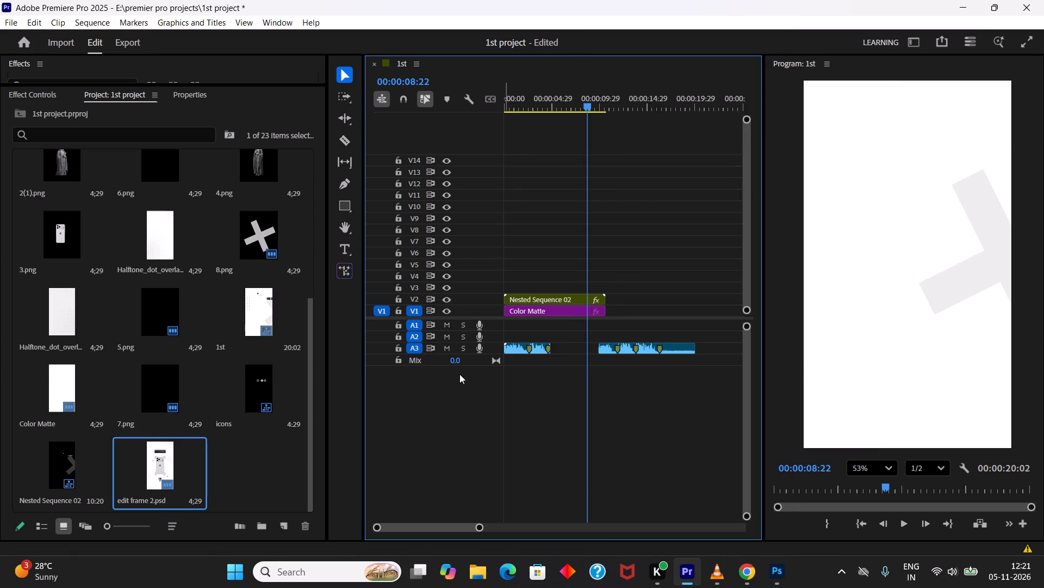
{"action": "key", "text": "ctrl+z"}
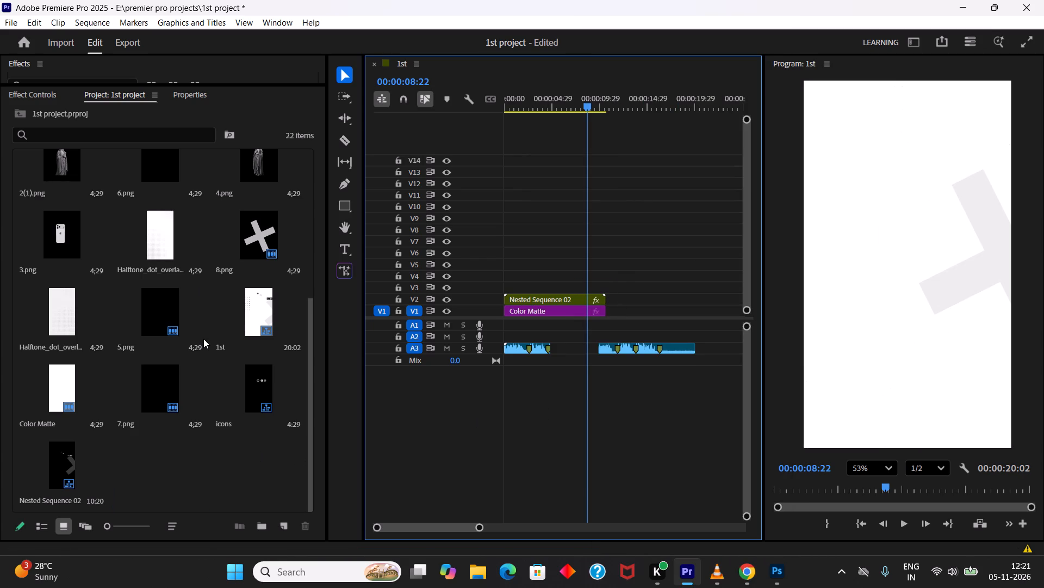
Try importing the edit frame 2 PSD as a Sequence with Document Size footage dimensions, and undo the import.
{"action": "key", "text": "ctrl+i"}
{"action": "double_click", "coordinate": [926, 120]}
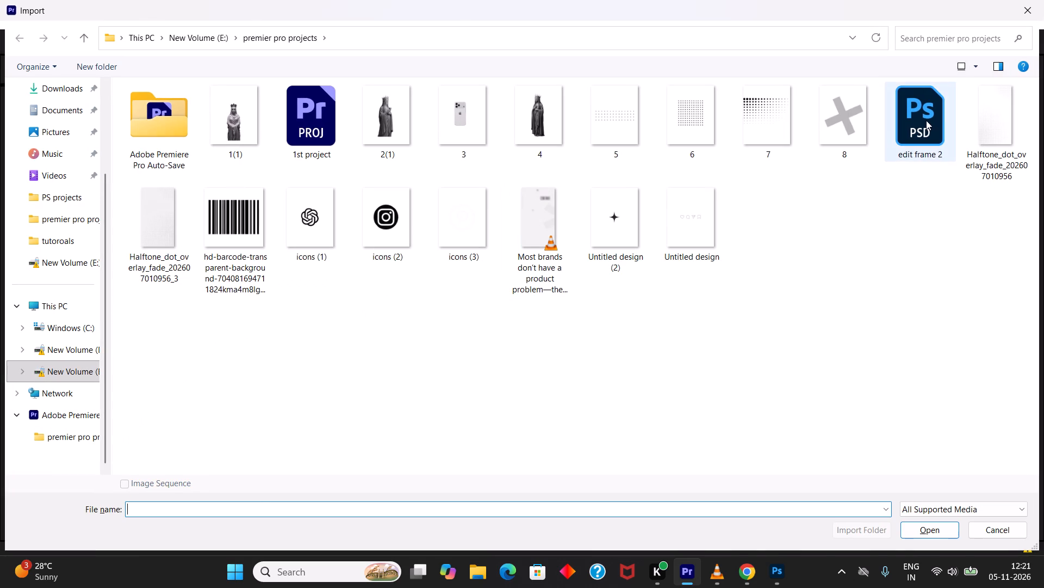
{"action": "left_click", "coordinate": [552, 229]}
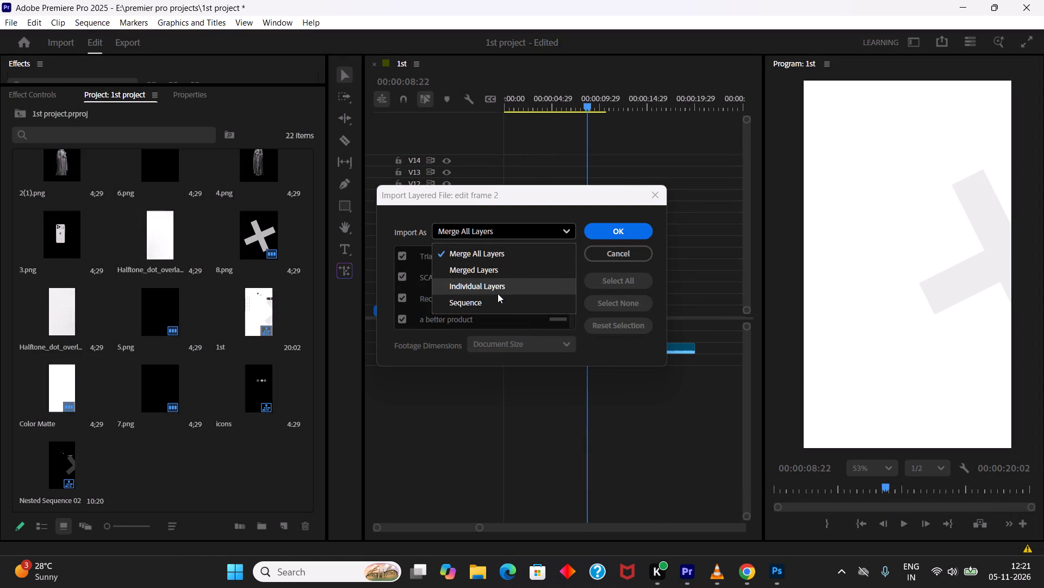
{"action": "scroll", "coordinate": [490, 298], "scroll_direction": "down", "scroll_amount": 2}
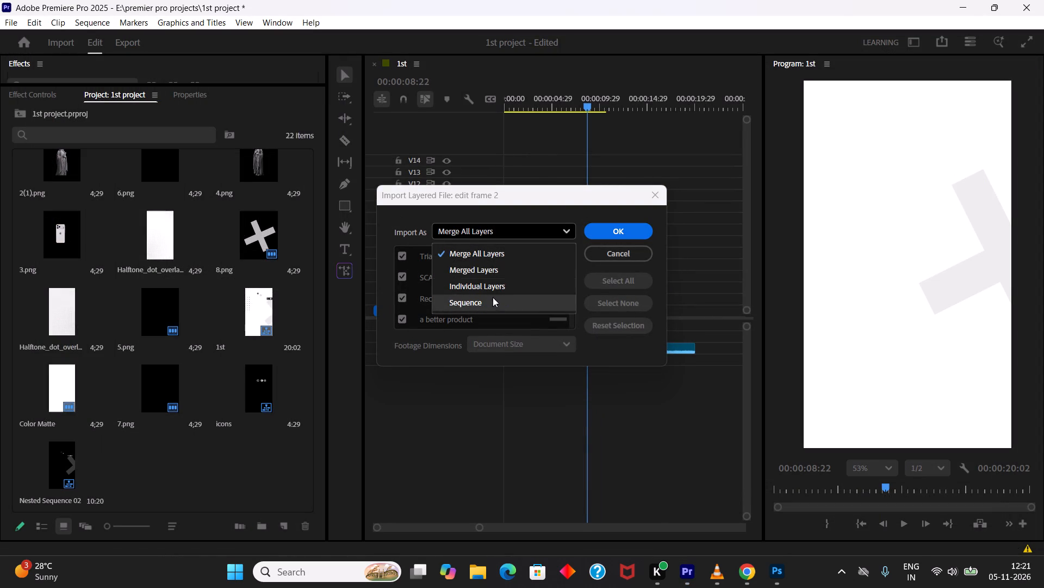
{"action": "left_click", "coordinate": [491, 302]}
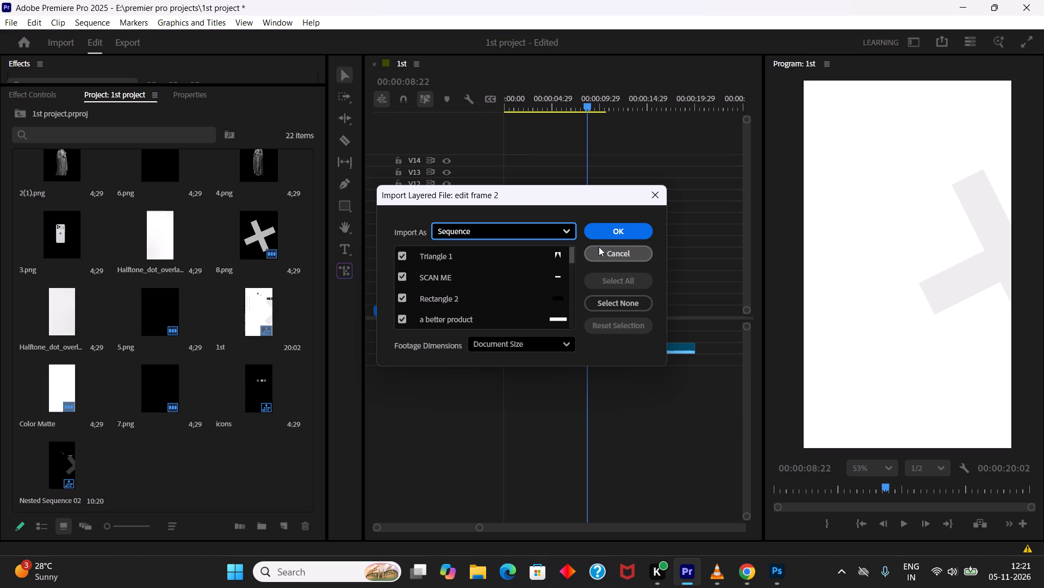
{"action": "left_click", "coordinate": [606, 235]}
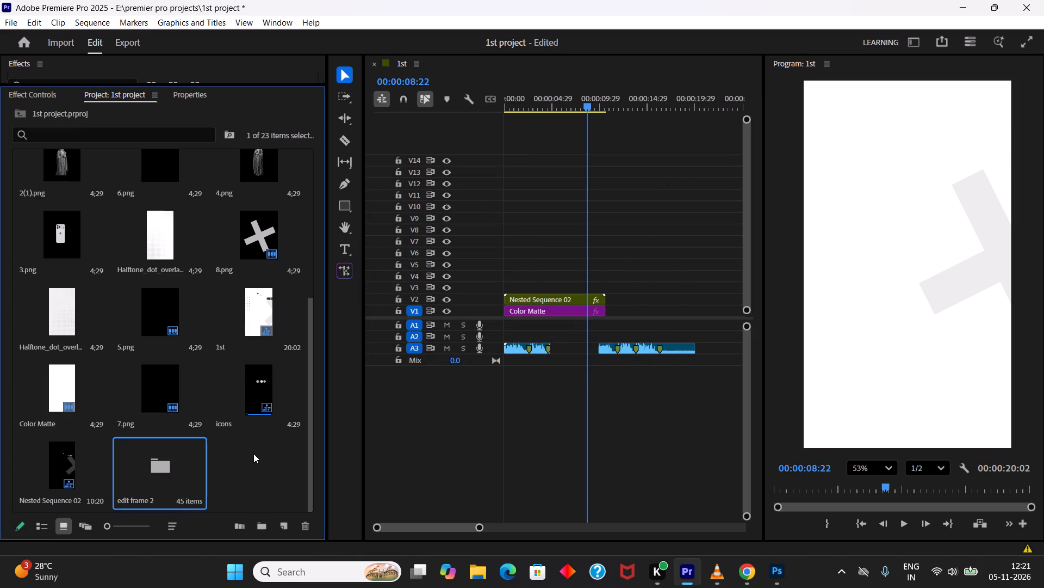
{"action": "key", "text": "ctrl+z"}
Import the edit frame 2 PSD with the Merge All Layers option.
{"action": "key", "text": "ctrl+i"}
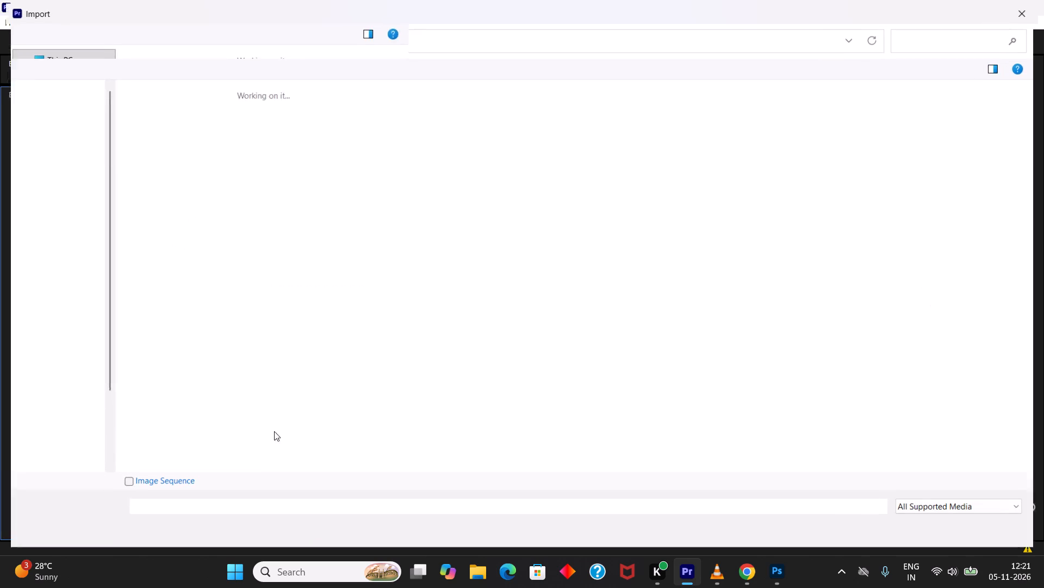
{"action": "double_click", "coordinate": [902, 149]}
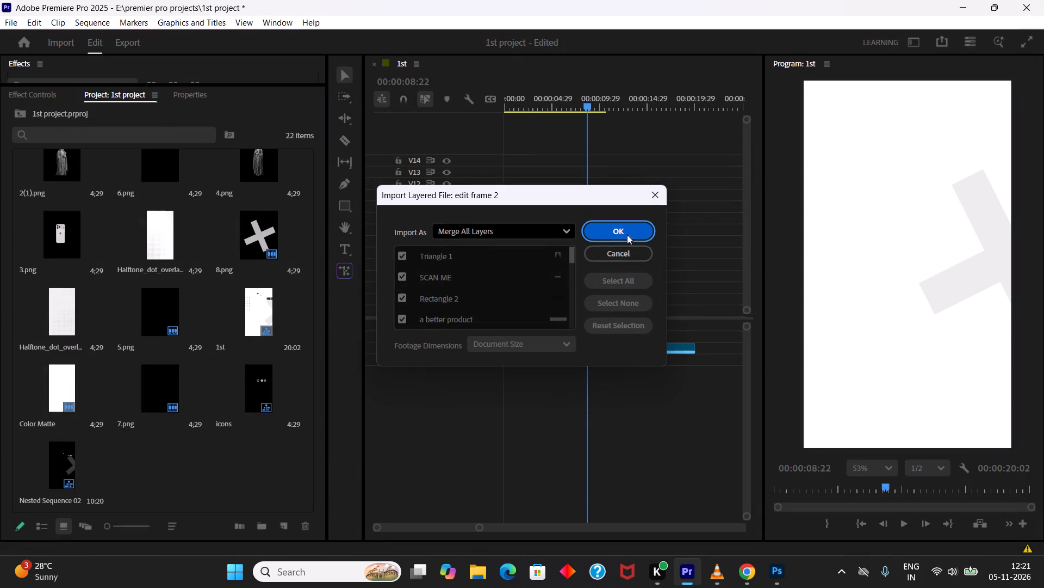
{"action": "left_click", "coordinate": [512, 233]}
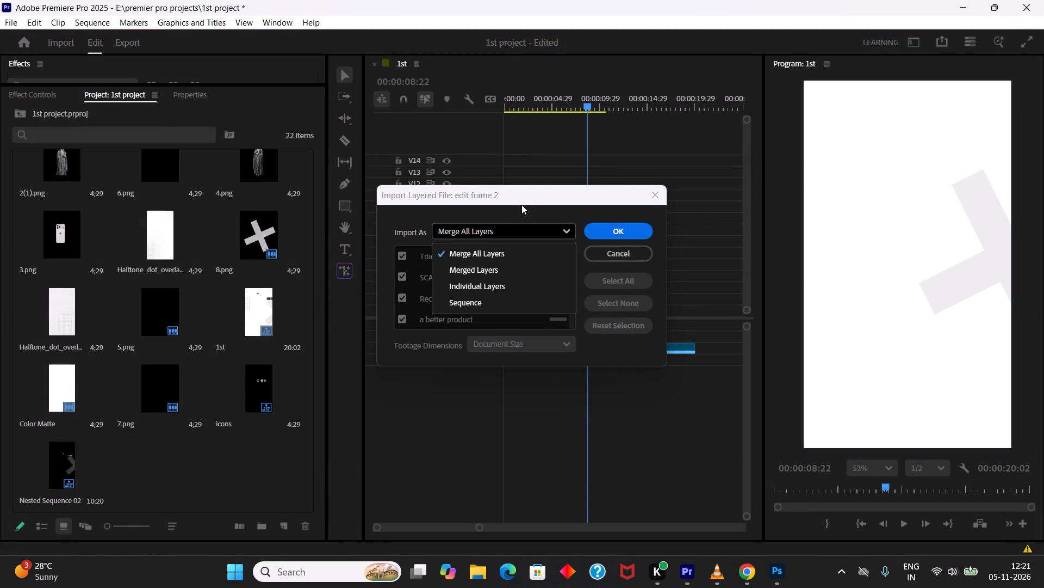
{"action": "left_click", "coordinate": [613, 228]}
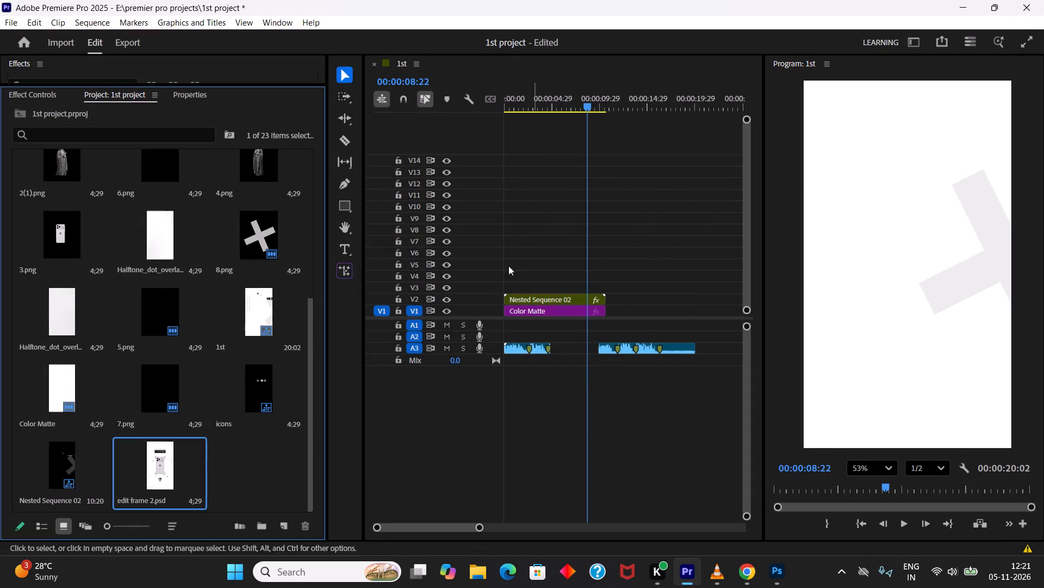
Place edit frame 2.psd on track V3 of the 1st sequence, starting slightly before the playhead at 00:00:08:22.
{"action": "left_click_drag", "start_coordinate": [155, 462], "coordinate": [560, 286]}
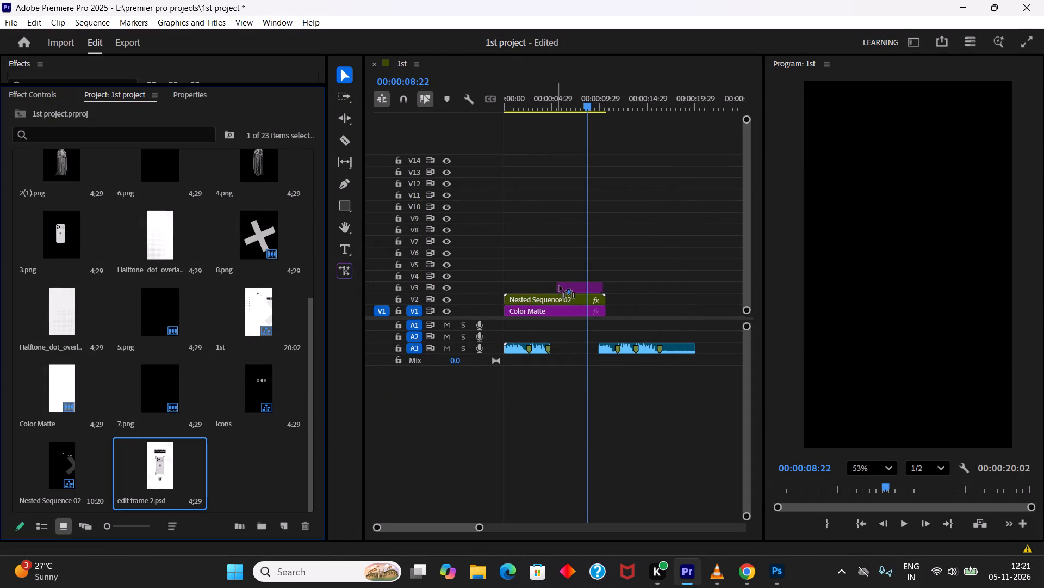
{"action": "left_click_drag", "start_coordinate": [560, 286], "coordinate": [581, 285]}
Try to select the "they spend months building" text in the program preview and check its available commands.
{"action": "double_click", "coordinate": [932, 134]}
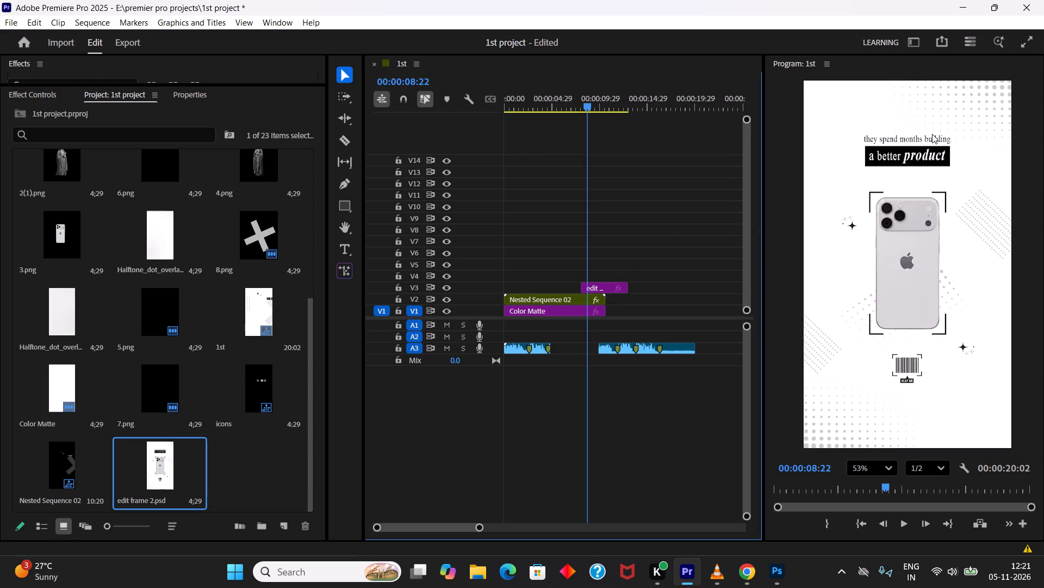
{"action": "triple_click", "coordinate": [898, 138]}
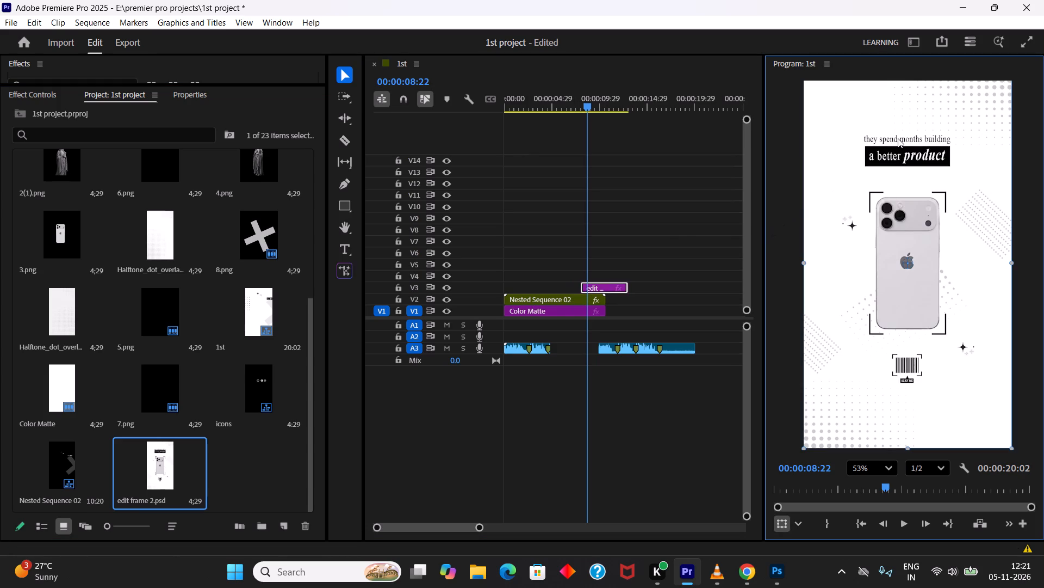
{"action": "left_click", "coordinate": [898, 138]}
{"action": "right_click", "coordinate": [898, 138]}
{"action": "left_click", "coordinate": [827, 175]}
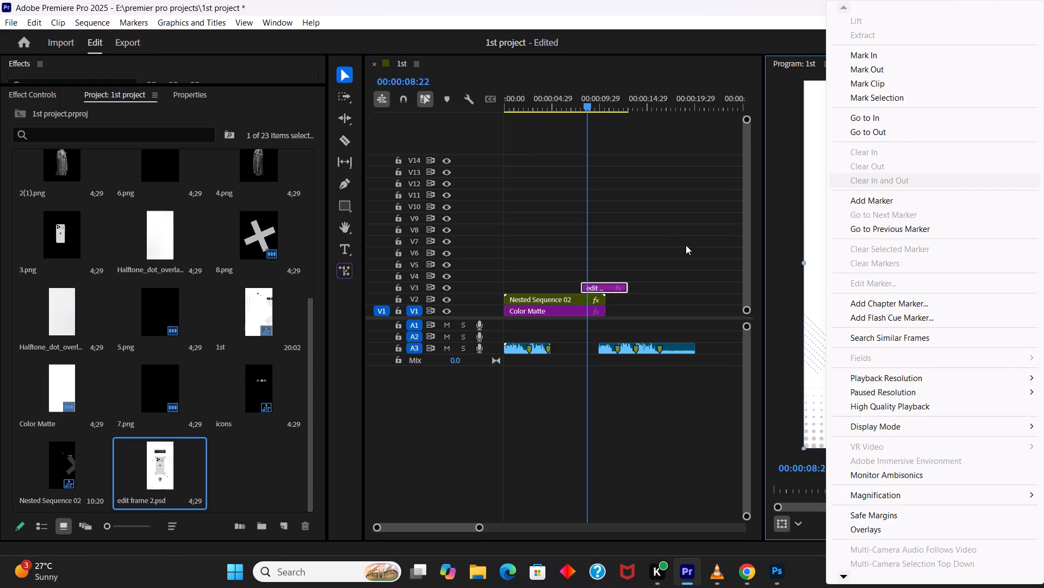
Switch to YouTube in Chrome, enter "how to export psd to premier", and search the suggestion "how to export from photoshop to premiere".
{"action": "left_click", "coordinate": [743, 571]}
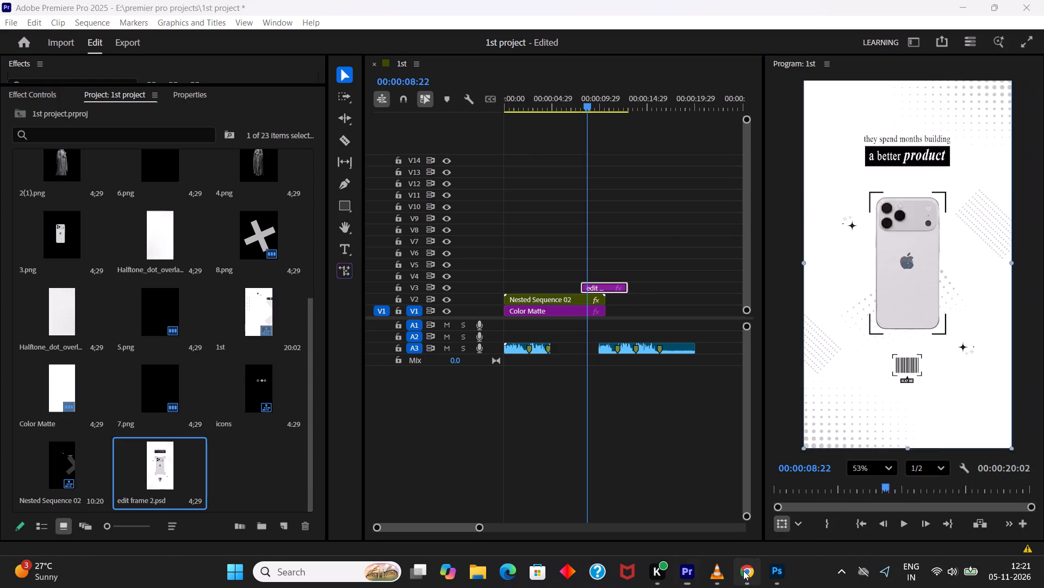
{"action": "left_click_drag", "start_coordinate": [539, 79], "coordinate": [196, 89]}
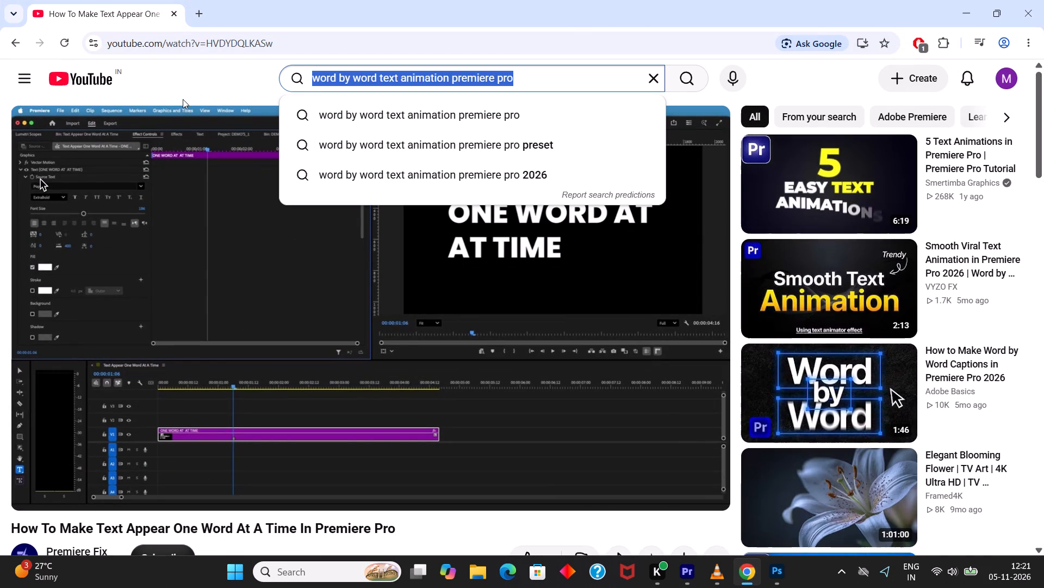
{"action": "type", "text": "how to"}
{"action": "key", "text": "space"}
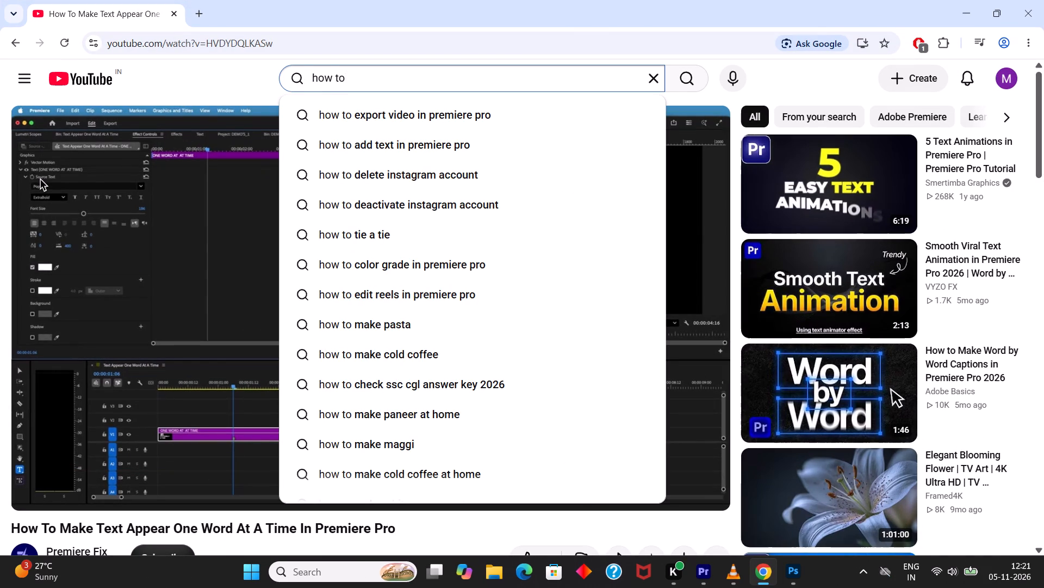
{"action": "type", "text": "export psd to"}
{"action": "key", "text": "space"}
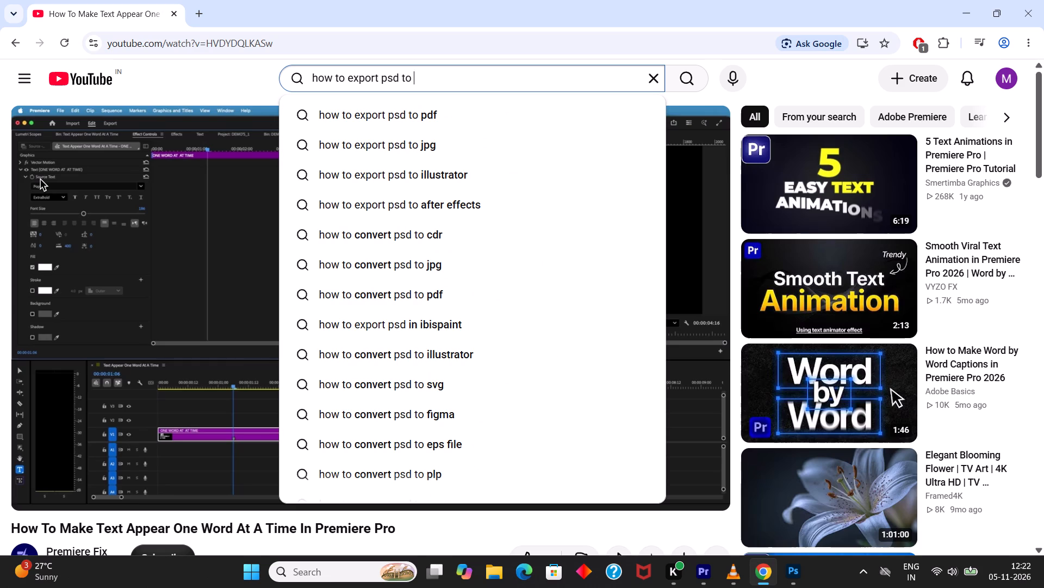
{"action": "type", "text": "premier"}
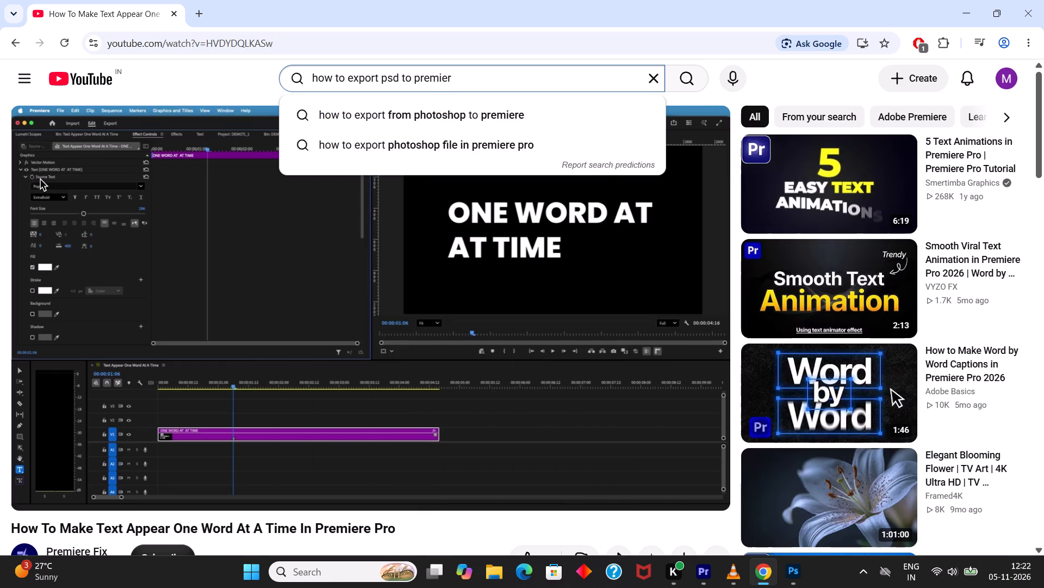
{"action": "left_click", "coordinate": [383, 117]}
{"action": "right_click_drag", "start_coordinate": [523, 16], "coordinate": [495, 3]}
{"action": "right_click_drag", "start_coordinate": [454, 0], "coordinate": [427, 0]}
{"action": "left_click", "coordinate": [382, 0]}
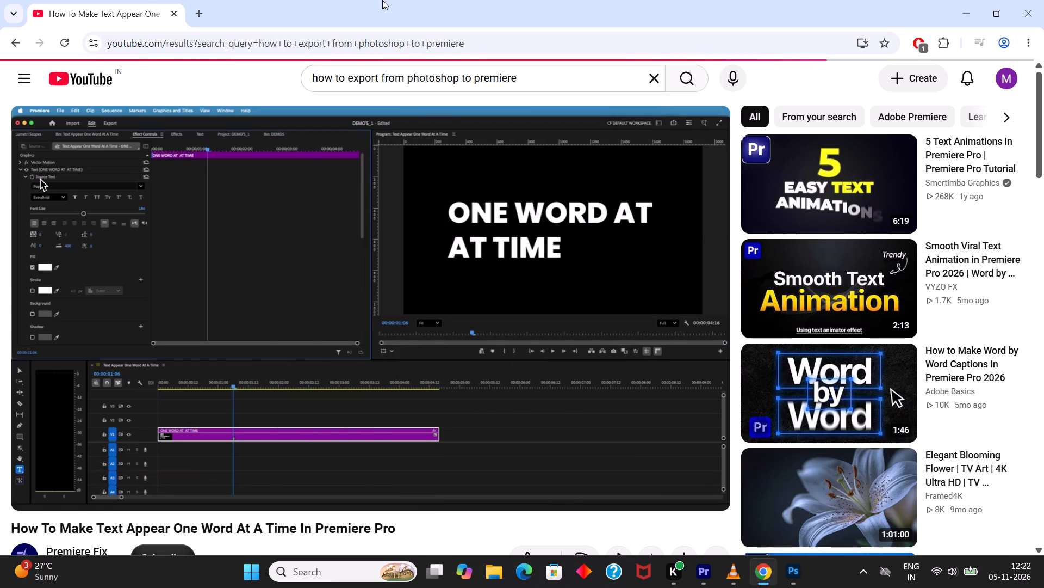
Open the video "How to Import Photoshop files into Adobe Premiere Pro?" from the search results.
{"action": "right_click_drag", "start_coordinate": [483, 0], "coordinate": [470, 0]}
{"action": "right_click_drag", "start_coordinate": [445, 2], "coordinate": [429, 2]}
{"action": "left_click", "coordinate": [362, 0]}
{"action": "left_click", "coordinate": [369, 419]}
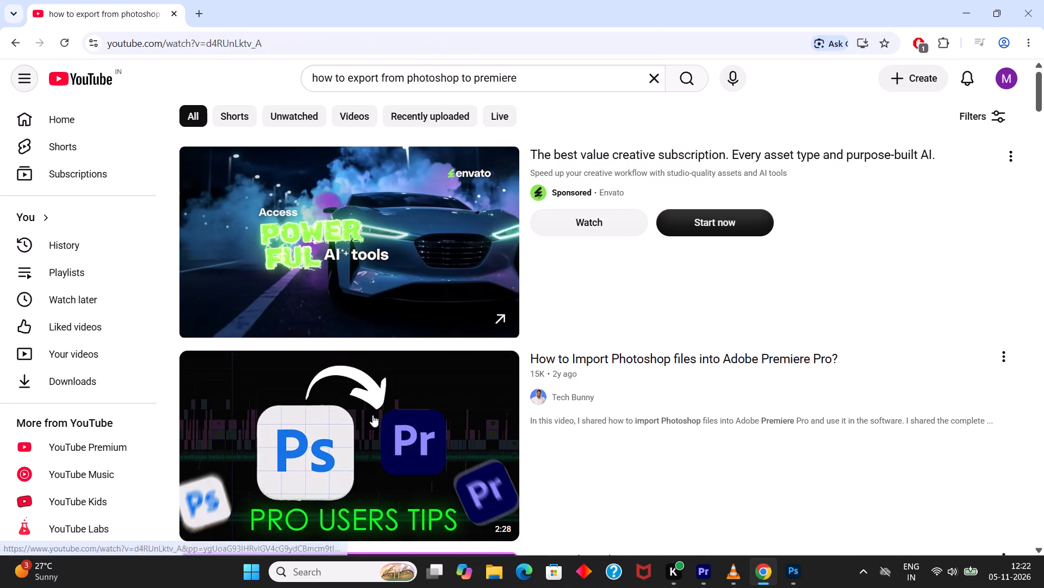
{"action": "right_click_drag", "start_coordinate": [609, 0], "coordinate": [604, 0]}
{"action": "right_click_drag", "start_coordinate": [575, 0], "coordinate": [551, 0]}
{"action": "left_click", "coordinate": [543, 0]}
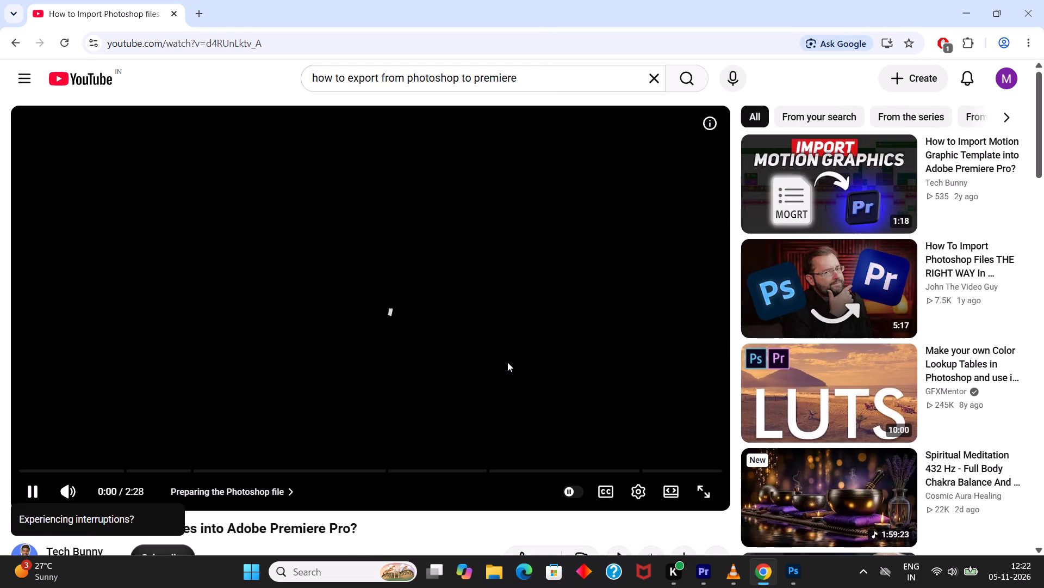
Watch the video's opening section on preparing the Photoshop file, speeding through it at 2x.
{"action": "right_click", "coordinate": [507, 362]}
{"action": "left_click", "coordinate": [495, 0]}
{"action": "right_click_drag", "start_coordinate": [495, 0], "coordinate": [478, 0]}
{"action": "right_click_drag", "start_coordinate": [466, 0], "coordinate": [453, 0]}
{"action": "left_click", "coordinate": [425, 0]}
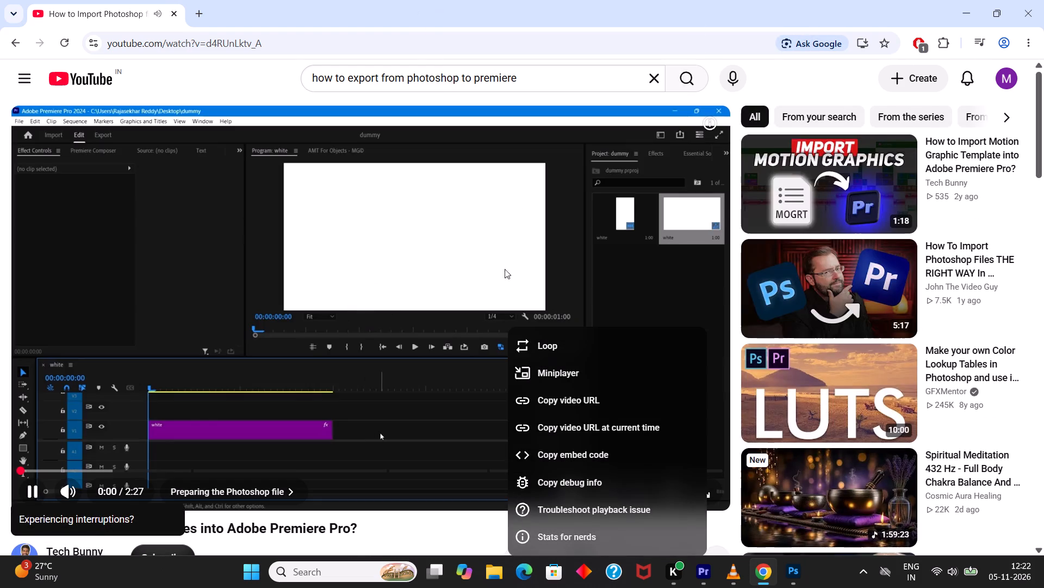
{"action": "left_click", "coordinate": [380, 310]}
{"action": "left_click_drag", "start_coordinate": [514, 305], "coordinate": [504, 348]}
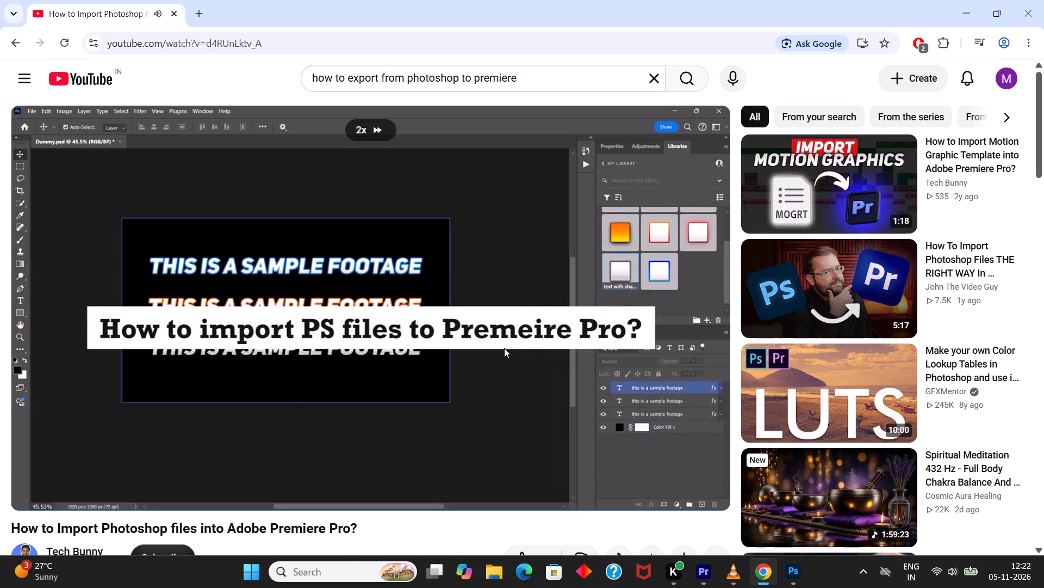
{"action": "left_click_drag", "start_coordinate": [504, 348], "coordinate": [491, 344]}
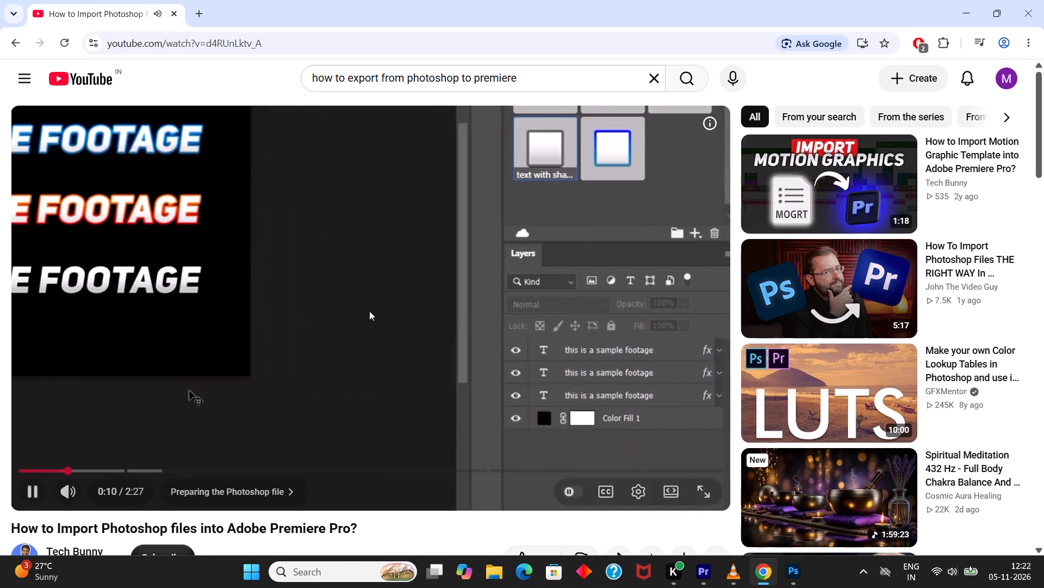
Pause the video and read the top comment about the import options for layered PSD files.
{"action": "scroll", "coordinate": [454, 323], "scroll_direction": "down", "scroll_amount": 6}
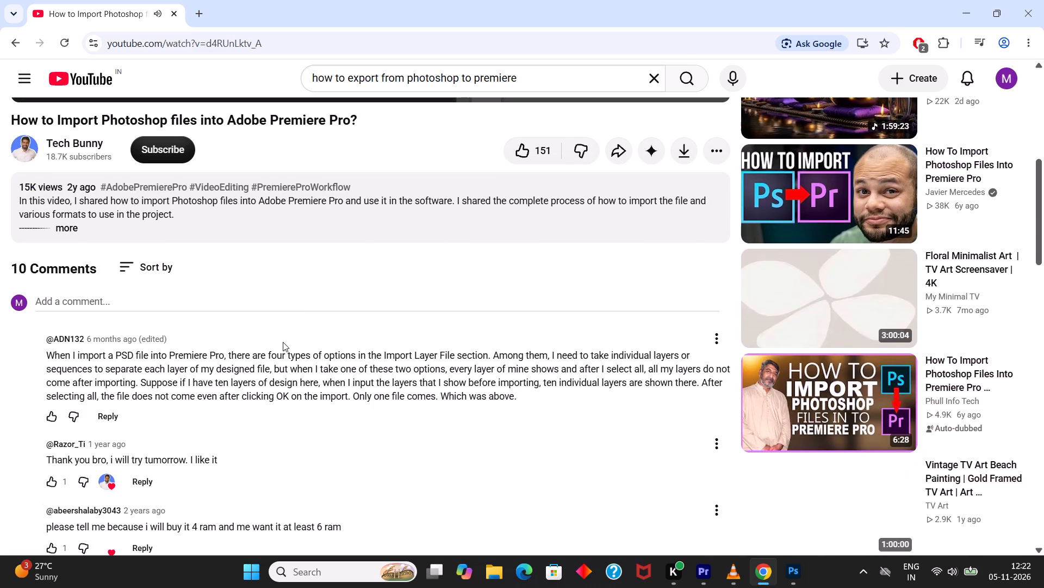
{"action": "right_click_drag", "start_coordinate": [548, 0], "coordinate": [540, 0]}
{"action": "right_click_drag", "start_coordinate": [512, 0], "coordinate": [488, 0]}
{"action": "left_click", "coordinate": [477, 0]}
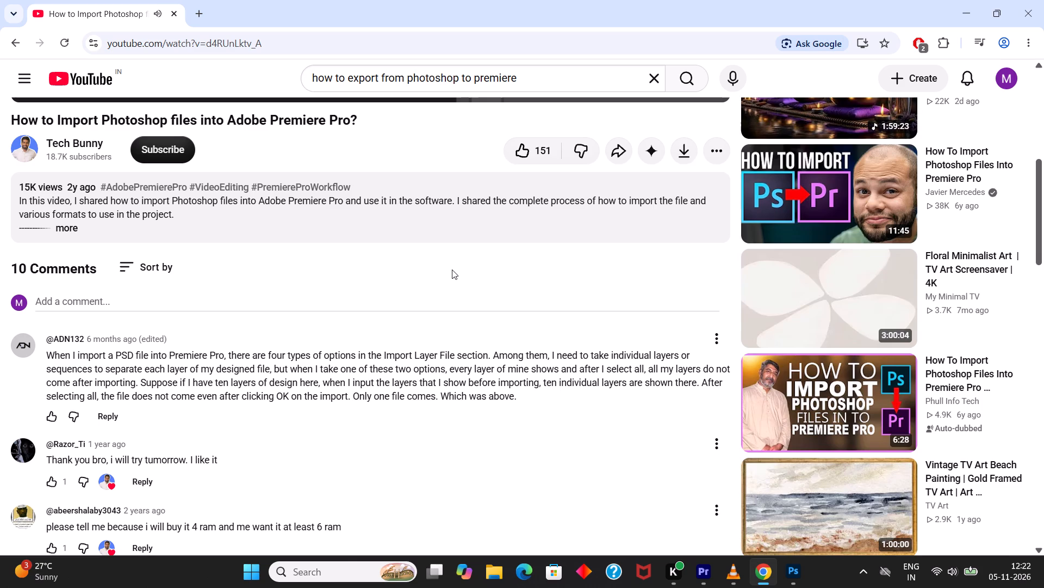
{"action": "scroll", "coordinate": [452, 269], "scroll_direction": "up", "scroll_amount": 5}
{"action": "left_click", "coordinate": [425, 227]}
{"action": "scroll", "coordinate": [417, 236], "scroll_direction": "down", "scroll_amount": 5}
{"action": "right_click_drag", "start_coordinate": [670, 0], "coordinate": [657, 0]}
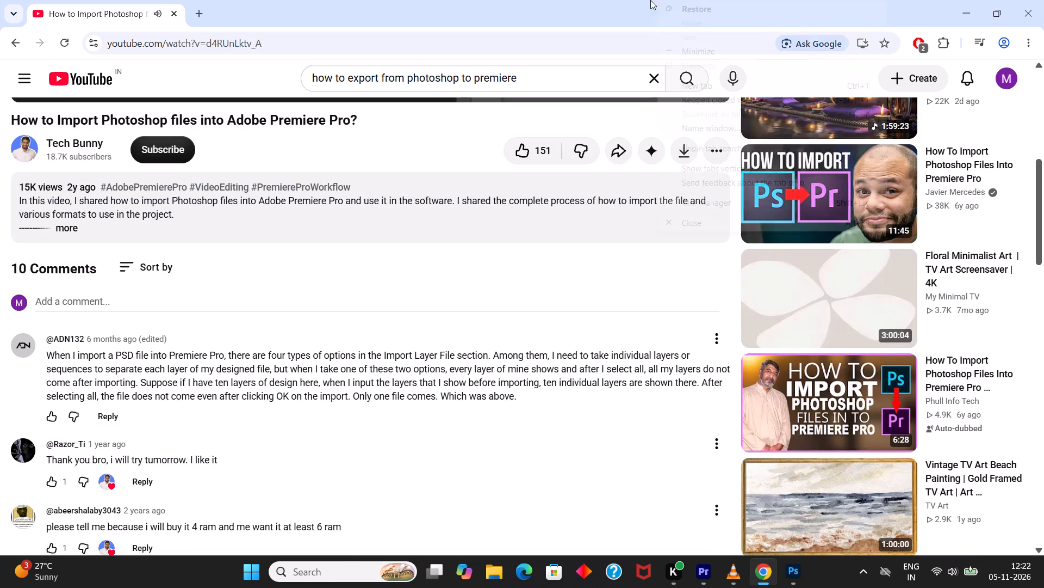
{"action": "right_click_drag", "start_coordinate": [616, 0], "coordinate": [608, 0]}
{"action": "left_click", "coordinate": [592, 0]}
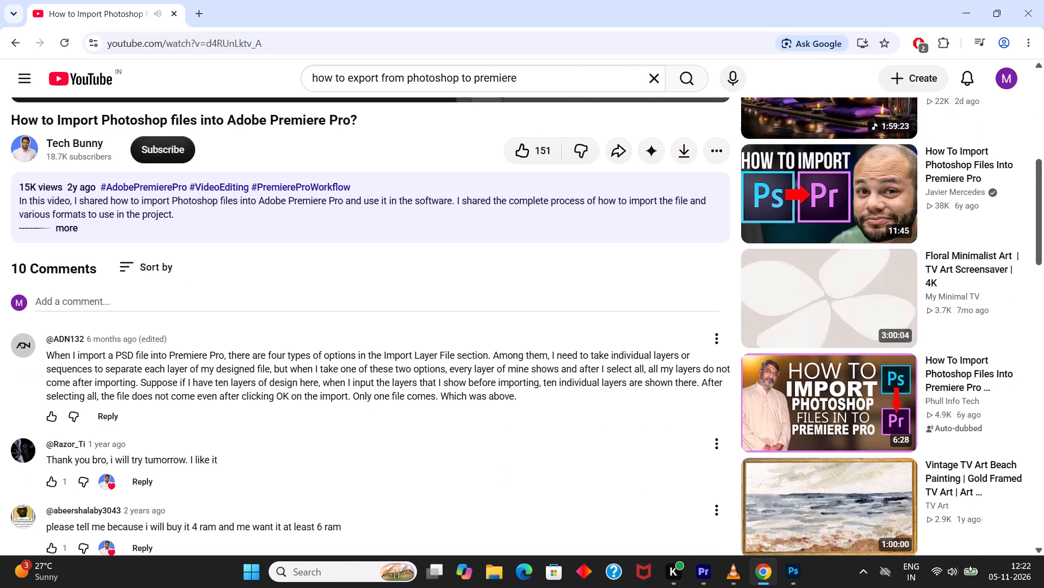
{"action": "left_click_drag", "start_coordinate": [169, 364], "coordinate": [254, 366]}
{"action": "left_click", "coordinate": [244, 359]}
{"action": "left_click_drag", "start_coordinate": [254, 351], "coordinate": [268, 351]}
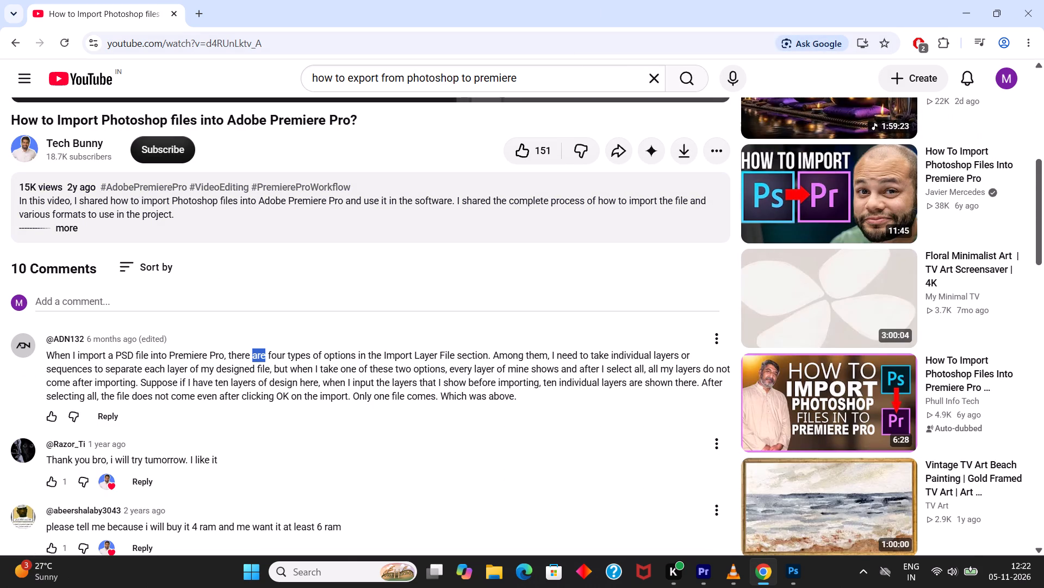
{"action": "left_click_drag", "start_coordinate": [268, 351], "coordinate": [527, 371]}
{"action": "left_click", "coordinate": [571, 367]}
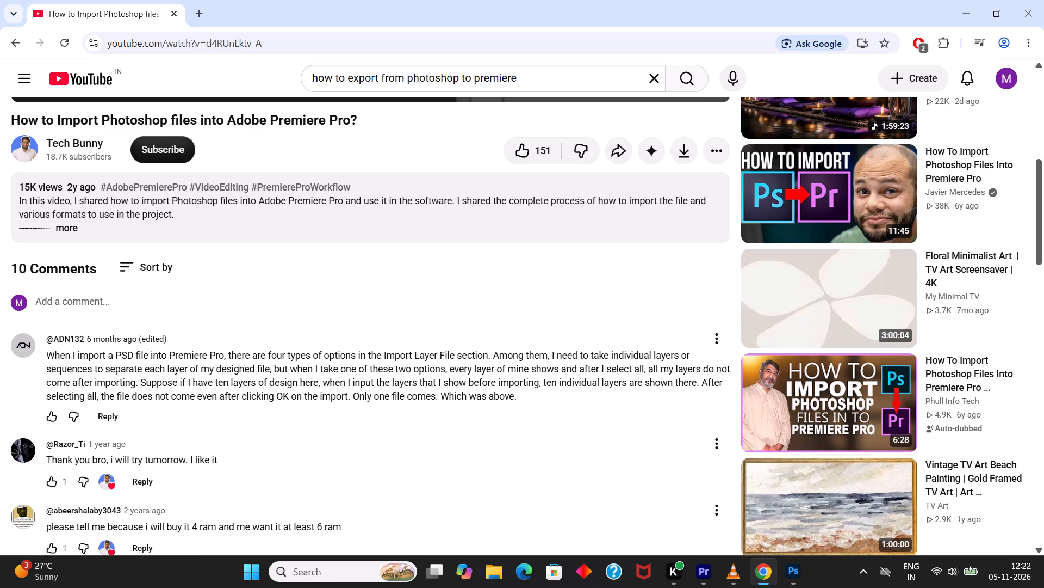
{"action": "left_click_drag", "start_coordinate": [276, 370], "coordinate": [425, 364]}
{"action": "left_click", "coordinate": [425, 363]}
{"action": "right_click", "coordinate": [425, 363]}
{"action": "left_click", "coordinate": [347, 355]}
{"action": "left_click_drag", "start_coordinate": [141, 376], "coordinate": [247, 379]}
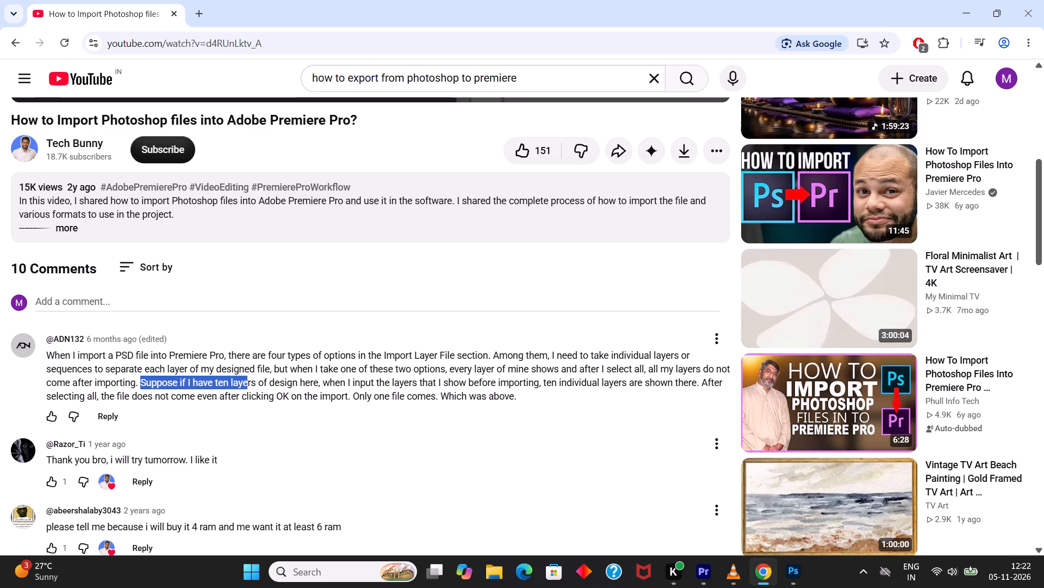
{"action": "left_click_drag", "start_coordinate": [247, 379], "coordinate": [475, 376]}
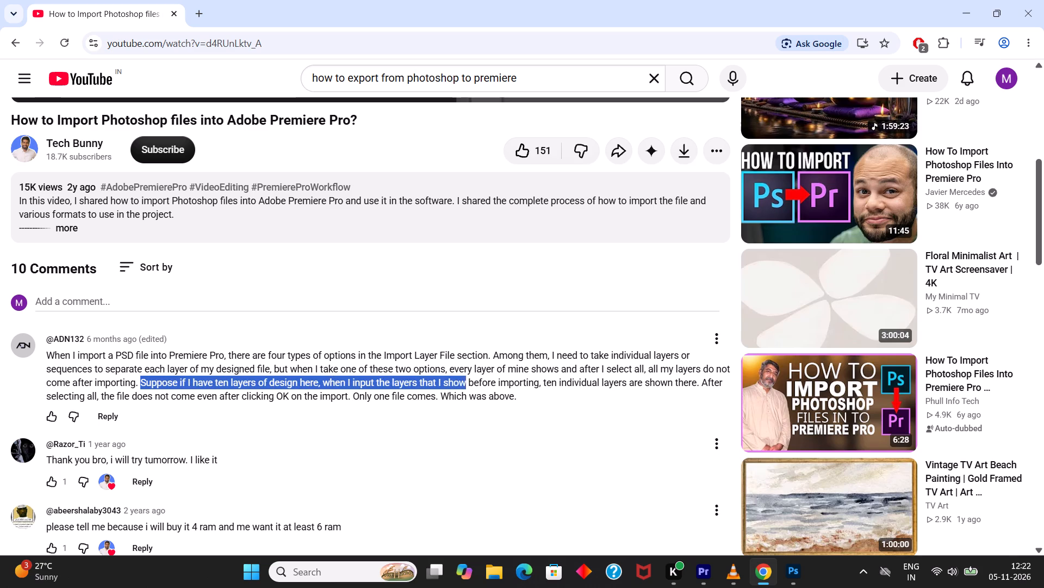
{"action": "left_click_drag", "start_coordinate": [475, 376], "coordinate": [573, 395]}
{"action": "left_click", "coordinate": [573, 396]}
{"action": "right_click", "coordinate": [573, 396]}
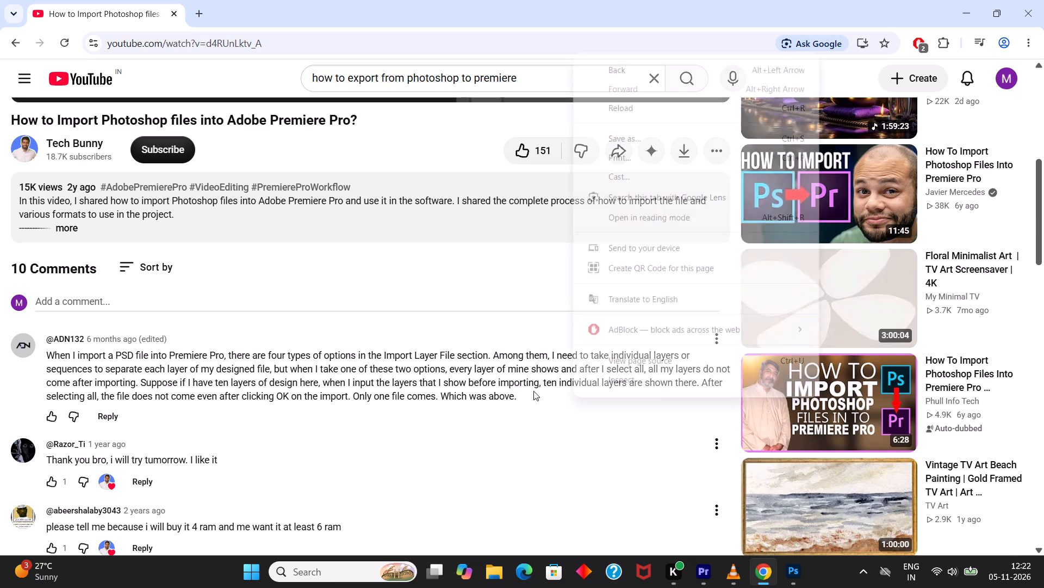
{"action": "right_click", "coordinate": [513, 390]}
{"action": "left_click", "coordinate": [480, 387]}
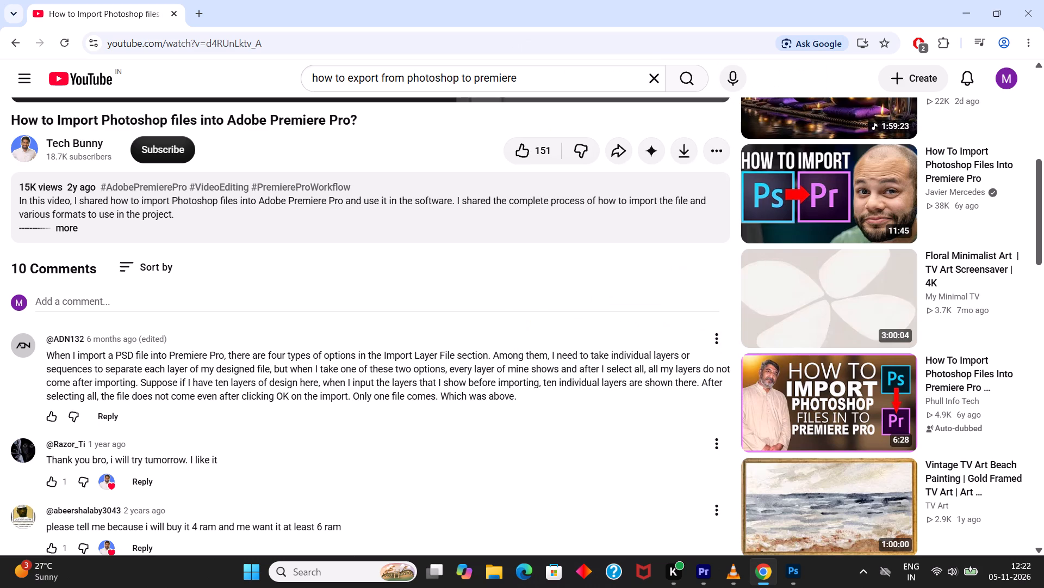
{"action": "left_click", "coordinate": [473, 386]}
{"action": "right_click", "coordinate": [473, 386]}
{"action": "right_click", "coordinate": [463, 385]}
{"action": "left_click", "coordinate": [398, 388]}
{"action": "scroll", "coordinate": [412, 384], "scroll_direction": "down", "scroll_amount": 1}
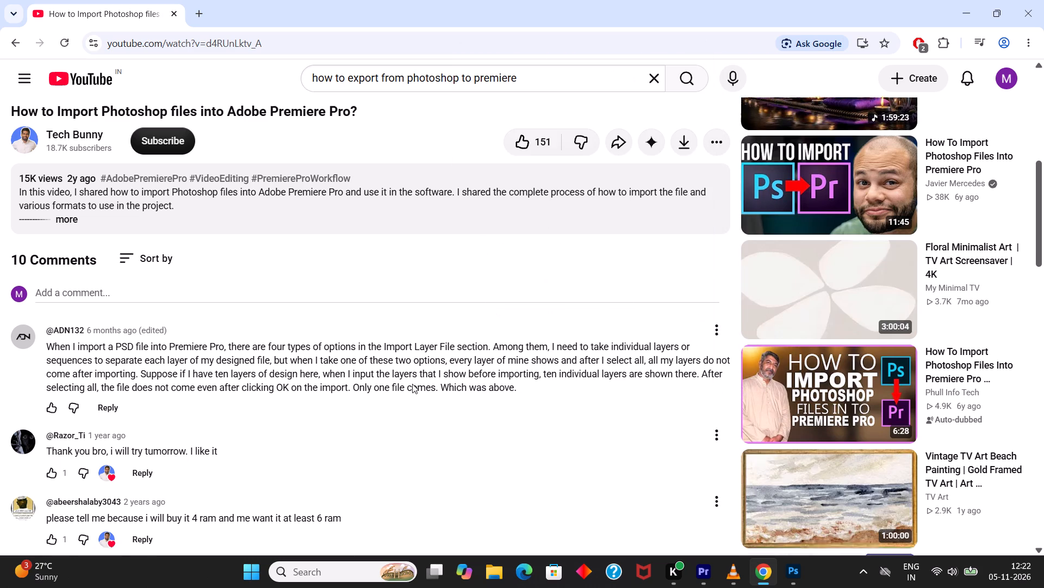
Look through the remaining comments for advice on importing PSD layers into Premiere Pro.
{"action": "right_click_drag", "start_coordinate": [578, 0], "coordinate": [570, 1]}
{"action": "right_click_drag", "start_coordinate": [555, 0], "coordinate": [539, 1]}
{"action": "left_click", "coordinate": [512, 0]}
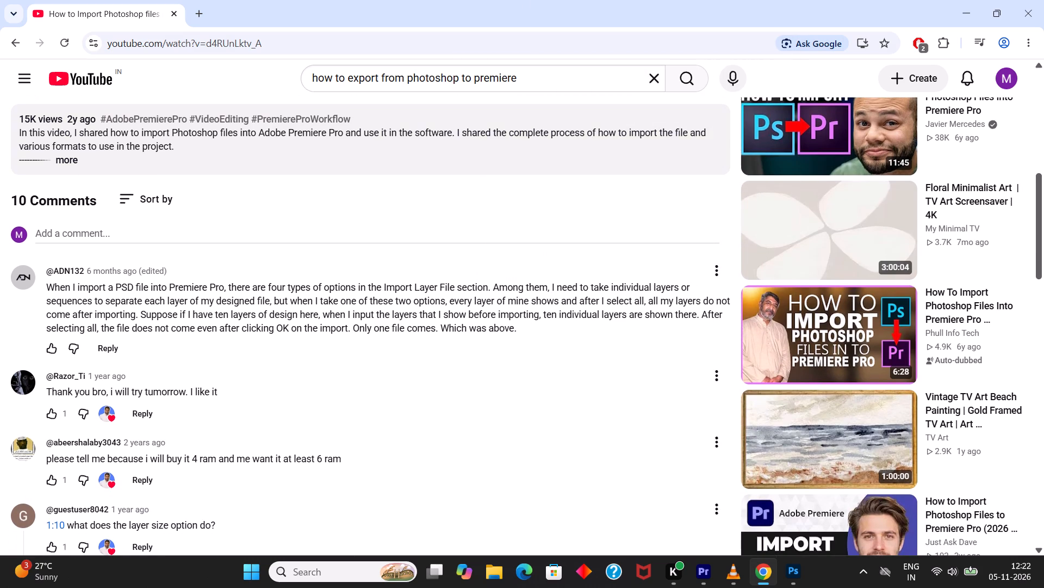
{"action": "scroll", "coordinate": [378, 334], "scroll_direction": "down", "scroll_amount": 2}
{"action": "right_click_drag", "start_coordinate": [515, 0], "coordinate": [505, 5]}
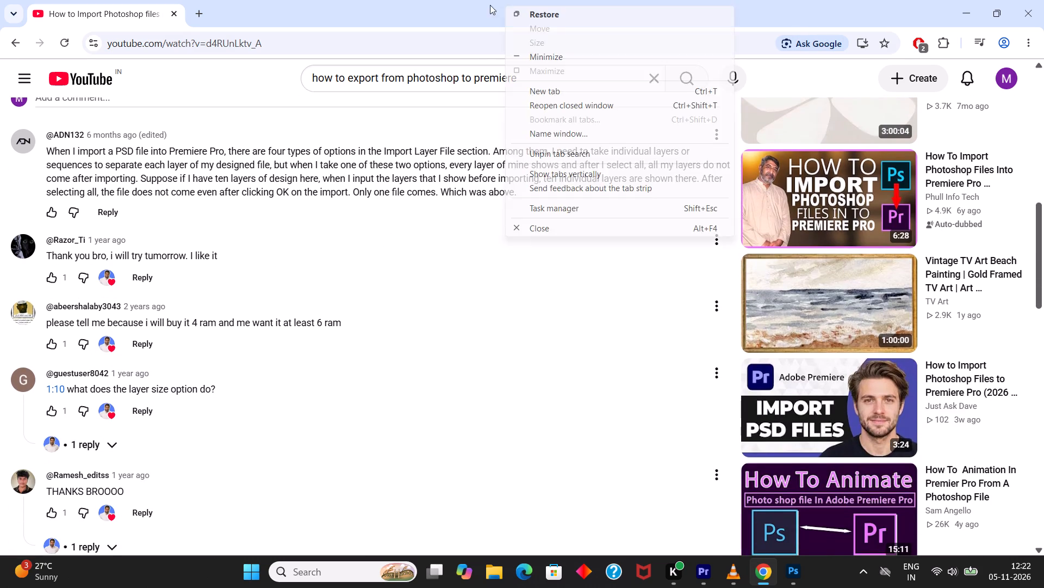
{"action": "right_click_drag", "start_coordinate": [488, 5], "coordinate": [461, 5]}
{"action": "left_click", "coordinate": [450, 4]}
{"action": "right_click_drag", "start_coordinate": [614, 0], "coordinate": [583, 1]}
{"action": "left_click", "coordinate": [552, 0]}
{"action": "scroll", "coordinate": [499, 301], "scroll_direction": "down", "scroll_amount": 4}
{"action": "scroll", "coordinate": [499, 303], "scroll_direction": "up", "scroll_amount": 5}
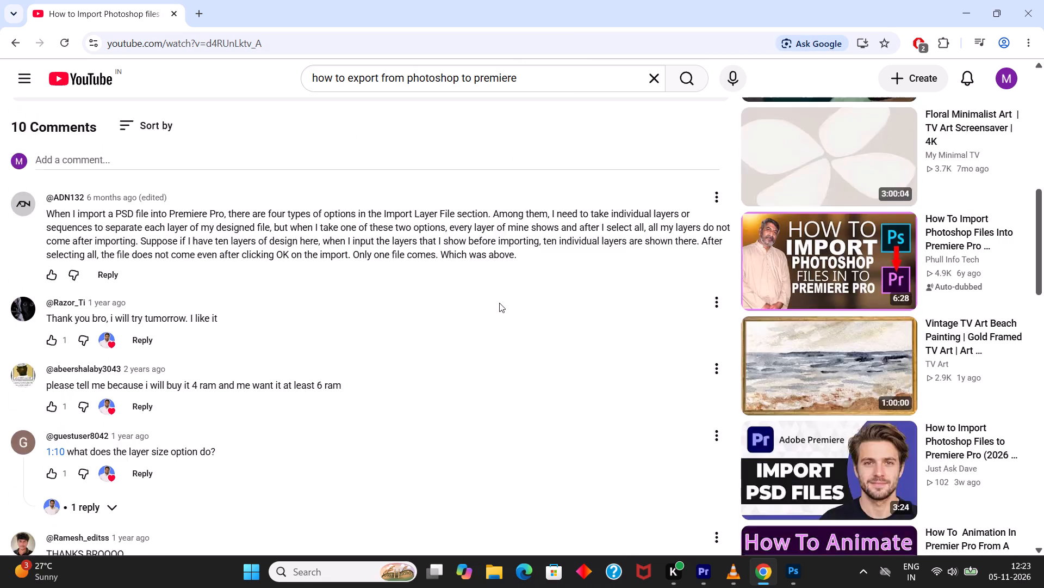
{"action": "scroll", "coordinate": [499, 303], "scroll_direction": "up", "scroll_amount": 9}
{"action": "scroll", "coordinate": [445, 263], "scroll_direction": "down", "scroll_amount": 5}
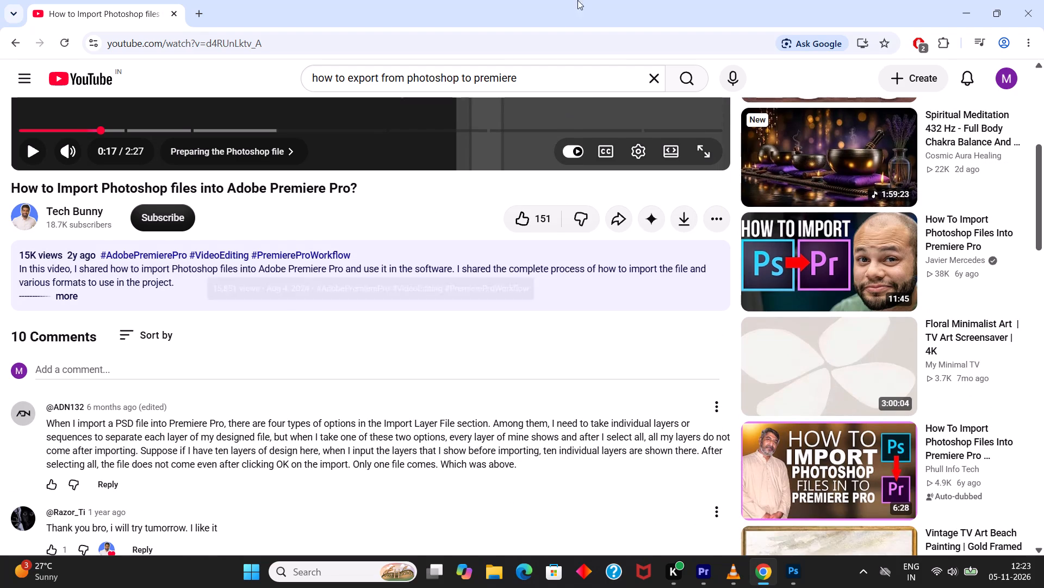
{"action": "right_click_drag", "start_coordinate": [594, 0], "coordinate": [574, 0]}
{"action": "right_click_drag", "start_coordinate": [549, 0], "coordinate": [531, 0]}
{"action": "left_click", "coordinate": [501, 0]}
{"action": "right_click", "coordinate": [501, 1]}
{"action": "right_click_drag", "start_coordinate": [483, 0], "coordinate": [467, 0]}
{"action": "left_click", "coordinate": [459, 0]}
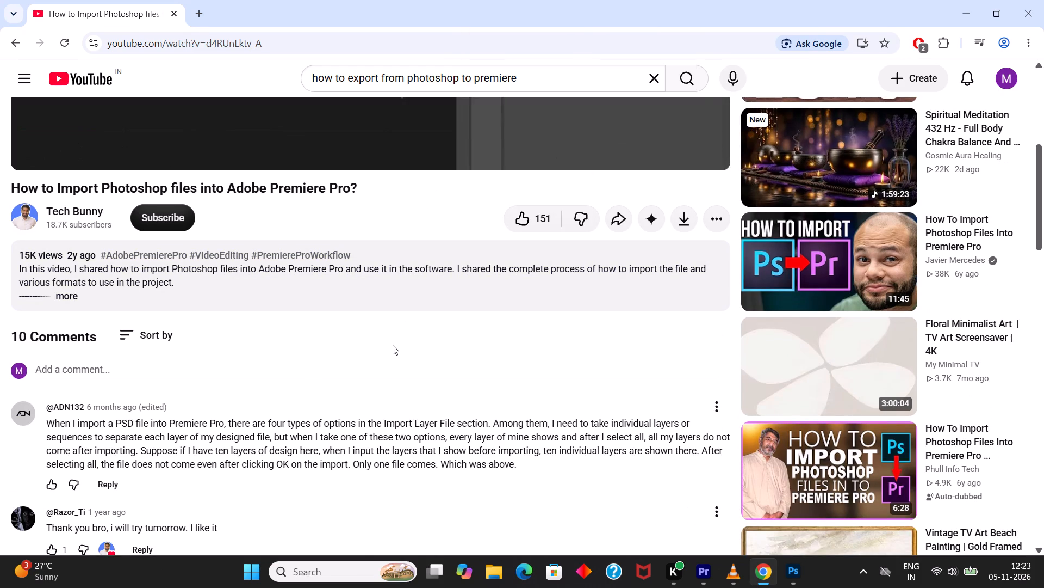
Resume the video and skip ahead through the "Choosing import options" section to the part after it.
{"action": "scroll", "coordinate": [393, 345], "scroll_direction": "up", "scroll_amount": 7}
{"action": "left_click", "coordinate": [439, 269]}
{"action": "left_click", "coordinate": [257, 468]}
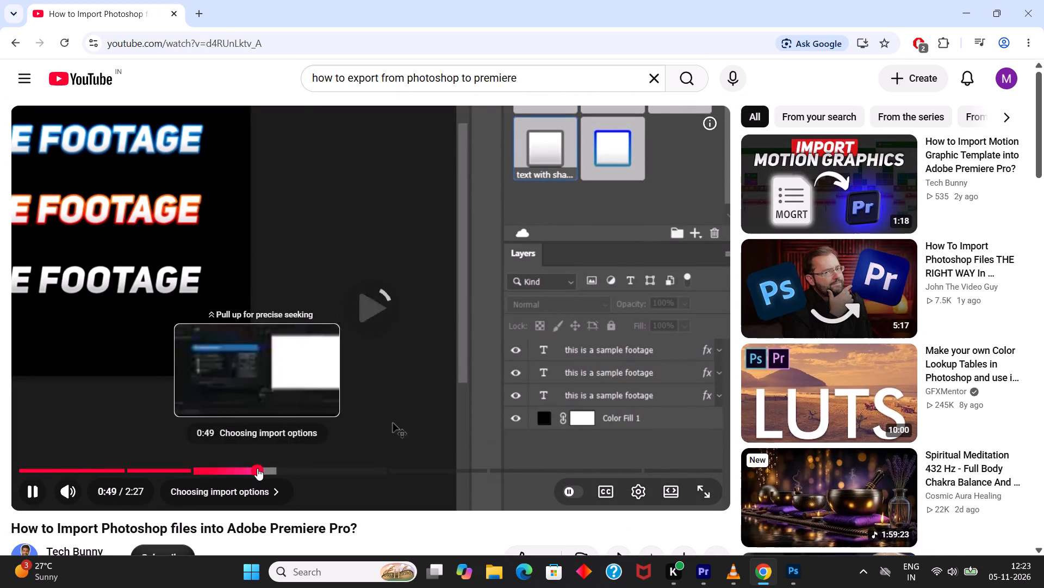
{"action": "right_click_drag", "start_coordinate": [572, 0], "coordinate": [564, 0]}
{"action": "left_click", "coordinate": [533, 0]}
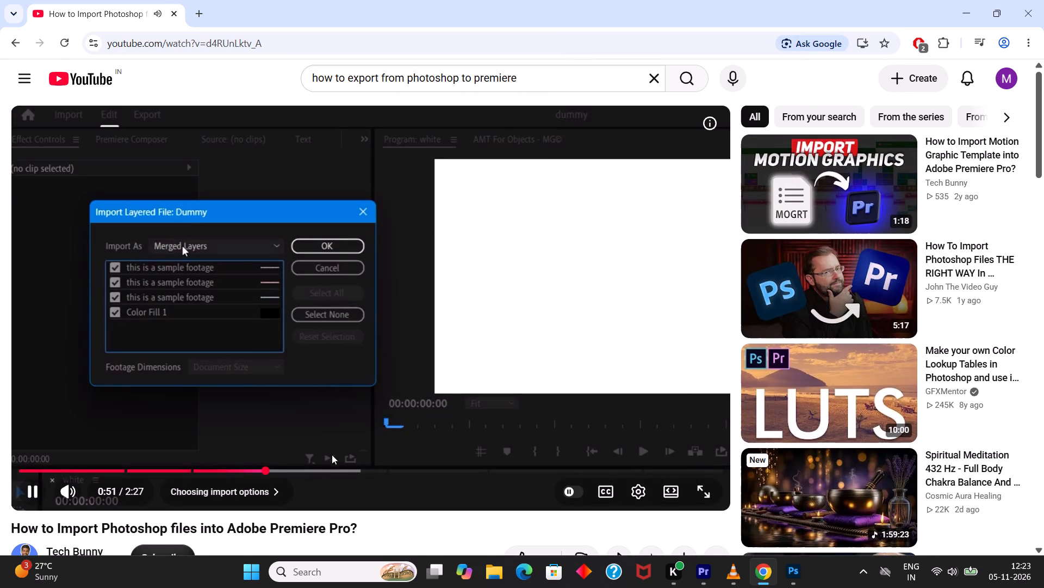
{"action": "left_click", "coordinate": [339, 470]}
{"action": "left_click", "coordinate": [426, 475]}
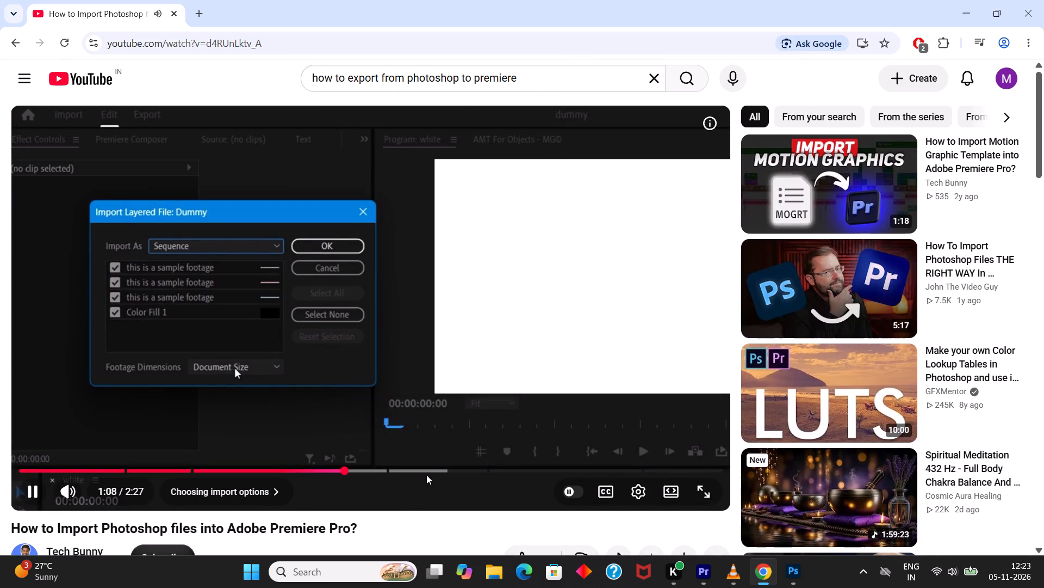
{"action": "left_click", "coordinate": [430, 472]}
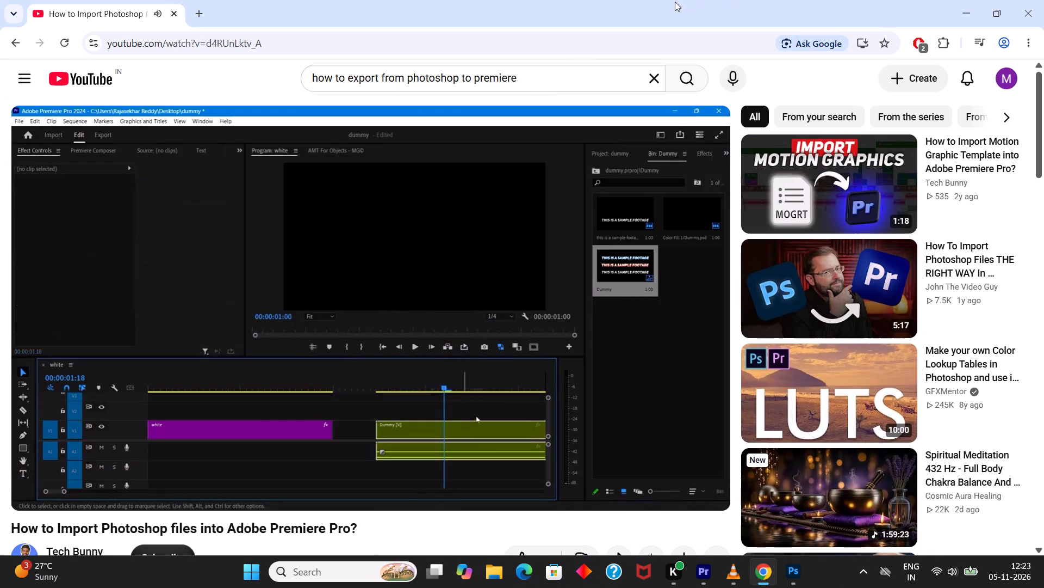
Watch how a PSD imported as a sequence is placed in the timeline and its separate layers are handled.
{"action": "right_click_drag", "start_coordinate": [679, 0], "coordinate": [661, 1]}
{"action": "right_click", "coordinate": [610, 0]}
{"action": "left_click", "coordinate": [582, 0]}
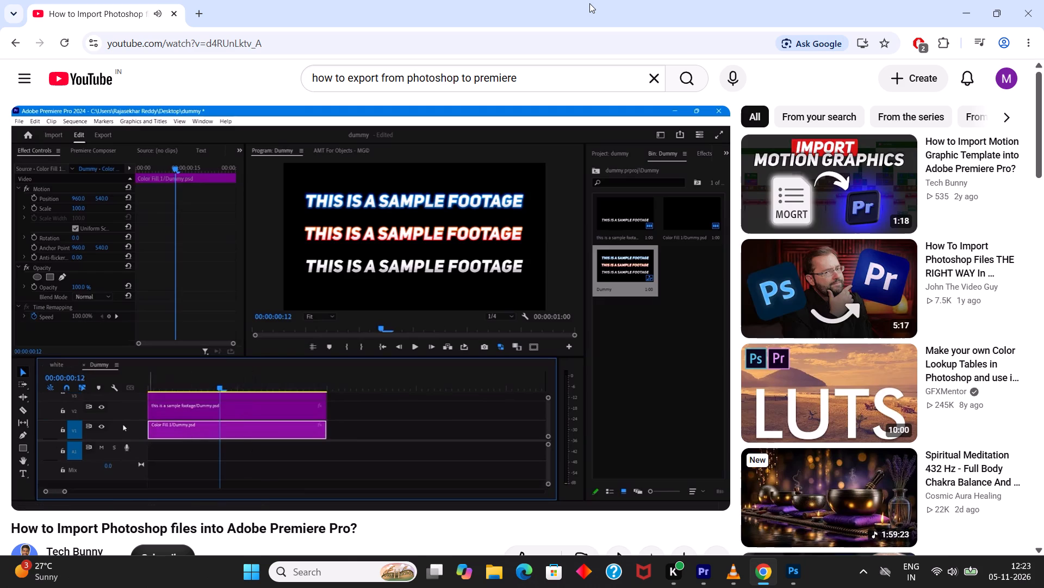
{"action": "right_click_drag", "start_coordinate": [563, 0], "coordinate": [555, 0]}
{"action": "right_click_drag", "start_coordinate": [529, 0], "coordinate": [518, 0]}
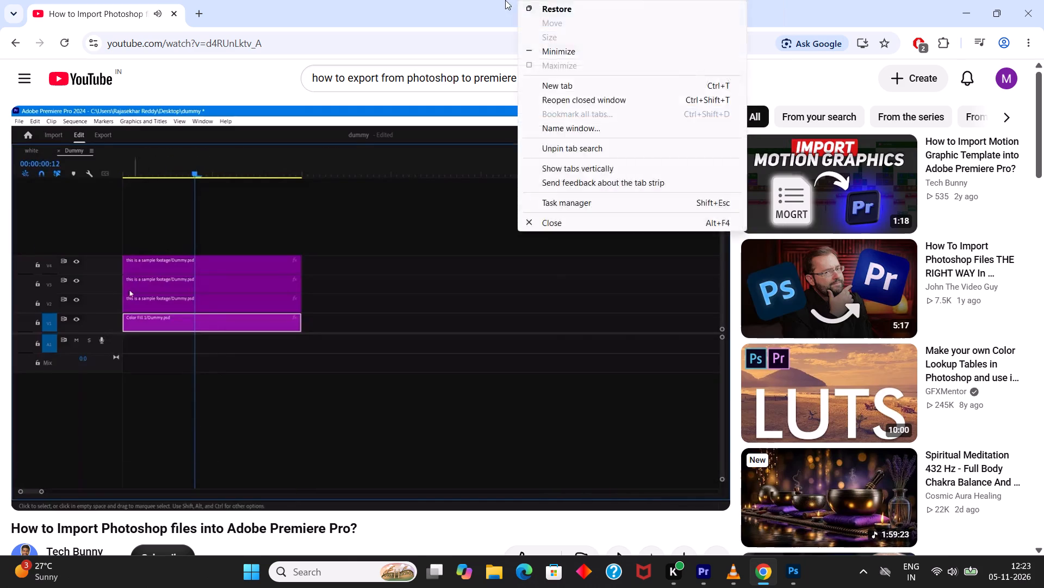
{"action": "right_click", "coordinate": [505, 0]}
{"action": "left_click", "coordinate": [476, 0]}
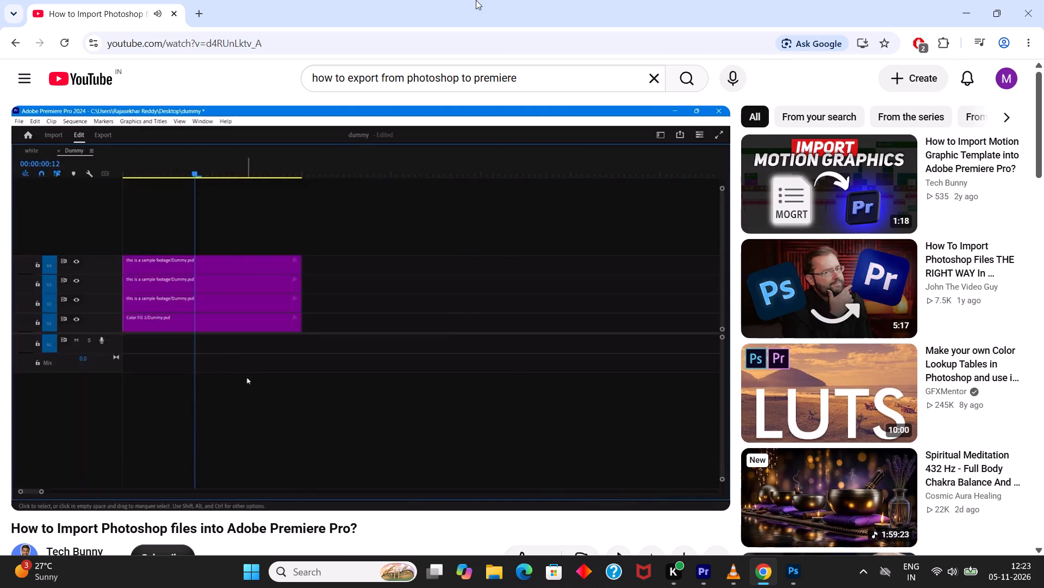
{"action": "right_click_drag", "start_coordinate": [586, 0], "coordinate": [560, 0]}
{"action": "right_click", "coordinate": [502, 0]}
{"action": "left_click", "coordinate": [433, 0]}
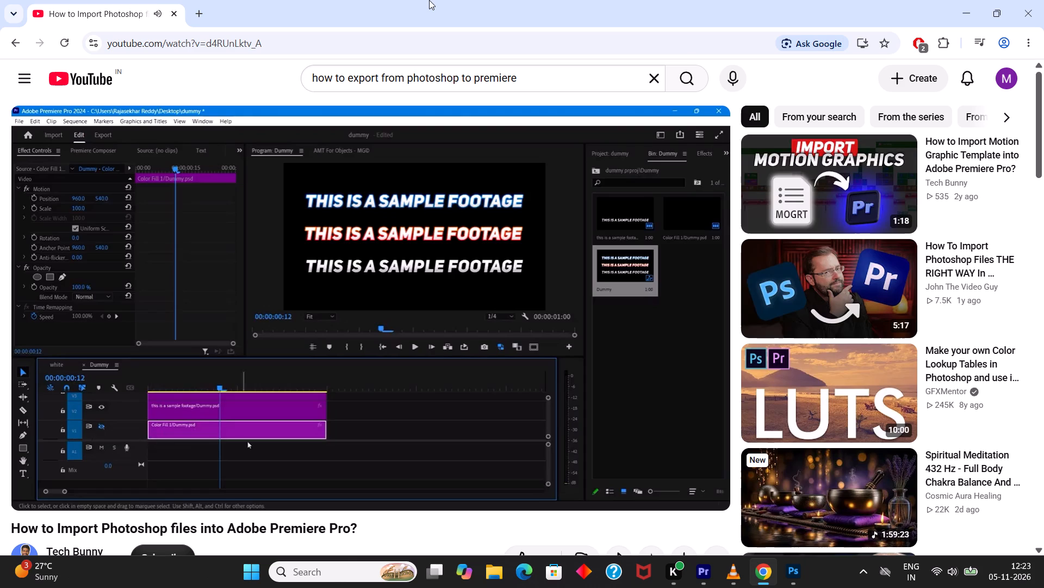
{"action": "right_click_drag", "start_coordinate": [538, 0], "coordinate": [525, 0]}
{"action": "right_click_drag", "start_coordinate": [489, 0], "coordinate": [471, 0]}
{"action": "left_click", "coordinate": [444, 0]}
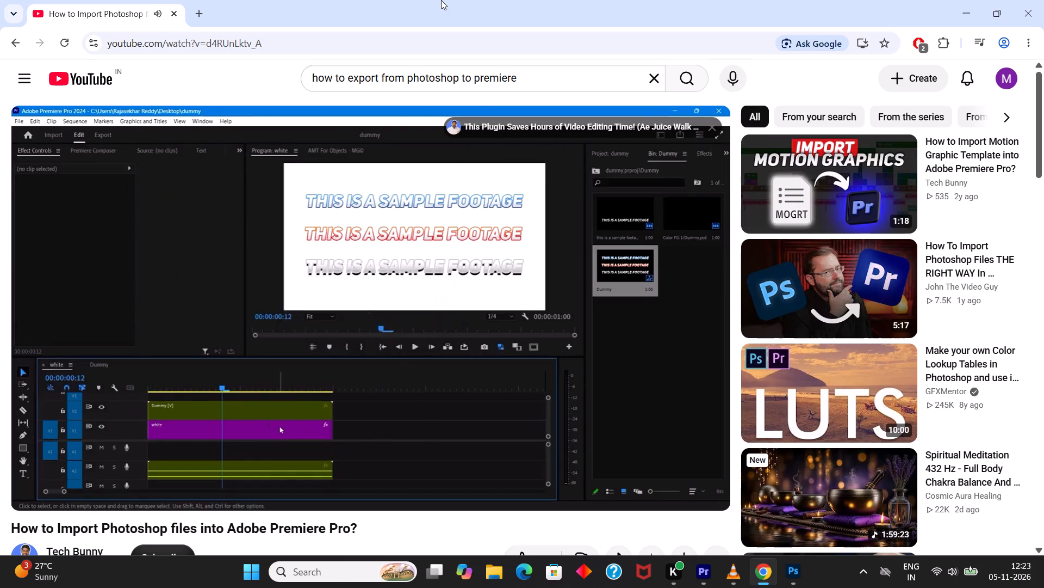
Watch how the tutorial edits the PSD's text layers in Photoshop in the "Editing with dynamic link" section.
{"action": "right_click_drag", "start_coordinate": [632, 0], "coordinate": [602, 2]}
{"action": "right_click_drag", "start_coordinate": [545, 1], "coordinate": [525, 3]}
{"action": "left_click", "coordinate": [474, 0]}
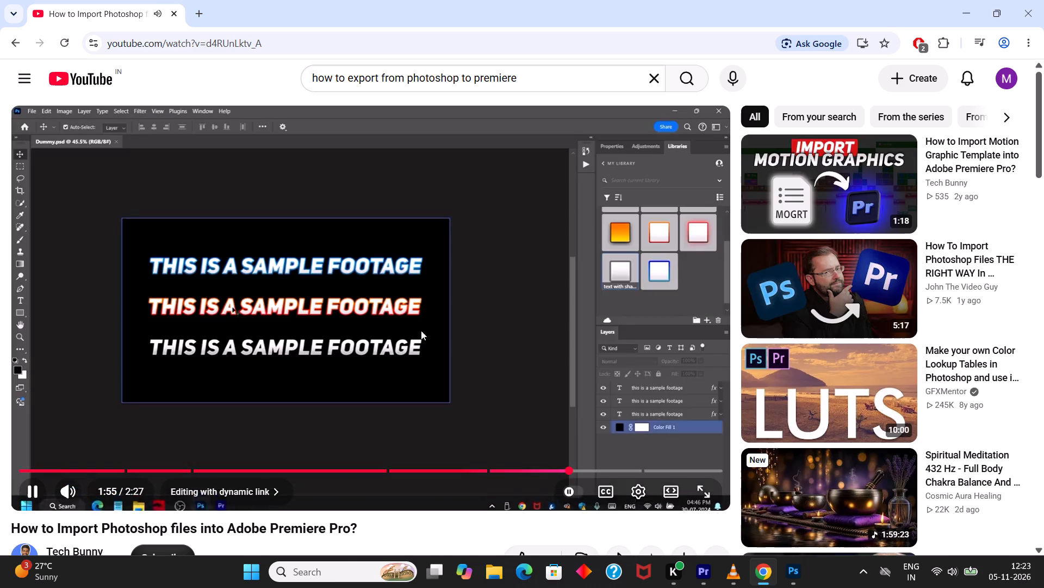
{"action": "right_click", "coordinate": [612, 0]}
{"action": "right_click_drag", "start_coordinate": [589, 0], "coordinate": [557, 0]}
{"action": "right_click", "coordinate": [538, 0]}
{"action": "right_click", "coordinate": [503, 0]}
{"action": "right_click_drag", "start_coordinate": [493, 0], "coordinate": [484, 1]}
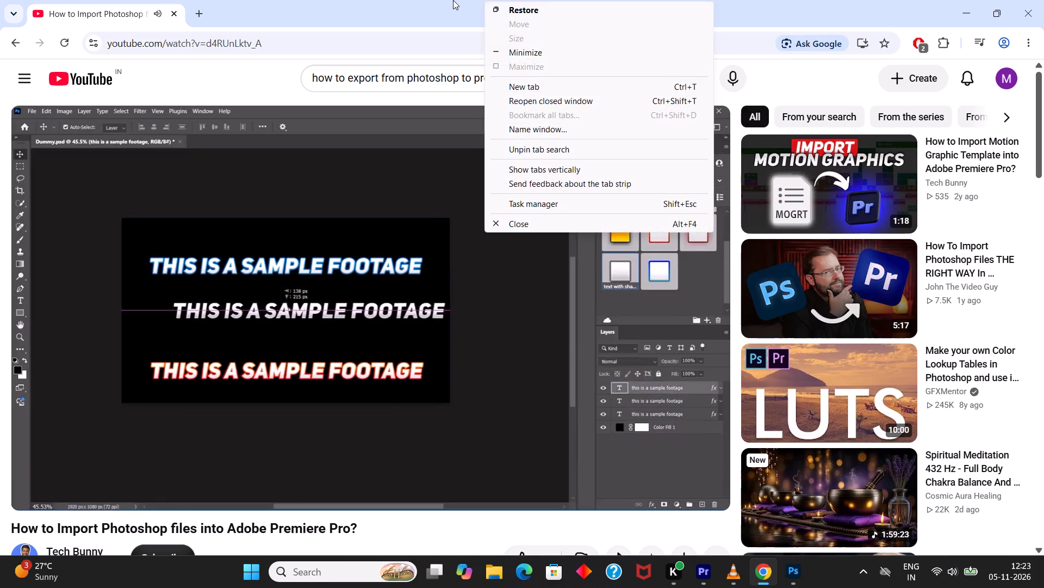
{"action": "left_click", "coordinate": [453, 0]}
{"action": "right_click_drag", "start_coordinate": [556, 0], "coordinate": [548, 0]}
{"action": "right_click", "coordinate": [525, 0]}
{"action": "left_click", "coordinate": [502, 0]}
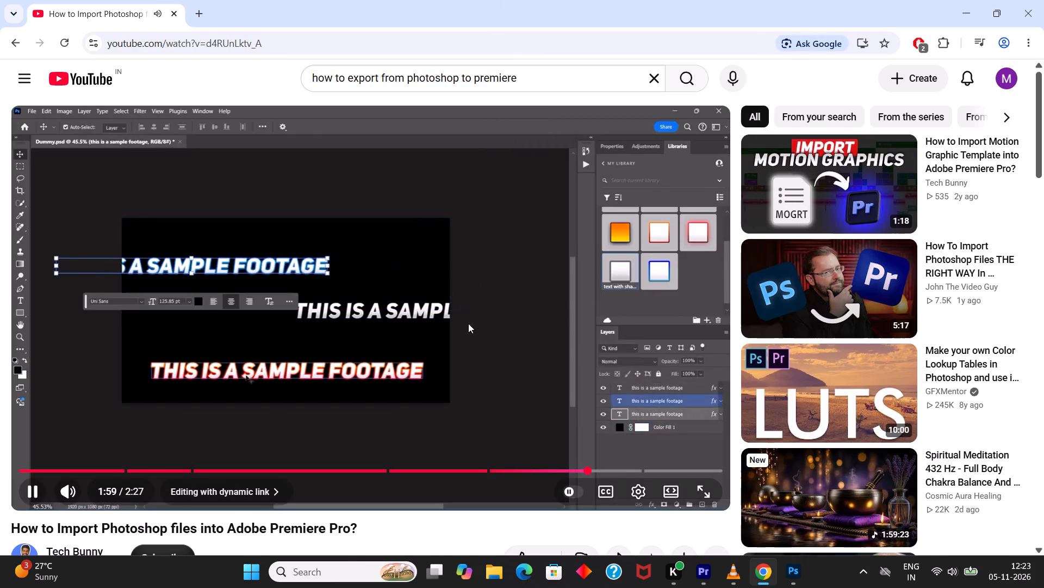
{"action": "left_click_drag", "start_coordinate": [475, 315], "coordinate": [476, 333]}
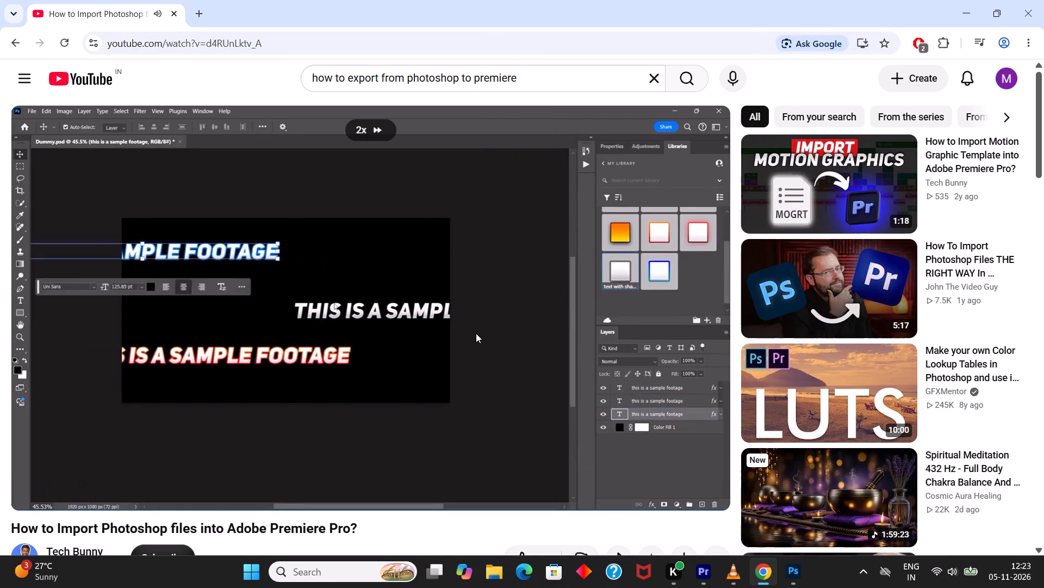
{"action": "left_click_drag", "start_coordinate": [476, 333], "coordinate": [477, 341]}
{"action": "right_click", "coordinate": [477, 341]}
{"action": "left_click", "coordinate": [437, 344]}
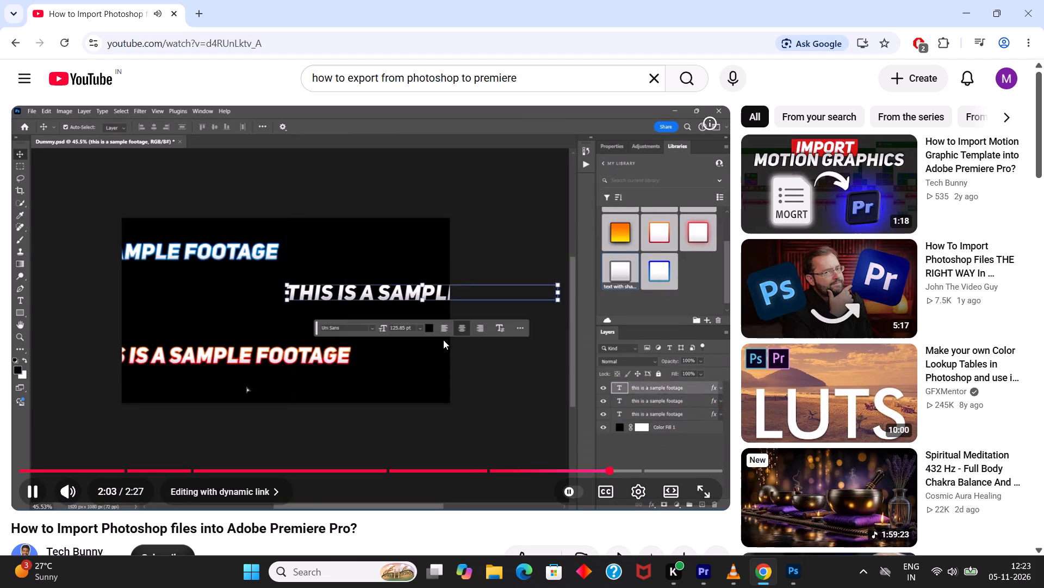
{"action": "left_click", "coordinate": [526, 252]}
Switch to Premiere Pro and undo both the timeline placement and the merged-layer import of edit frame 2.psd.
{"action": "left_click", "coordinate": [959, 0]}
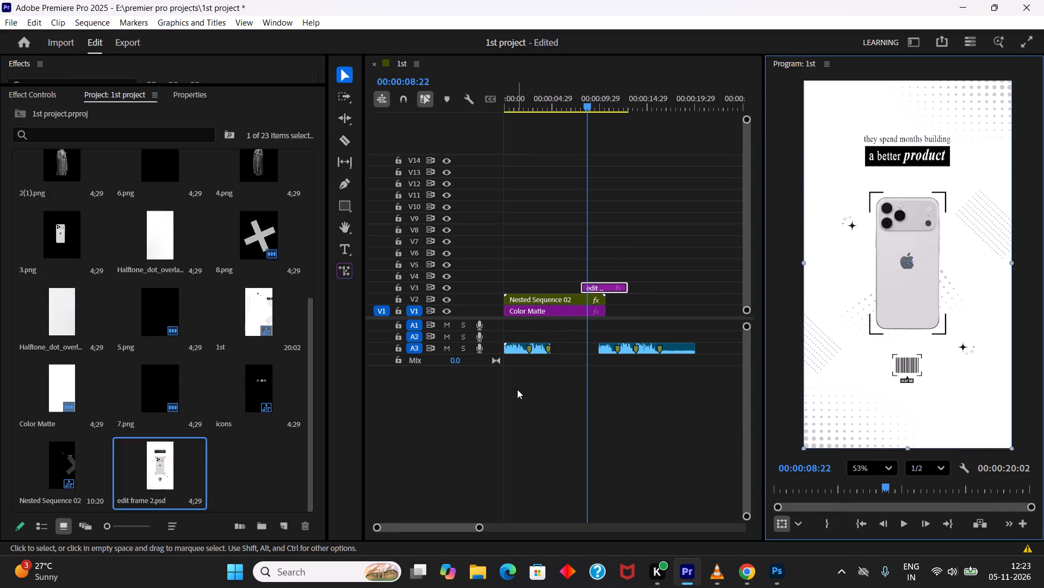
{"action": "key", "text": "ctrl+z"}
{"action": "key", "text": "ctrl+z"}
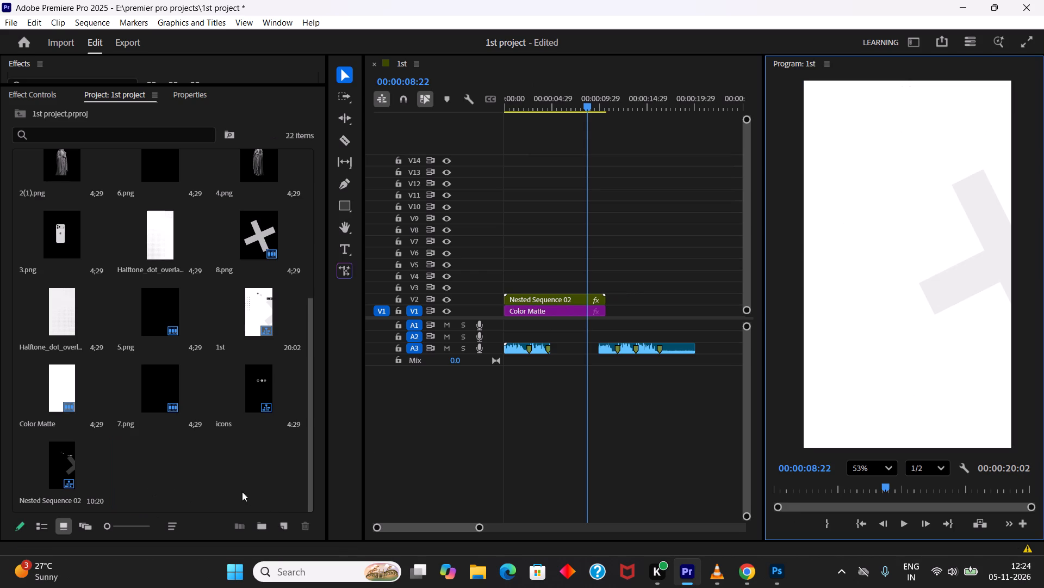
Import the edit frame 2 PSD as a Sequence, keeping all layers included and footage dimensions at Document Size.
{"action": "left_click", "coordinate": [221, 481]}
{"action": "key", "text": "ctrl+i"}
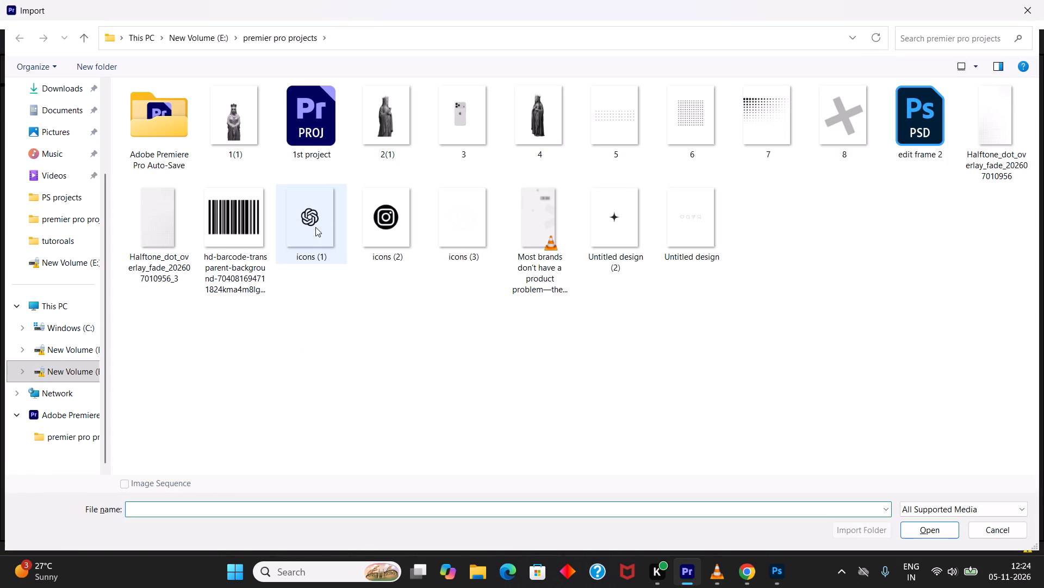
{"action": "double_click", "coordinate": [899, 120]}
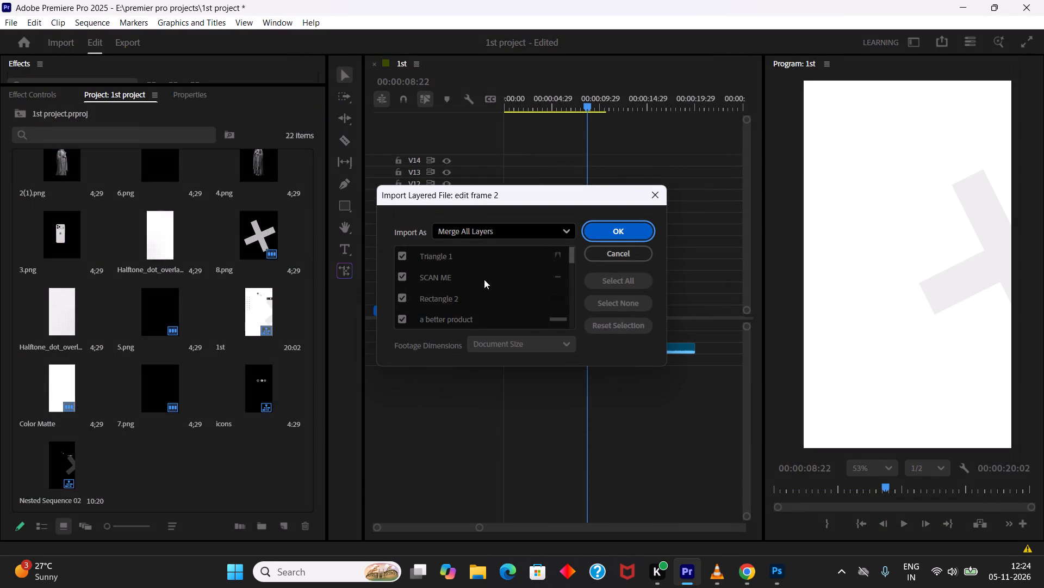
{"action": "left_click", "coordinate": [488, 229]}
{"action": "left_click", "coordinate": [482, 296]}
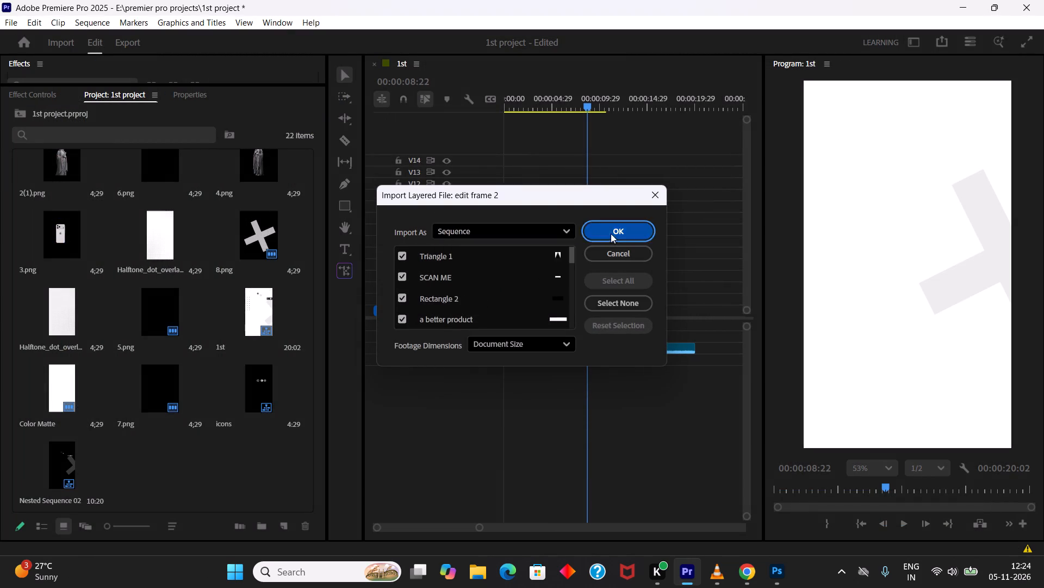
{"action": "left_click", "coordinate": [611, 234]}
{"action": "scroll", "coordinate": [213, 466], "scroll_direction": "down", "scroll_amount": 2}
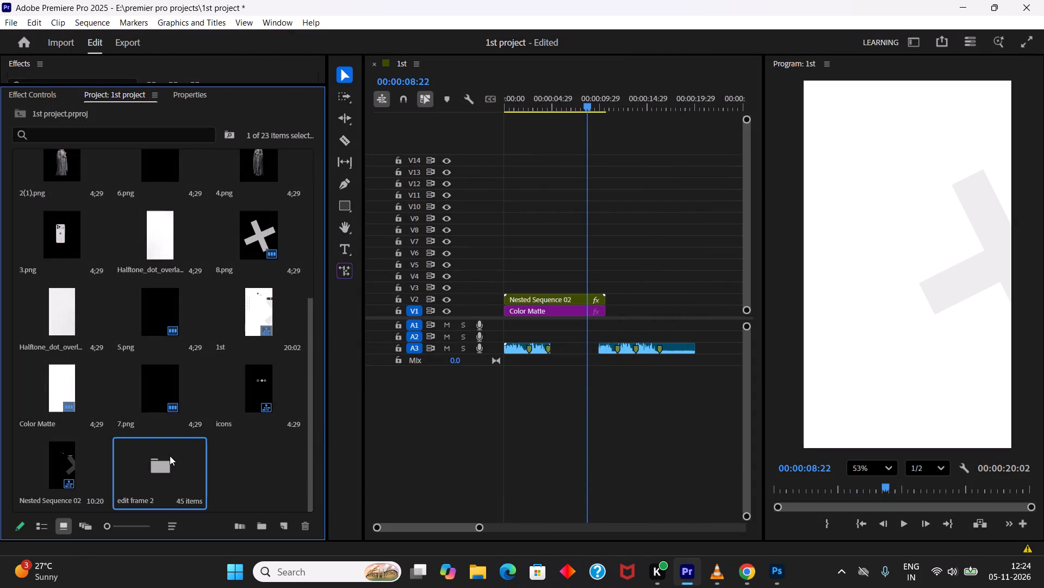
Open the edit frame 2 bin and place its edit frame 2 sequence on V3, starting at about 00:00:08:03.
{"action": "double_click", "coordinate": [170, 456]}
{"action": "scroll", "coordinate": [195, 388], "scroll_direction": "down", "scroll_amount": 20}
{"action": "scroll", "coordinate": [195, 388], "scroll_direction": "down", "scroll_amount": 4}
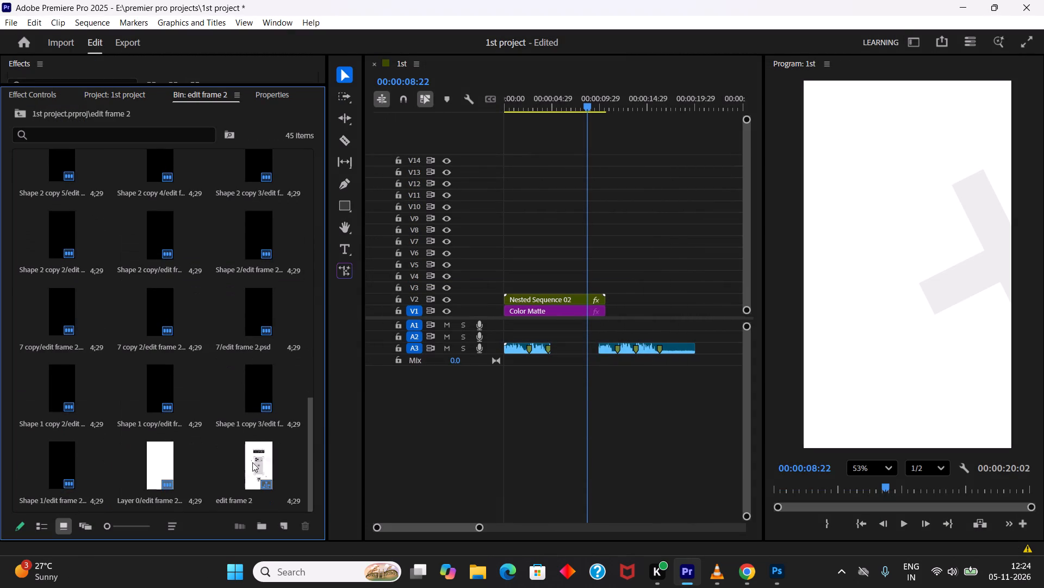
{"action": "left_click_drag", "start_coordinate": [256, 464], "coordinate": [598, 278]}
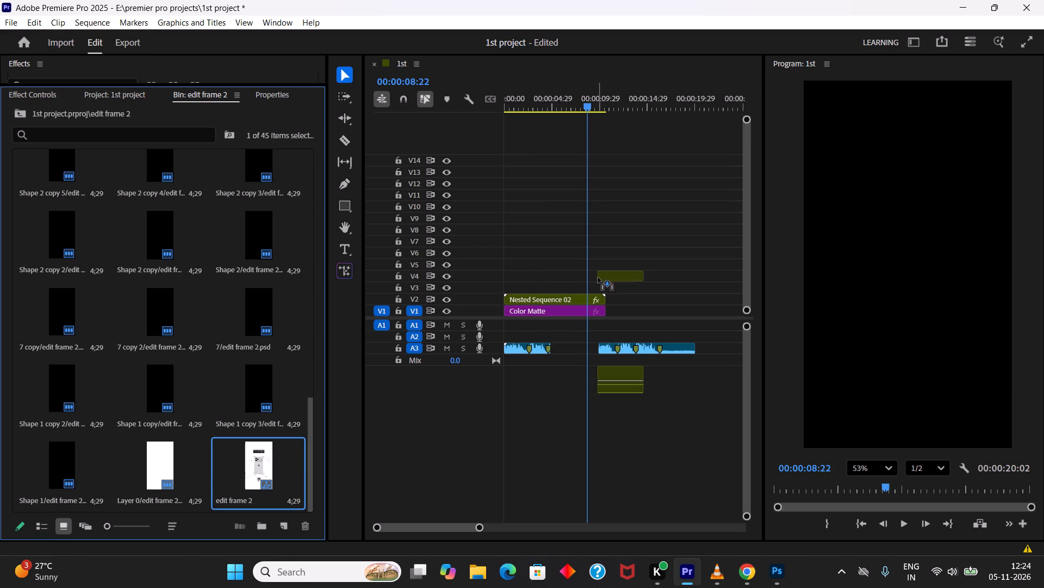
{"action": "left_click_drag", "start_coordinate": [598, 278], "coordinate": [582, 285]}
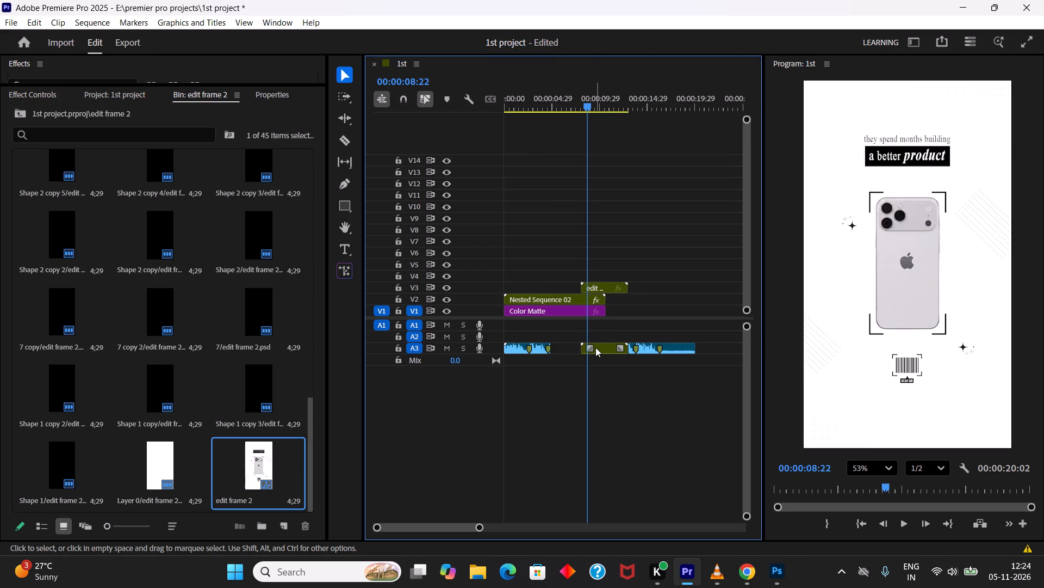
Unlink the edit frame 2 clip's audio from its video and delete the audio part on A3.
{"action": "left_click", "coordinate": [595, 347]}
{"action": "right_click", "coordinate": [595, 347]}
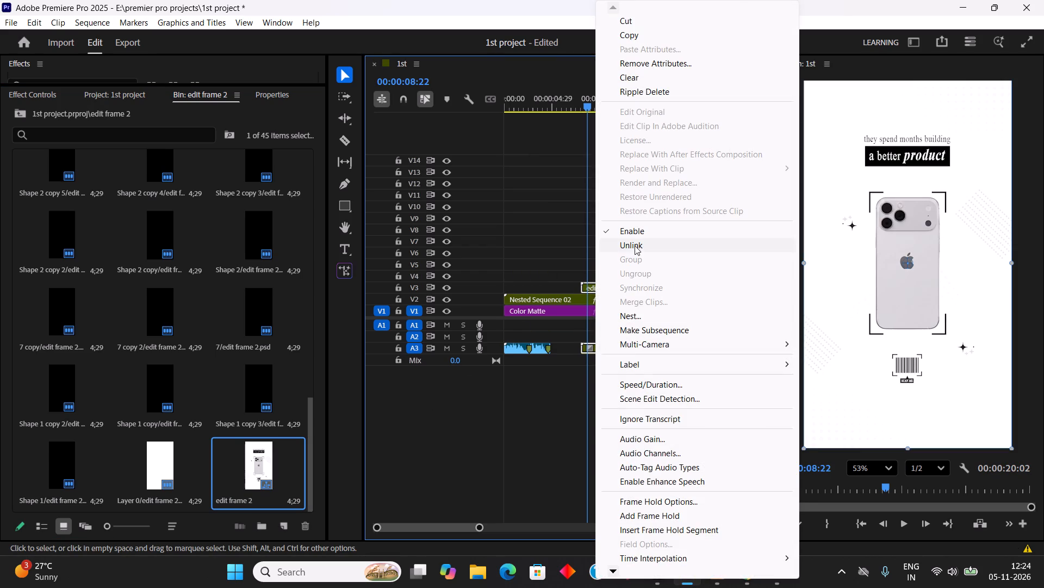
{"action": "left_click", "coordinate": [635, 246]}
{"action": "left_click", "coordinate": [604, 347]}
{"action": "key", "text": "Delete"}
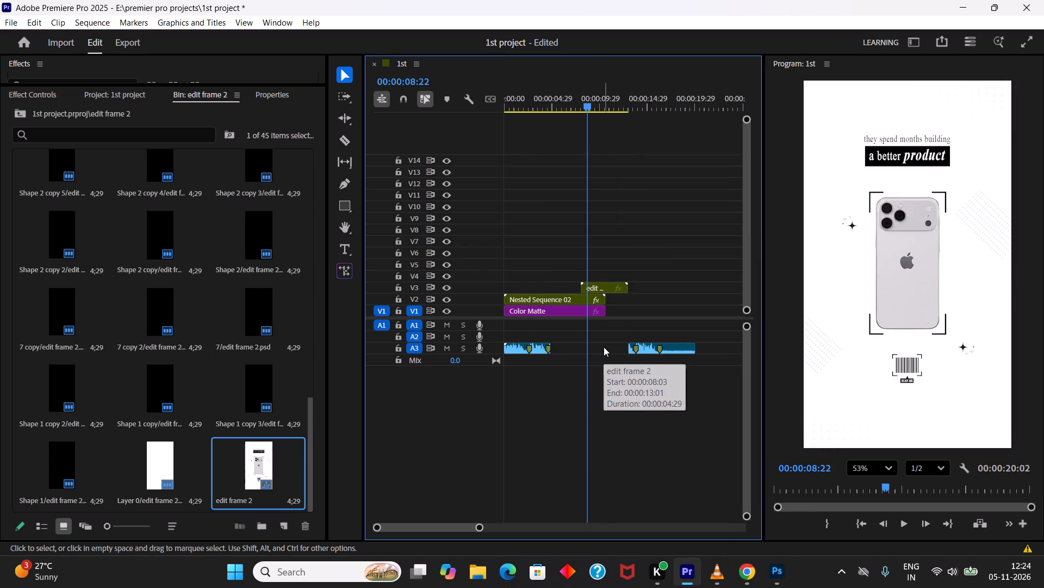
Open the nested edit frame 2 sequence and reduce its video track heights to look over the layer stack.
{"action": "double_click", "coordinate": [604, 287]}
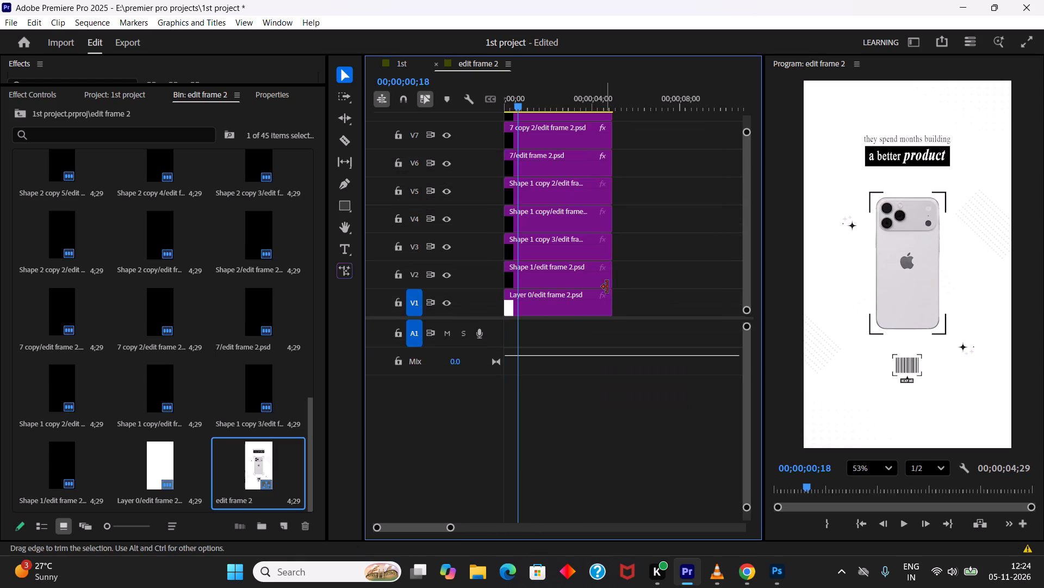
{"action": "left_click_drag", "start_coordinate": [748, 131], "coordinate": [751, 96]}
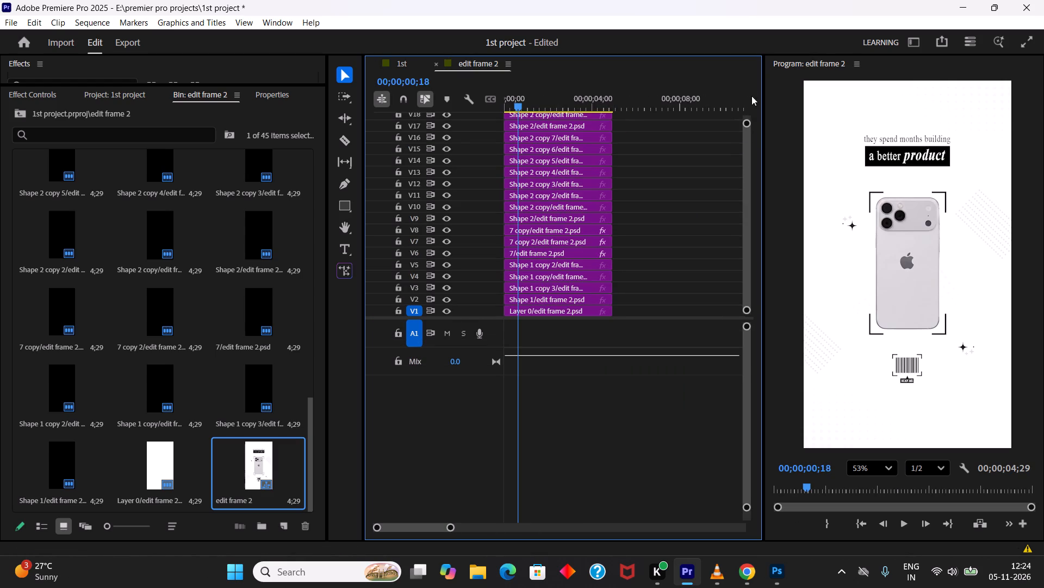
{"action": "scroll", "coordinate": [540, 204], "scroll_direction": "up", "scroll_amount": 8}
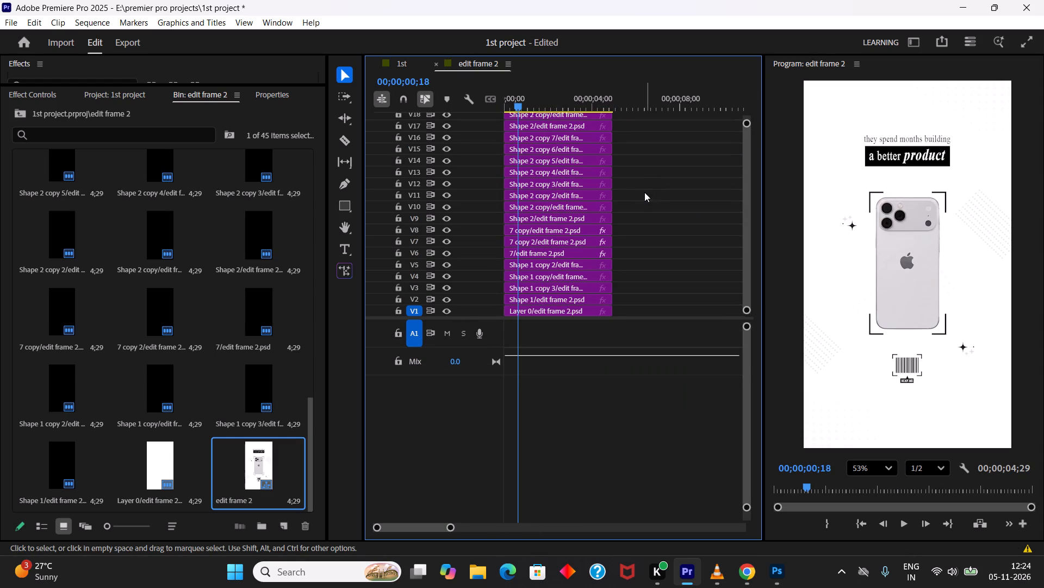
{"action": "scroll", "coordinate": [648, 210], "scroll_direction": "up", "scroll_amount": 20, "text": "ctrl"}
{"action": "scroll", "coordinate": [648, 210], "scroll_direction": "up", "scroll_amount": 2, "text": "ctrl"}
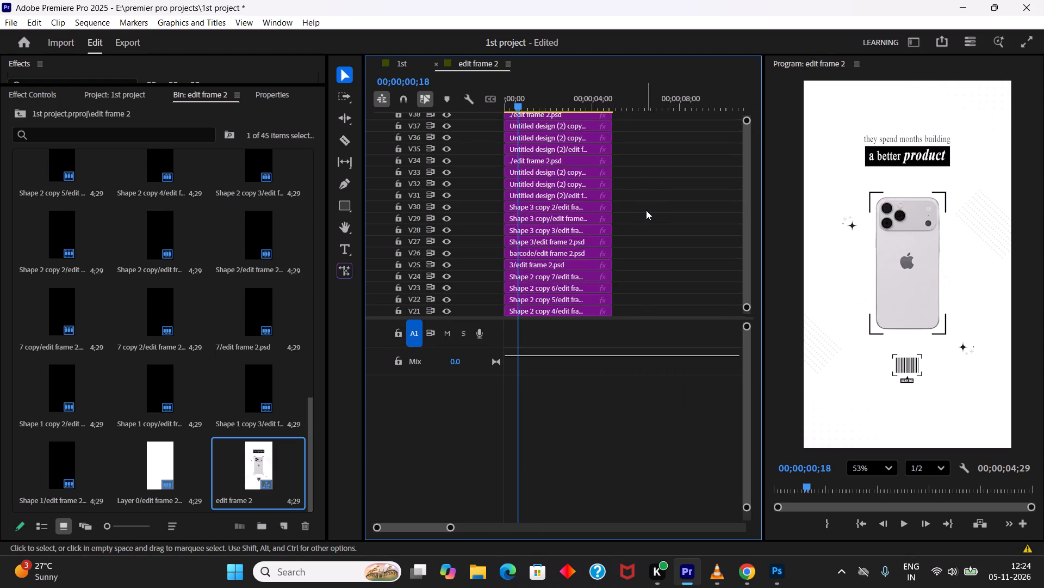
{"action": "scroll", "coordinate": [646, 210], "scroll_direction": "up", "scroll_amount": 12, "text": "ctrl"}
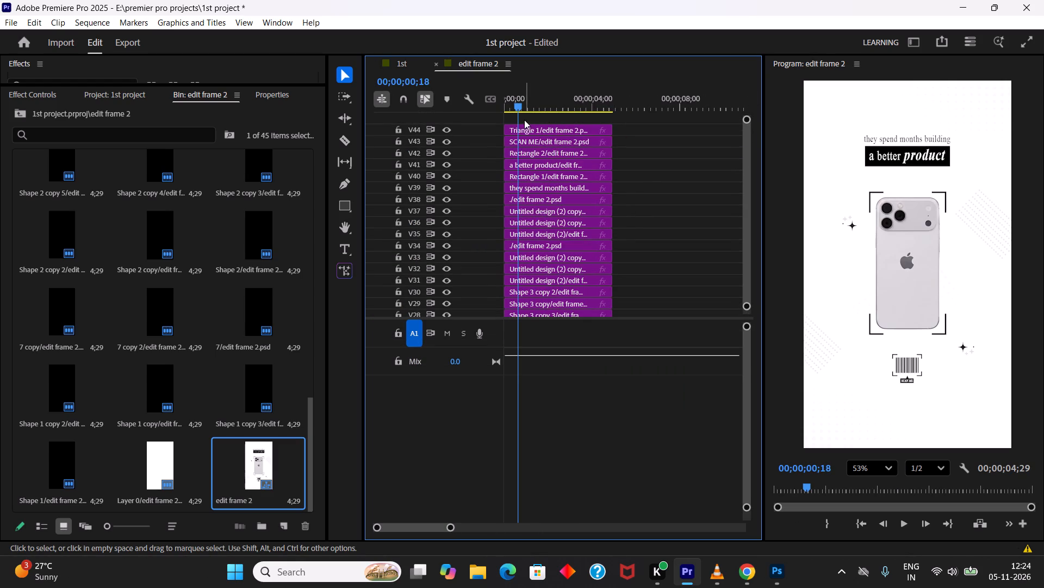
Return the playhead to 00;00;00;00 and show the effect controls for the "they spend months building" layer on V39.
{"action": "left_click_drag", "start_coordinate": [519, 112], "coordinate": [494, 115]}
{"action": "left_click_drag", "start_coordinate": [518, 106], "coordinate": [483, 113]}
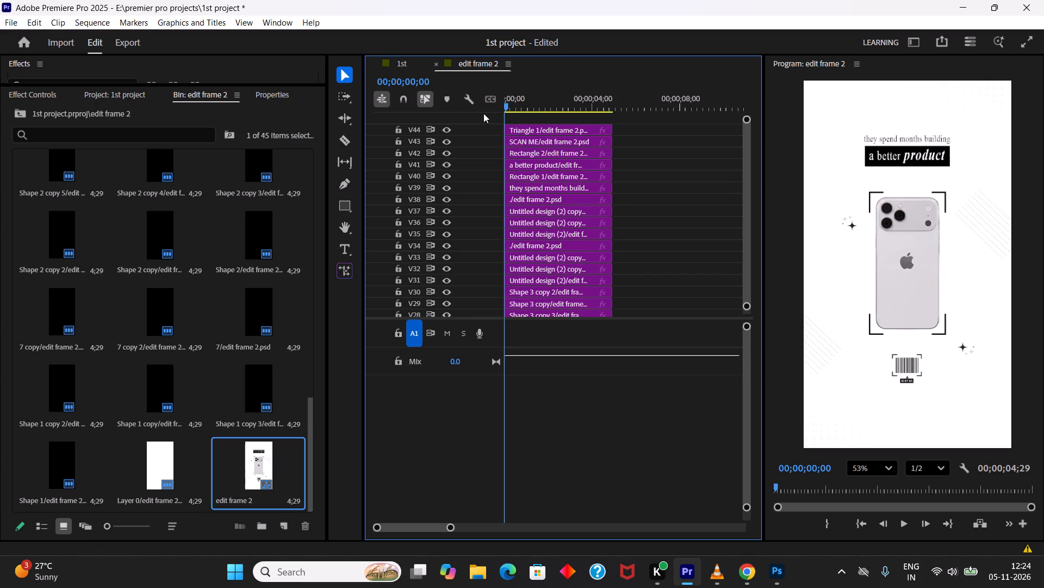
{"action": "left_click_drag", "start_coordinate": [483, 113], "coordinate": [483, 114]}
{"action": "left_click", "coordinate": [536, 186]}
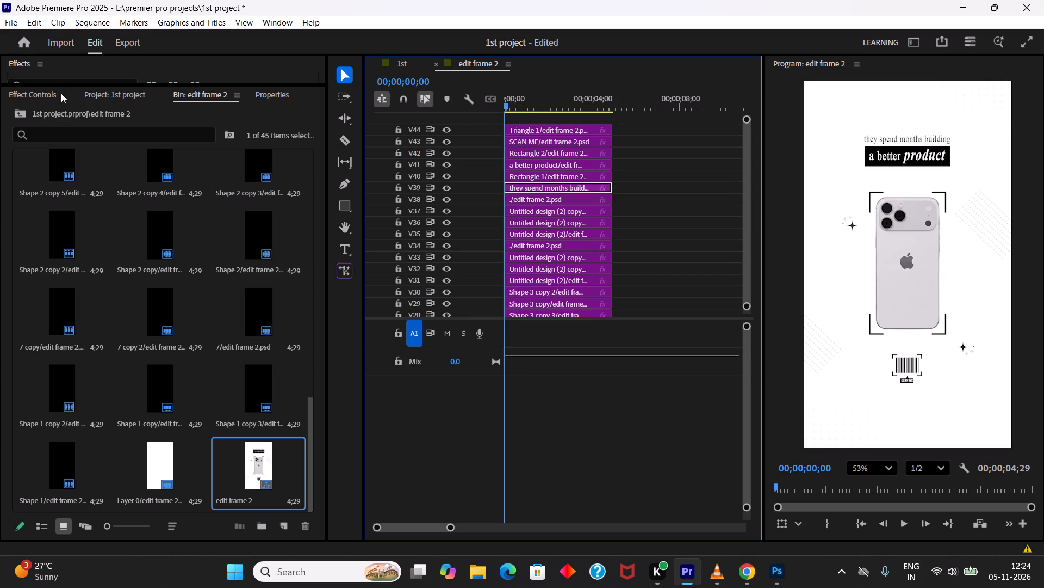
{"action": "left_click", "coordinate": [51, 93]}
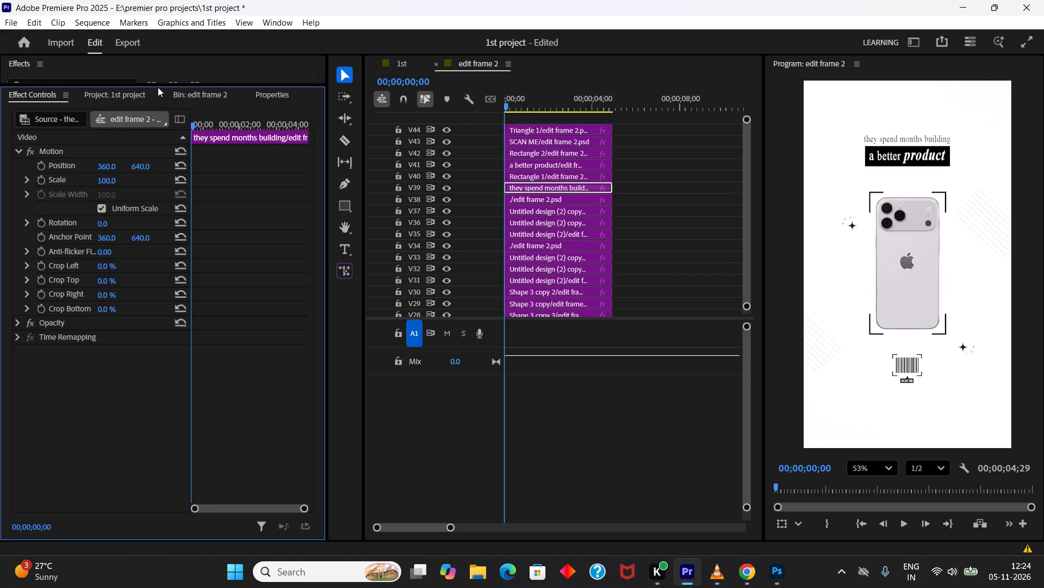
Apply the Smooth Text Animation preset Text Animation IN 07 to the "they spend months building" layer and preview it.
{"action": "left_click_drag", "start_coordinate": [158, 86], "coordinate": [117, 323]}
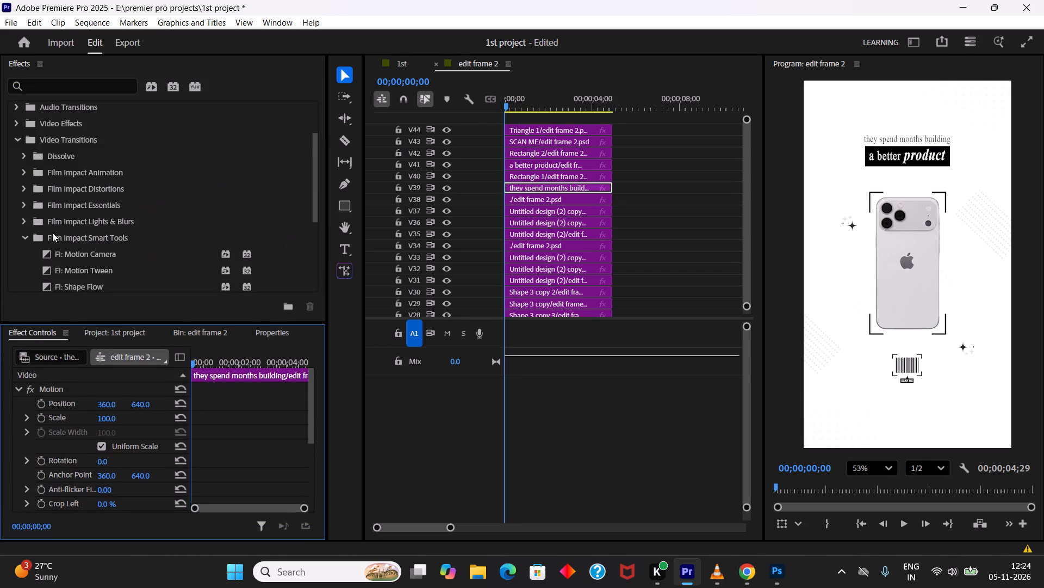
{"action": "scroll", "coordinate": [48, 209], "scroll_direction": "down", "scroll_amount": 3}
{"action": "scroll", "coordinate": [46, 207], "scroll_direction": "up", "scroll_amount": 10}
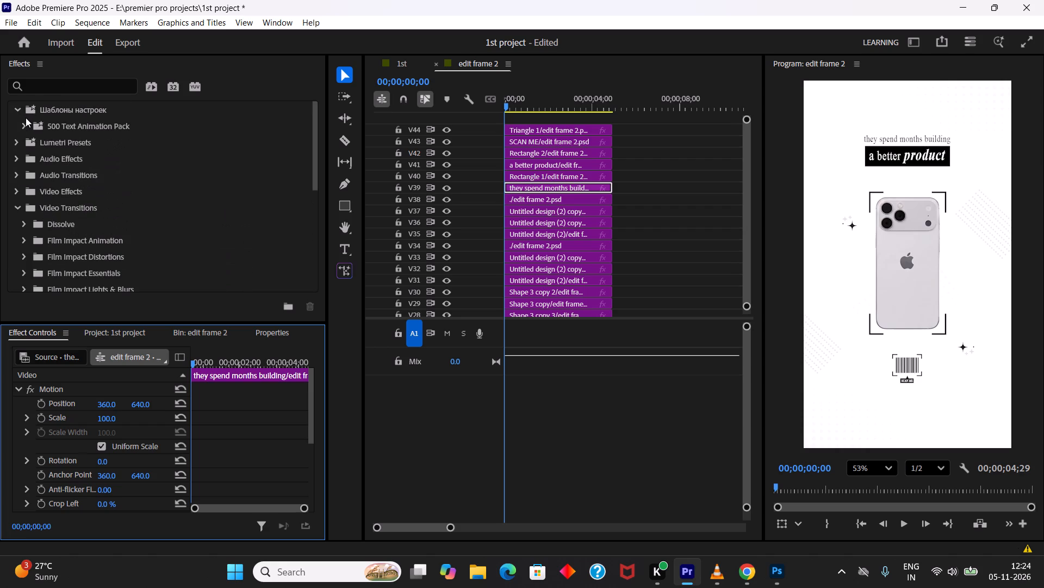
{"action": "left_click", "coordinate": [22, 122]}
{"action": "left_click", "coordinate": [26, 128]}
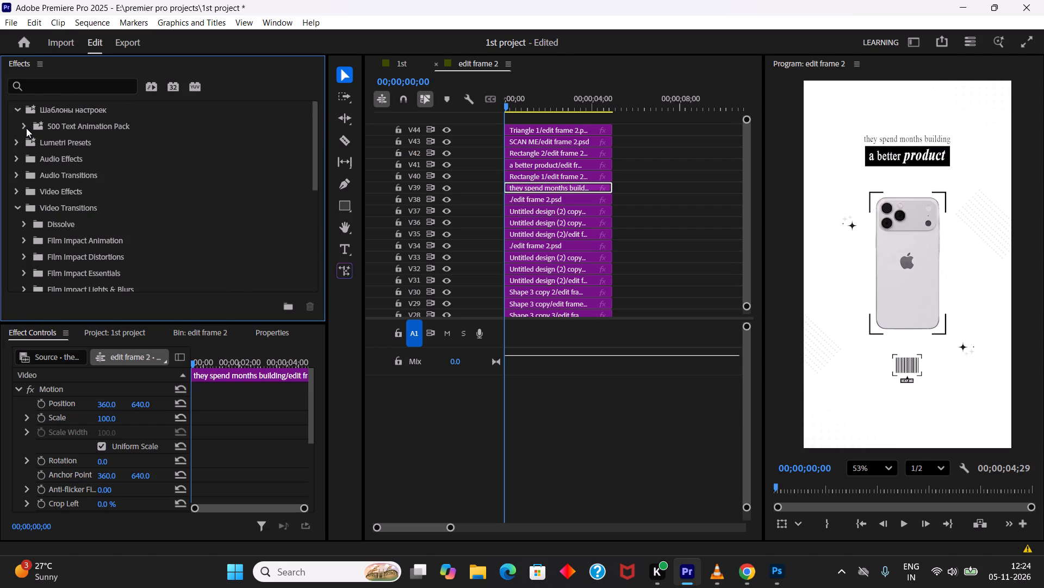
{"action": "left_click", "coordinate": [26, 123]}
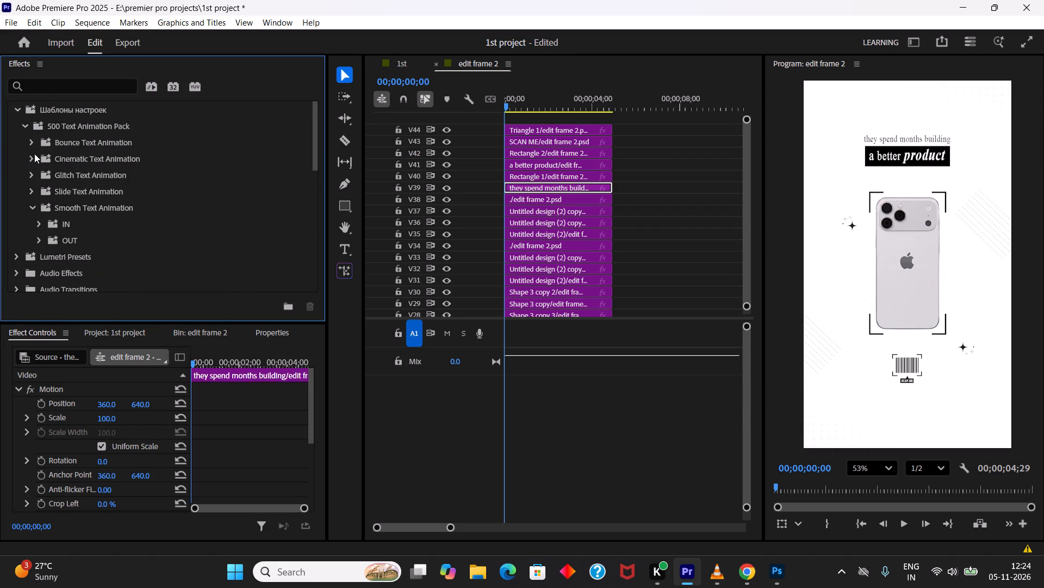
{"action": "left_click", "coordinate": [29, 193]}
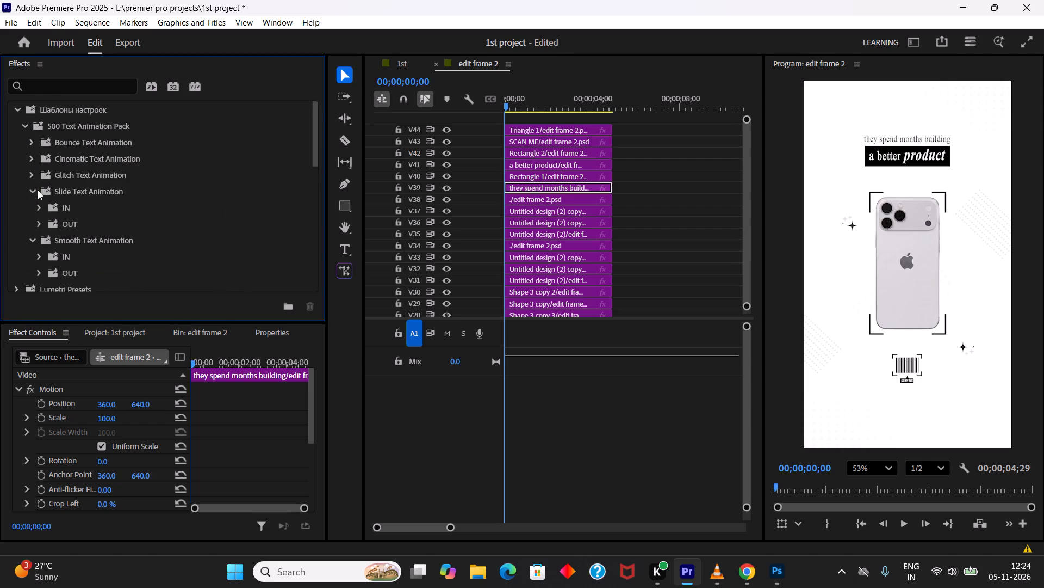
{"action": "scroll", "coordinate": [57, 194], "scroll_direction": "down", "scroll_amount": 4}
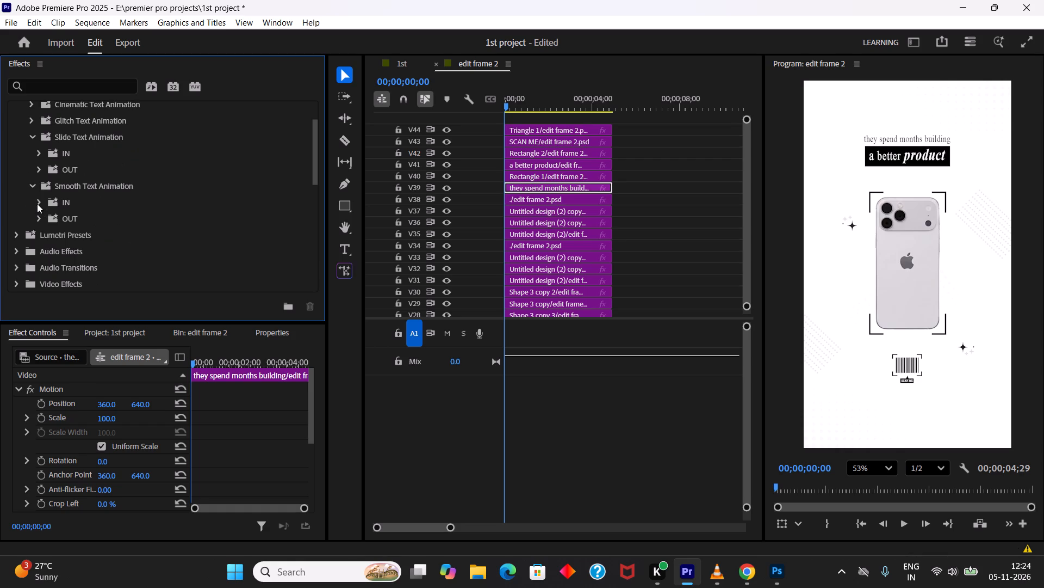
{"action": "left_click", "coordinate": [37, 204]}
{"action": "scroll", "coordinate": [103, 201], "scroll_direction": "down", "scroll_amount": 8}
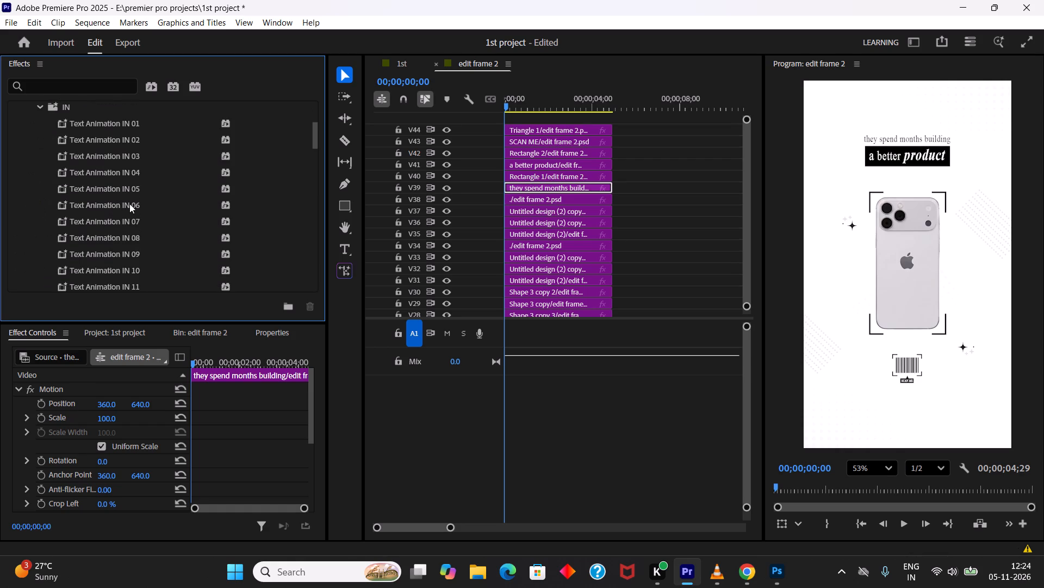
{"action": "left_click_drag", "start_coordinate": [125, 206], "coordinate": [571, 198]}
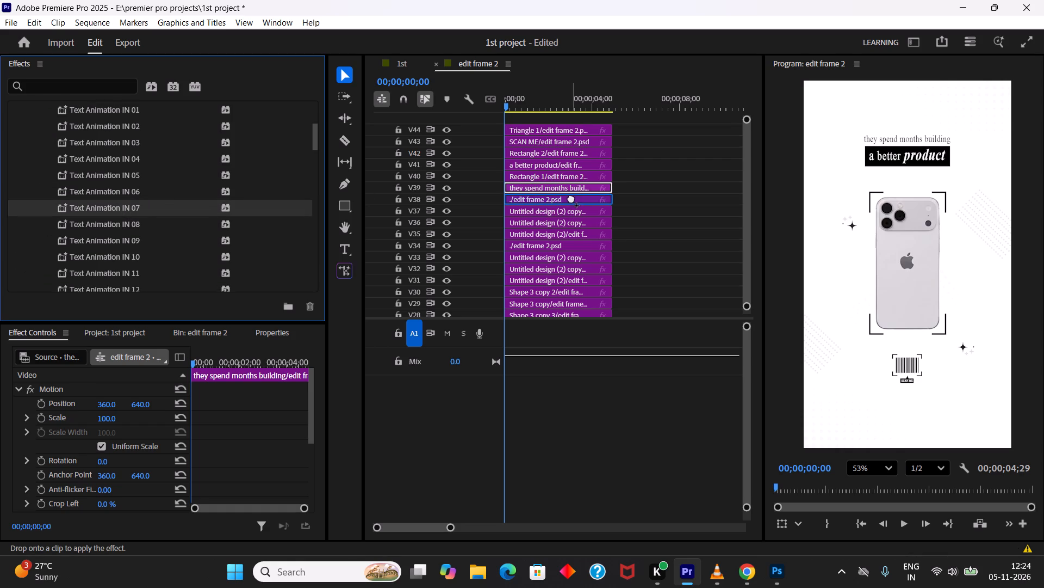
{"action": "left_click_drag", "start_coordinate": [571, 198], "coordinate": [564, 189]}
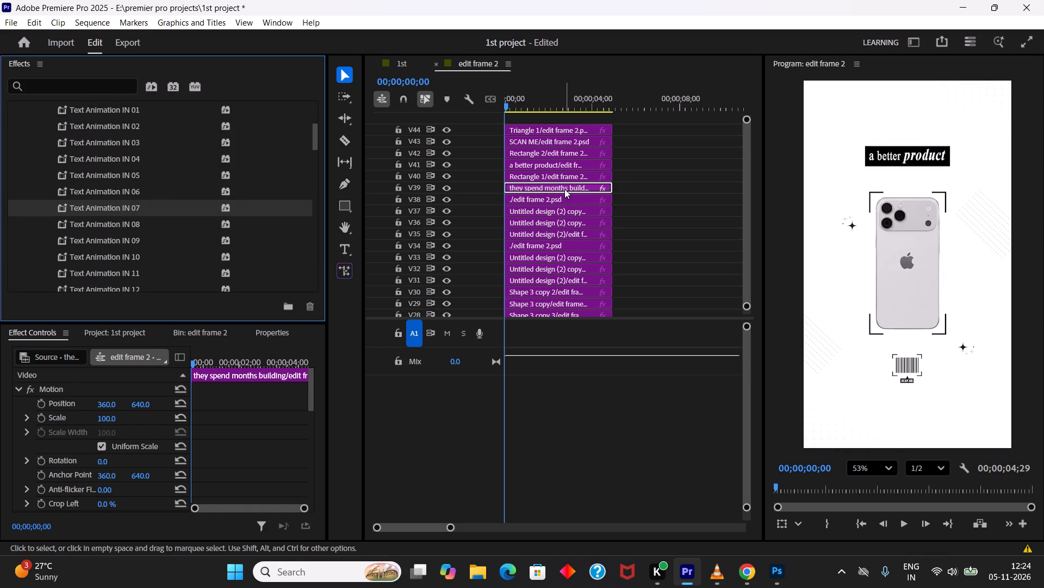
{"action": "key", "text": "space"}
{"action": "key", "text": "space"}
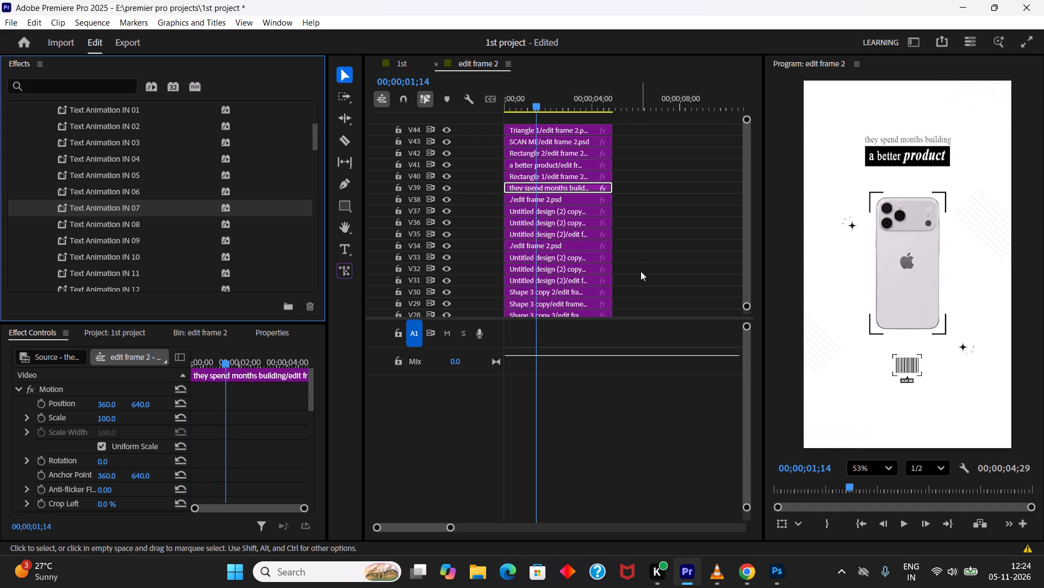
Undo the Text Animation IN 07 preset on the "they spend months building" layer.
{"action": "key", "text": "ctrl+z"}
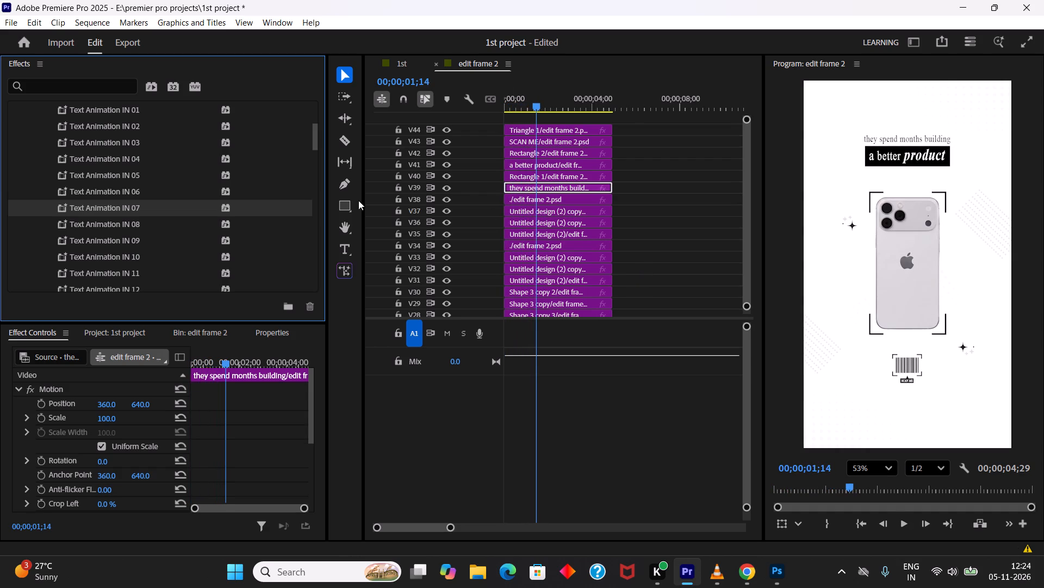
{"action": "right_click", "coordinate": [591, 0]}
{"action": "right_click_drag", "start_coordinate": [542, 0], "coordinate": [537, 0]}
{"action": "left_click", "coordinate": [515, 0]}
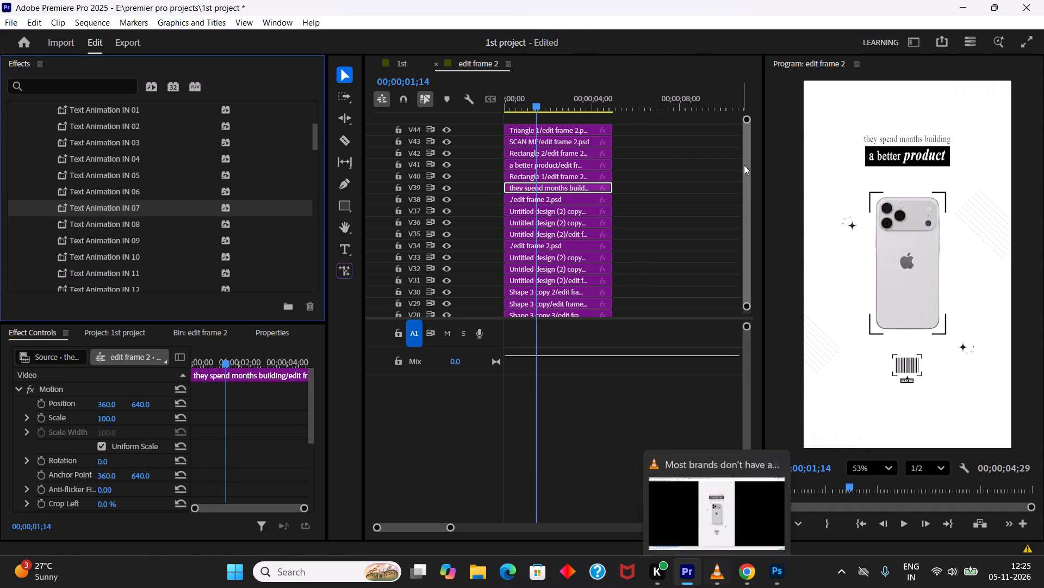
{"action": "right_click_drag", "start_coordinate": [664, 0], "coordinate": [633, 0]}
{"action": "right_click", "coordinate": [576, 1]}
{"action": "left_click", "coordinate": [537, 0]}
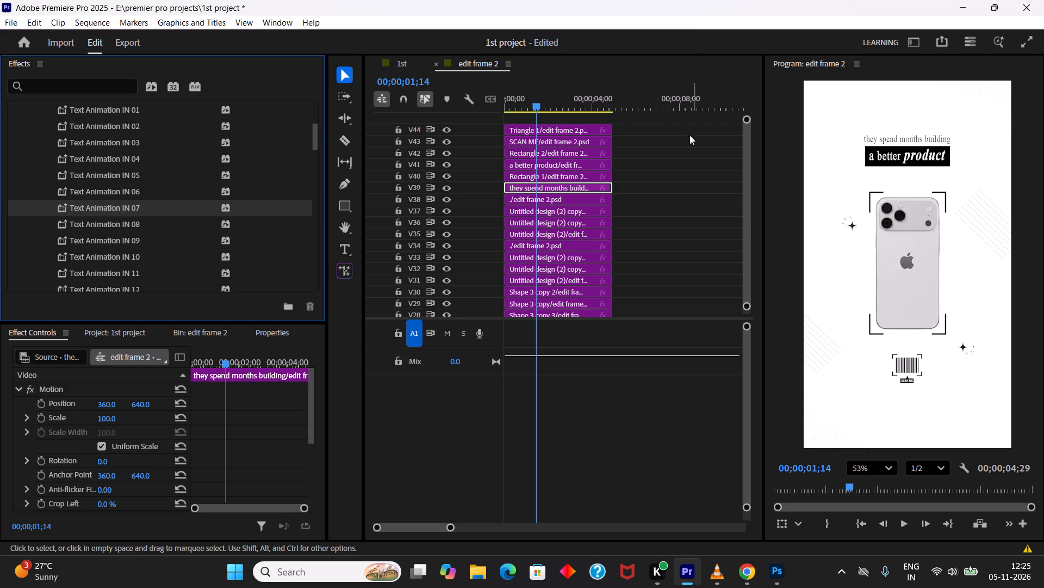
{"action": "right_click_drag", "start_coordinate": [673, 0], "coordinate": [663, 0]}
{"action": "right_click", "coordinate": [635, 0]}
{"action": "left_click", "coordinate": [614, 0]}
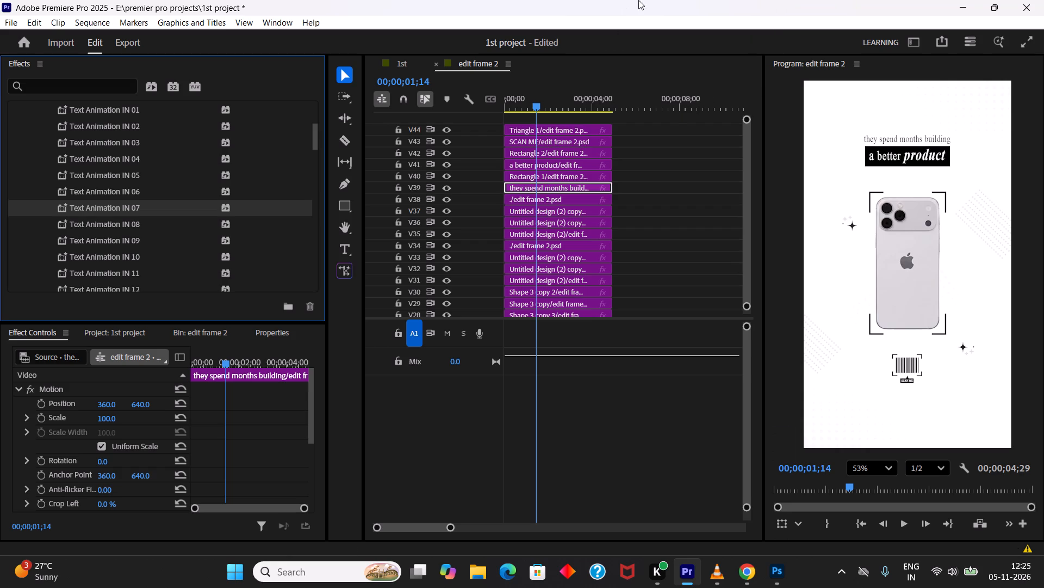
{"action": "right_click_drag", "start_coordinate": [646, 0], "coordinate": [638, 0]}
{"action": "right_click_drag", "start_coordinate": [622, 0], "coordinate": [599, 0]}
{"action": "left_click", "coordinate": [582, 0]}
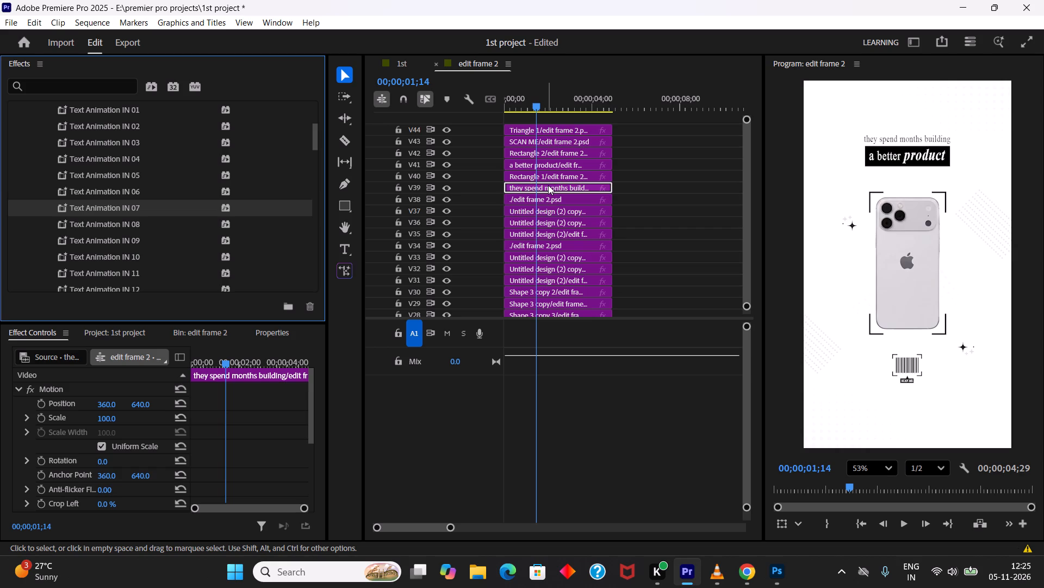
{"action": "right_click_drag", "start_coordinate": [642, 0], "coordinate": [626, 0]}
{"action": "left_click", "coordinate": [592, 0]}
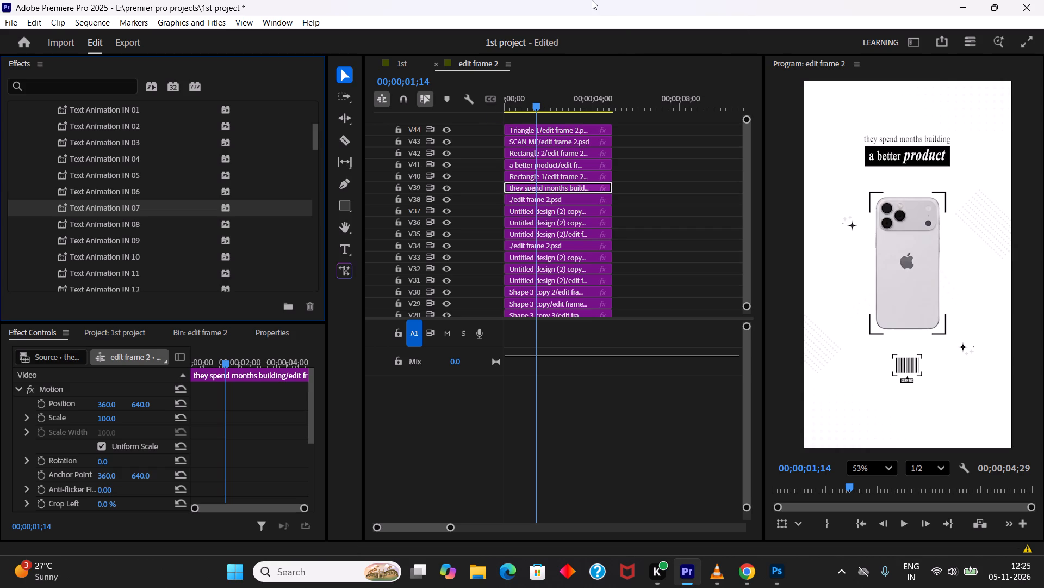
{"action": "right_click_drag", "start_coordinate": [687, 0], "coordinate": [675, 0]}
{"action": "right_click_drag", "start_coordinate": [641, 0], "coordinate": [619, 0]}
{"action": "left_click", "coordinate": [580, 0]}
Switch to the 1st sequence and play it briefly from 00:00:06:13, ahead of the edit frame 2 clip.
{"action": "left_click", "coordinate": [401, 60]}
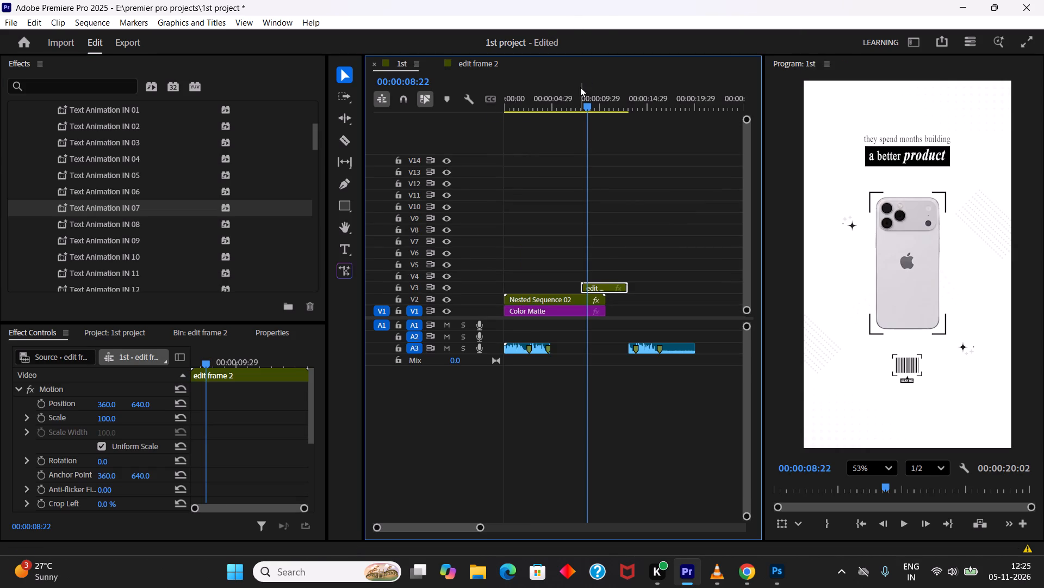
{"action": "left_click", "coordinate": [566, 114]}
{"action": "left_click", "coordinate": [564, 108]}
{"action": "key", "text": "space"}
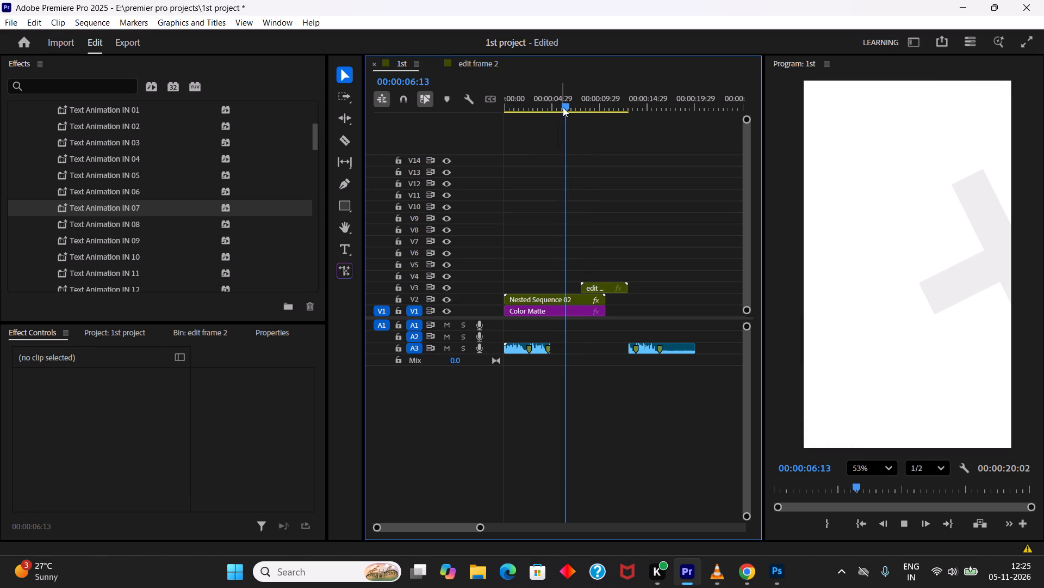
{"action": "key", "text": "space"}
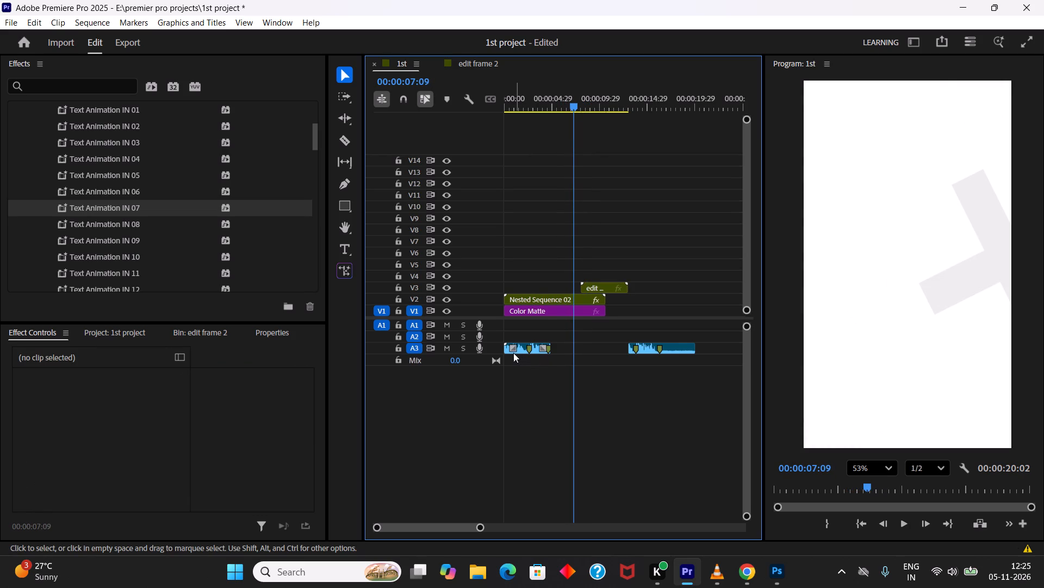
Undo the recent import and timeline edits back to the earlier edit frame 2 clip on V3, starting near 00:00:04:29.
{"action": "key", "text": "ctrl+z"}
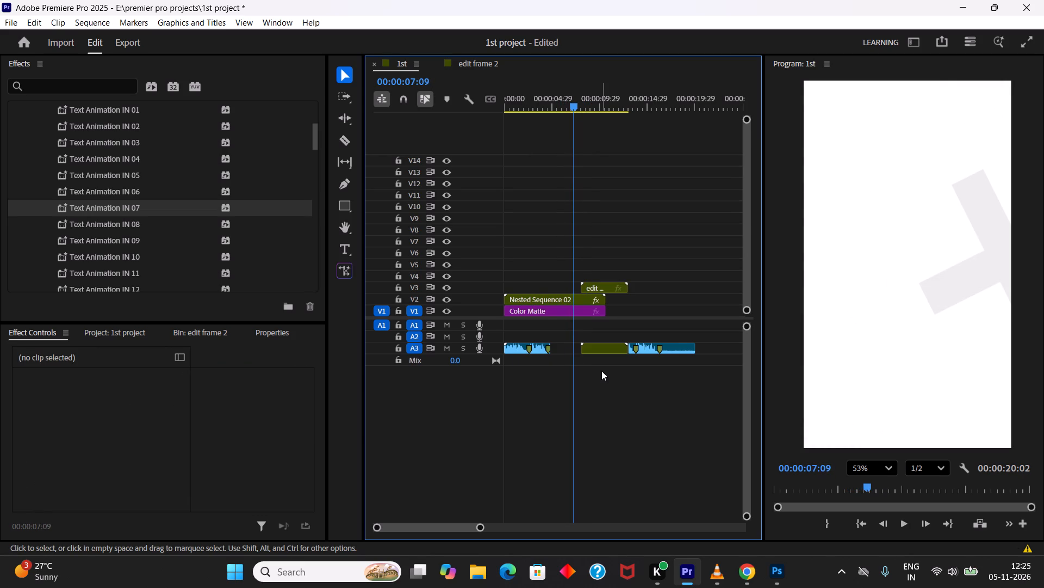
{"action": "key", "text": "ctrl+z"}
{"action": "key", "text": "ctrl+z"}
{"action": "key", "text": "ctrl+z"}
{"action": "key", "text": "ctrl+z"}
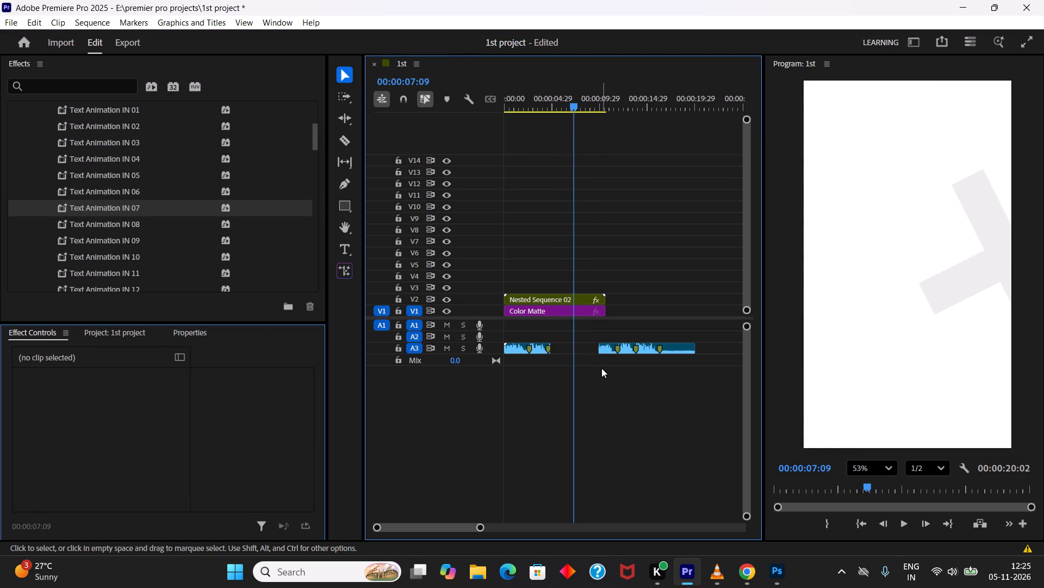
{"action": "key", "text": "ctrl+z"}
{"action": "key", "text": "ctrl+z"}
{"action": "key", "text": "ctrl+z"}
{"action": "key", "text": "ctrl+z"}
{"action": "key", "text": "ctrl+z"}
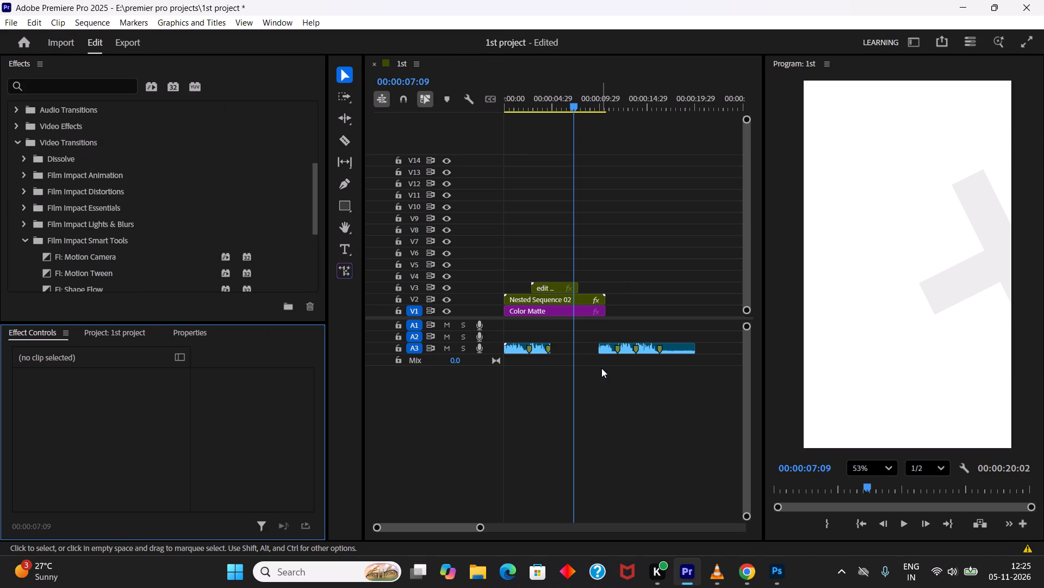
{"action": "key", "text": "ctrl+z"}
{"action": "key", "text": "ctrl+z"}
{"action": "key", "text": "ctrl+z"}
{"action": "key", "text": "ctrl+z"}
{"action": "key", "text": "ctrl+z"}
{"action": "key", "text": "ctrl+z"}
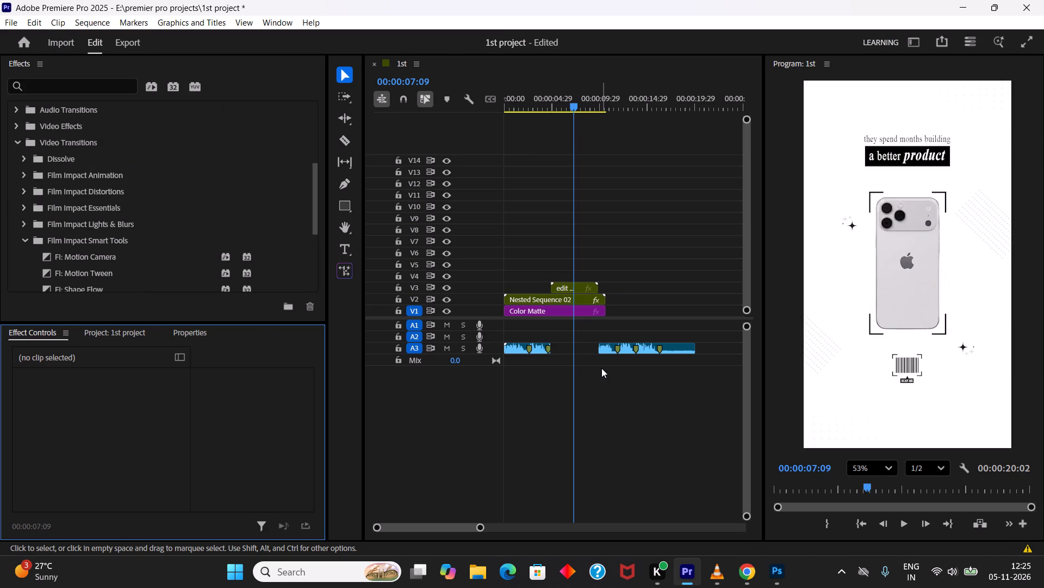
{"action": "key", "text": "ctrl+z"}
{"action": "key", "text": "ctrl+z"}
{"action": "key", "text": "ctrl+z"}
{"action": "key", "text": "ctrl+z"}
{"action": "key", "text": "ctrl+z"}
{"action": "key", "text": "ctrl+z"}
{"action": "key", "text": "ctrl+z"}
{"action": "key", "text": "ctrl+z"}
{"action": "key", "text": "z"}
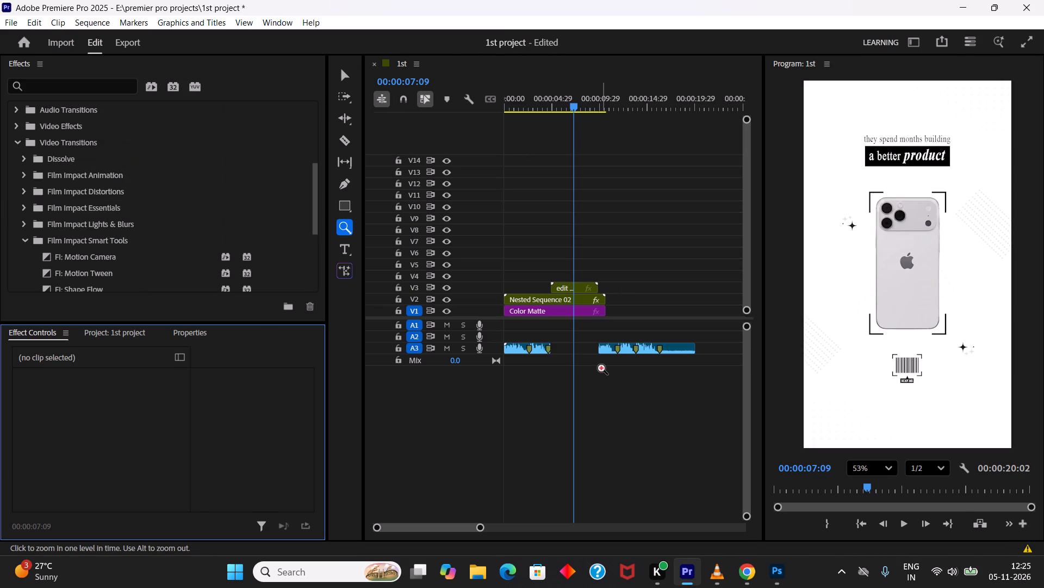
{"action": "key", "text": "ctrl+z"}
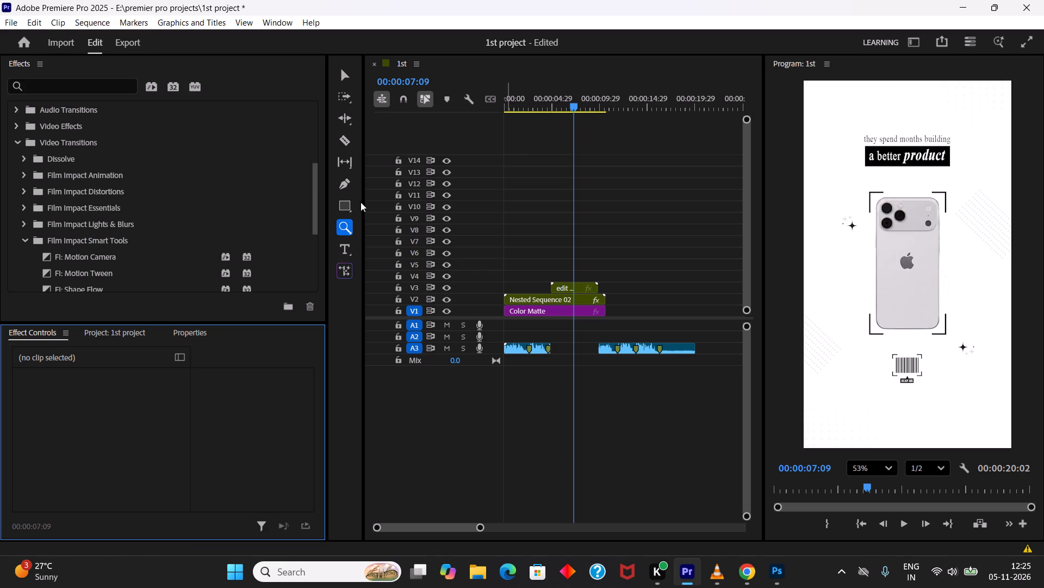
{"action": "left_click", "coordinate": [344, 82]}
{"action": "key", "text": "ctrl+z"}
{"action": "key", "text": "ctrl+z"}
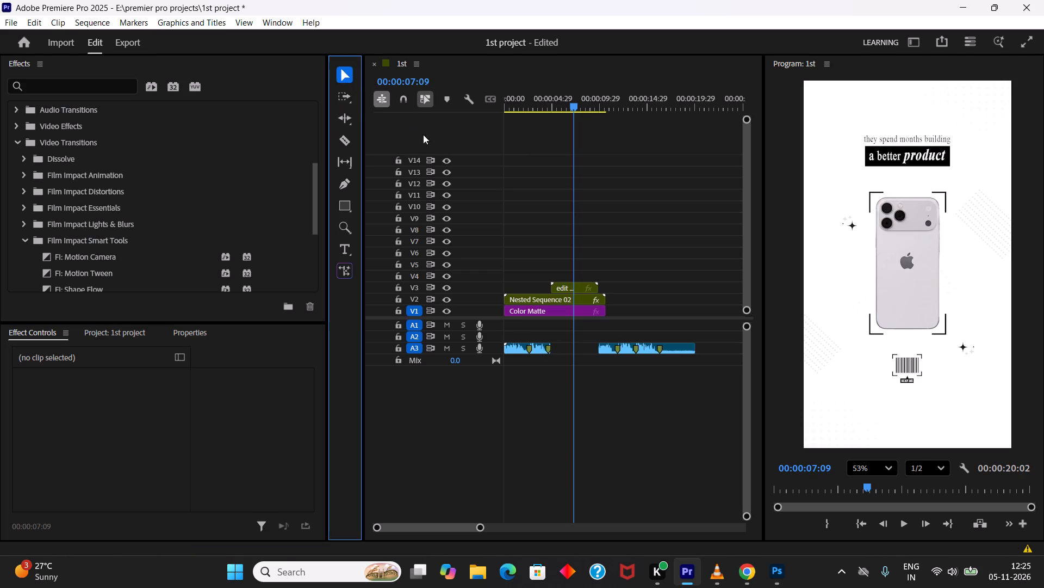
{"action": "key", "text": "ctrl+z"}
{"action": "key", "text": "ctrl+z"}
{"action": "key", "text": "ctrl+z"}
{"action": "key", "text": "ctrl+z"}
{"action": "key", "text": "ctrl+z"}
{"action": "key", "text": "ctrl+z"}
{"action": "key", "text": "ctrl+z"}
Extend the end of the first audio clip on A3 by 00:00:04:29 to meet the second audio clip.
{"action": "left_click", "coordinate": [538, 347]}
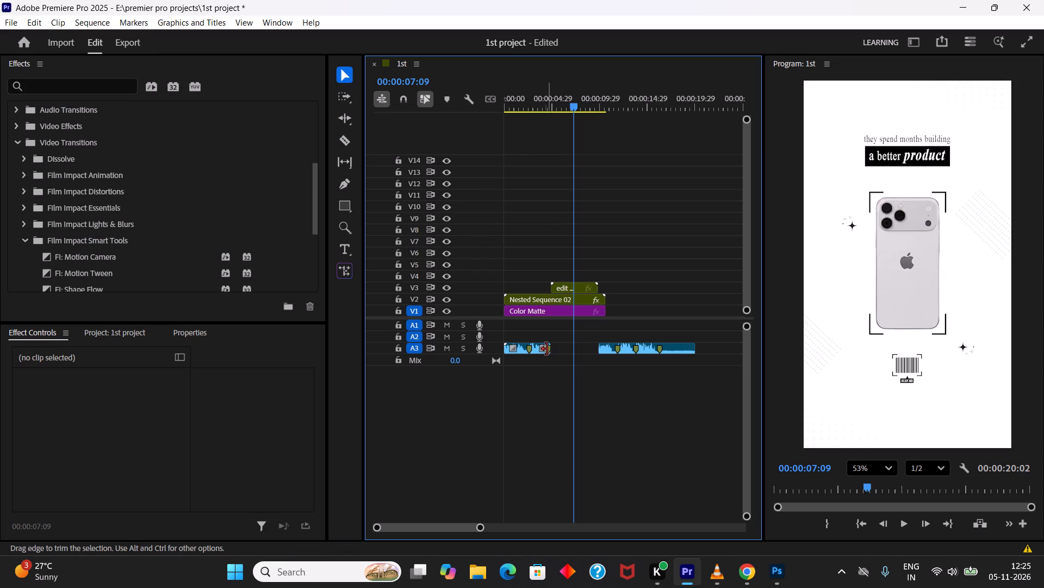
{"action": "left_click_drag", "start_coordinate": [550, 349], "coordinate": [603, 352]}
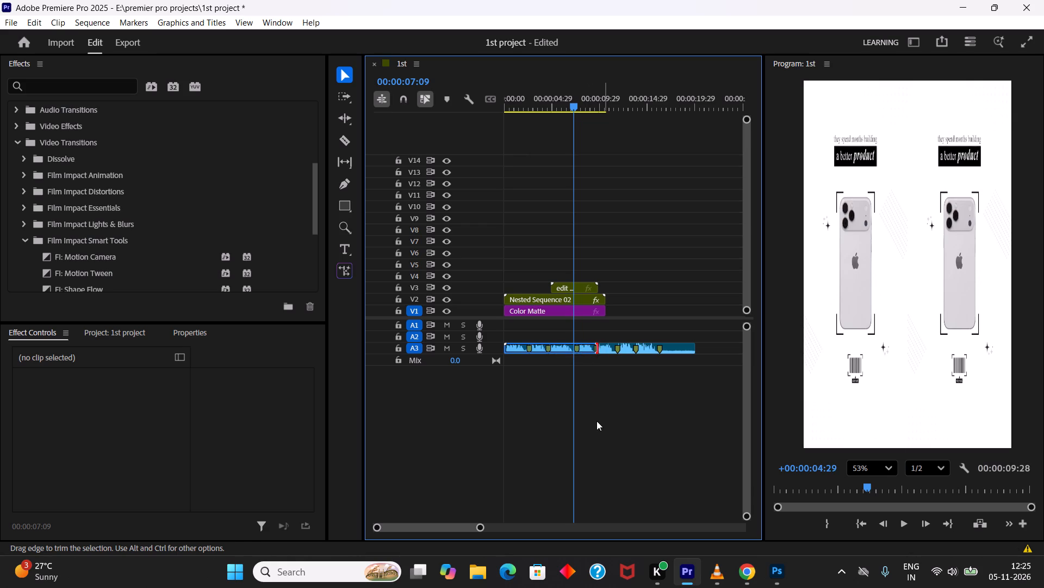
Play the 1st sequence to check the extended audio against the clips, and save the project.
{"action": "left_click_drag", "start_coordinate": [544, 111], "coordinate": [533, 111]}
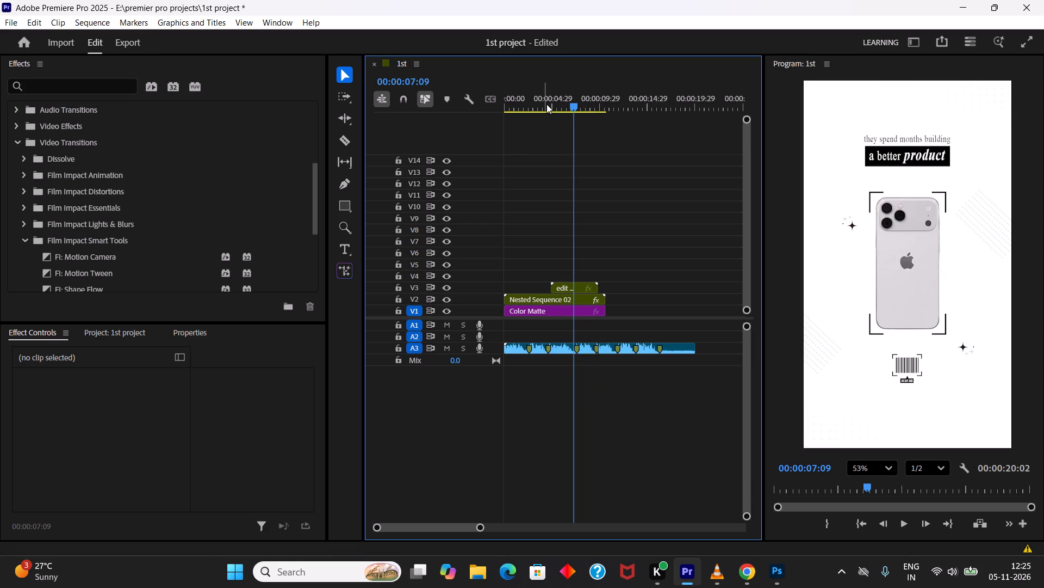
{"action": "left_click_drag", "start_coordinate": [543, 105], "coordinate": [533, 107]}
{"action": "key", "text": "space"}
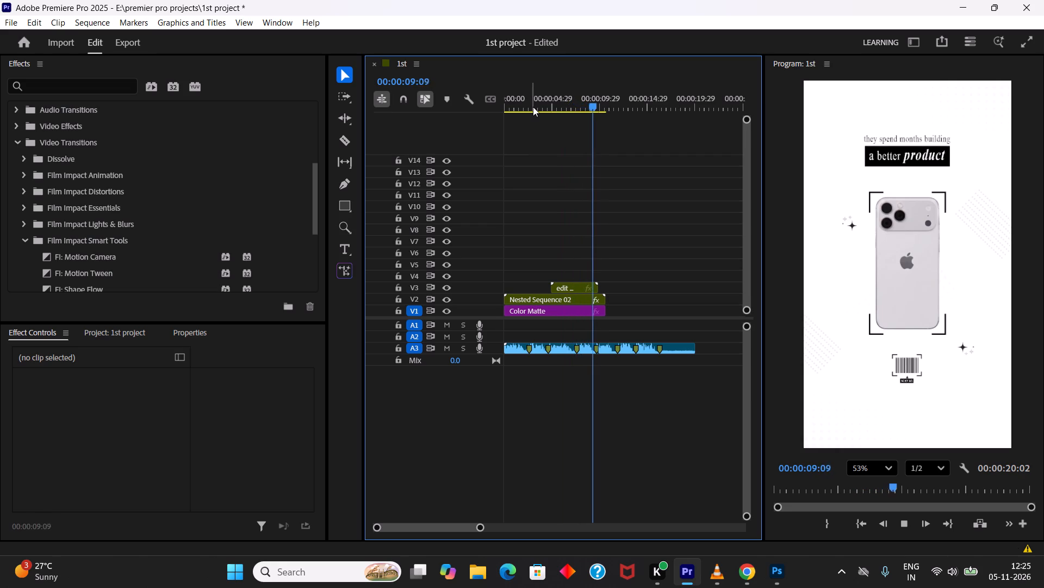
{"action": "left_click_drag", "start_coordinate": [533, 107], "coordinate": [473, 112]}
{"action": "key", "text": "space"}
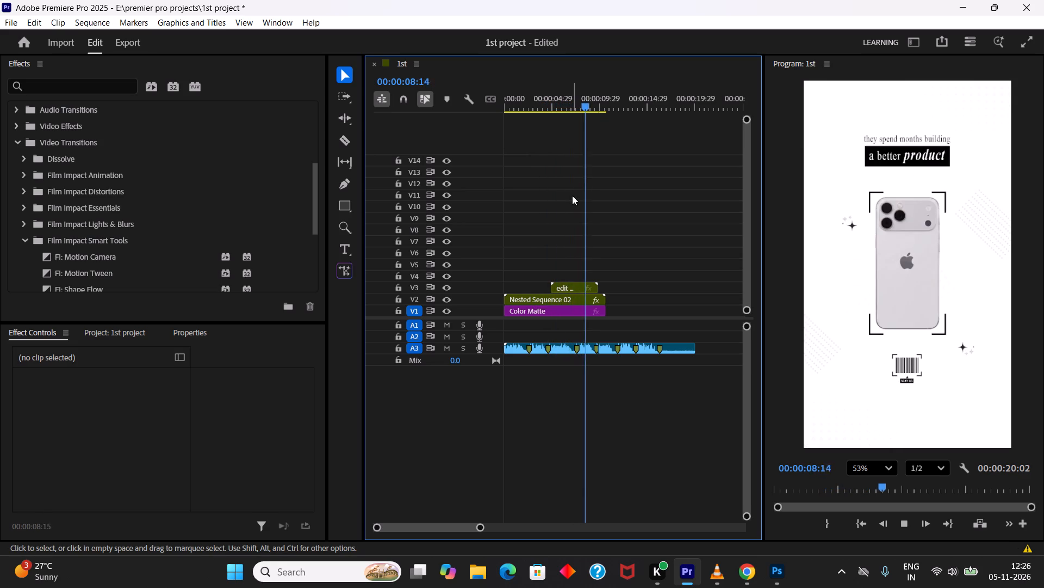
{"action": "key", "text": "ctrl+s"}
Replay the opening and the stretch around the edit frame 2 clip's start to judge where the frame should change.
{"action": "left_click_drag", "start_coordinate": [568, 110], "coordinate": [567, 110]}
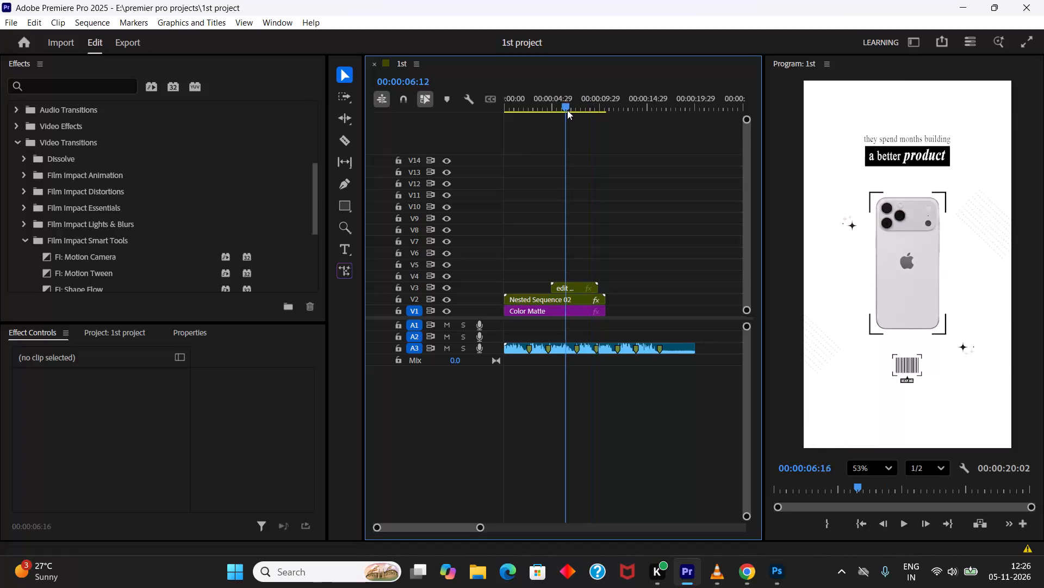
{"action": "left_click_drag", "start_coordinate": [567, 110], "coordinate": [543, 111]}
{"action": "key", "text": "space"}
{"action": "right_click_drag", "start_coordinate": [618, 0], "coordinate": [613, 0]}
{"action": "right_click_drag", "start_coordinate": [593, 0], "coordinate": [587, 0]}
{"action": "left_click", "coordinate": [577, 0]}
{"action": "right_click_drag", "start_coordinate": [632, 0], "coordinate": [620, 2]}
{"action": "right_click_drag", "start_coordinate": [589, 0], "coordinate": [582, 0]}
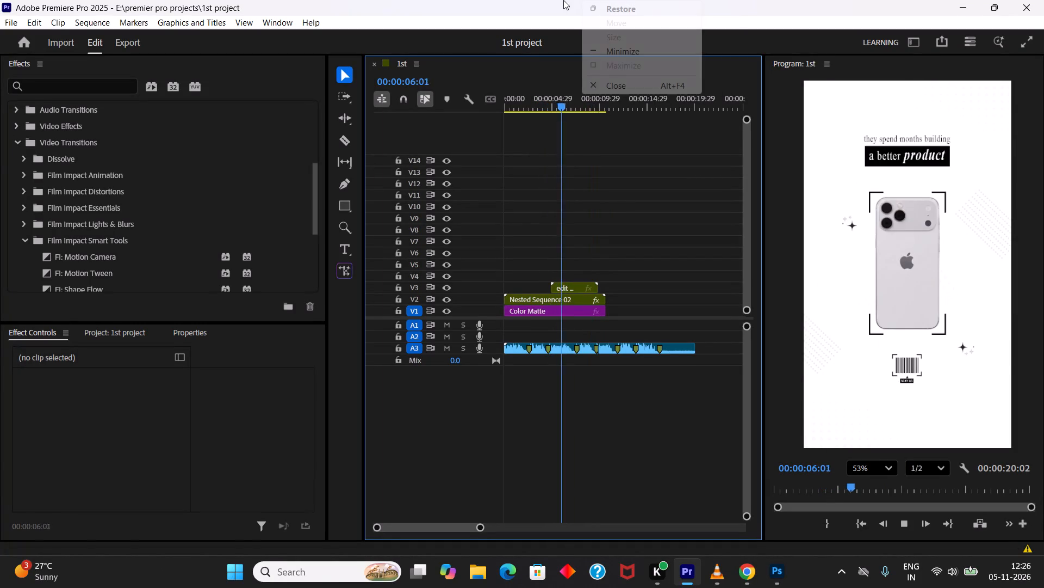
{"action": "left_click", "coordinate": [561, 0]}
{"action": "left_click_drag", "start_coordinate": [556, 112], "coordinate": [543, 113]}
{"action": "left_click", "coordinate": [550, 112]}
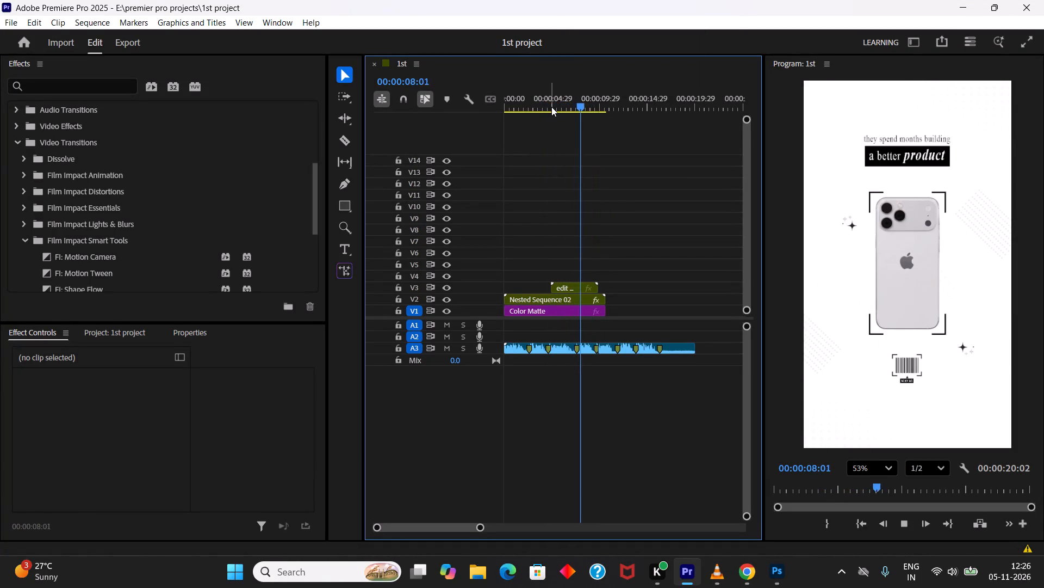
{"action": "left_click", "coordinate": [551, 107]}
{"action": "key", "text": "space"}
{"action": "right_click_drag", "start_coordinate": [680, 0], "coordinate": [657, 1]}
{"action": "left_click", "coordinate": [593, 0]}
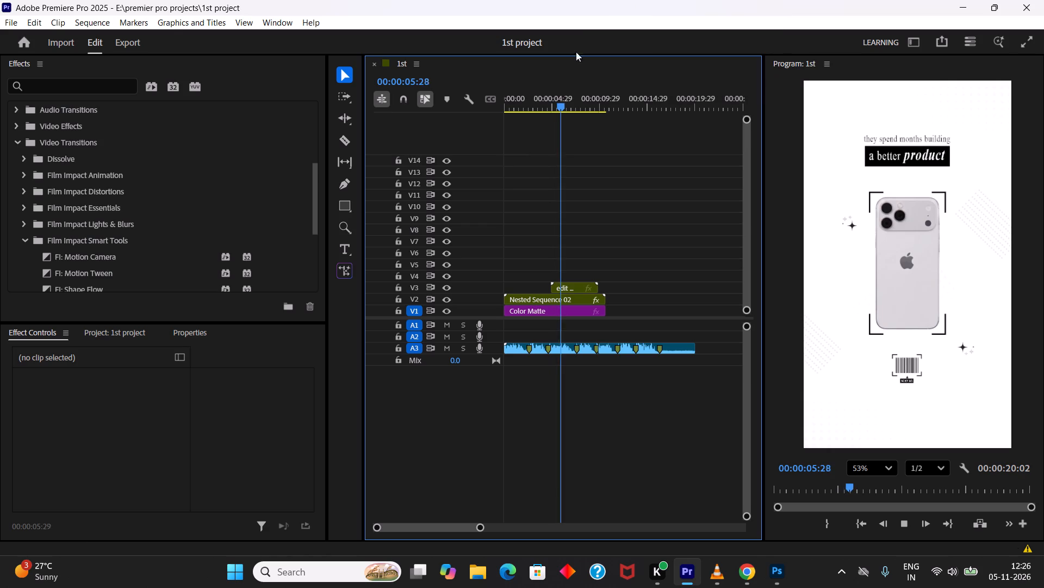
{"action": "left_click_drag", "start_coordinate": [556, 110], "coordinate": [535, 105]}
{"action": "key", "text": "space"}
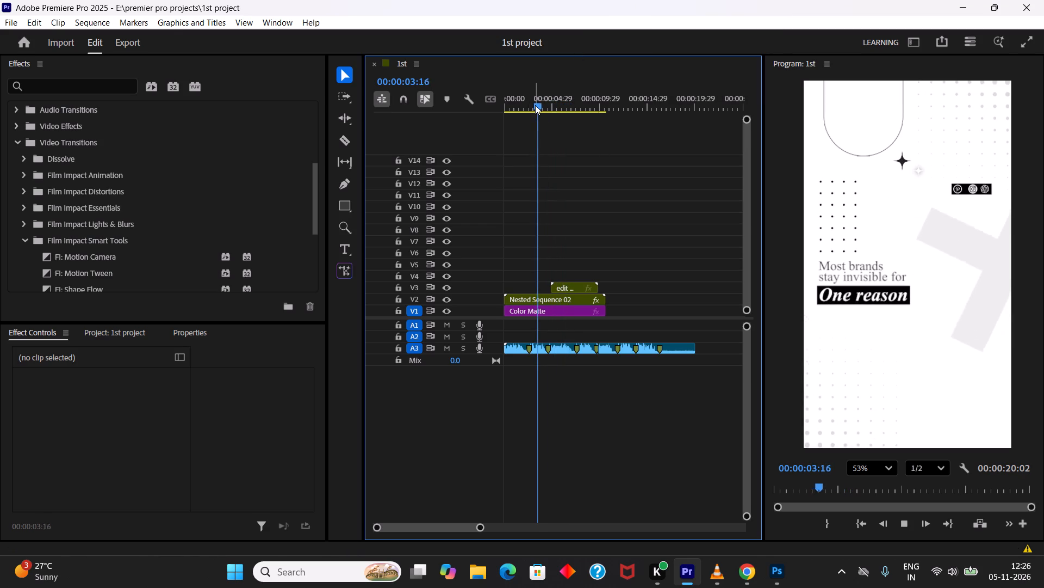
{"action": "key", "text": "space"}
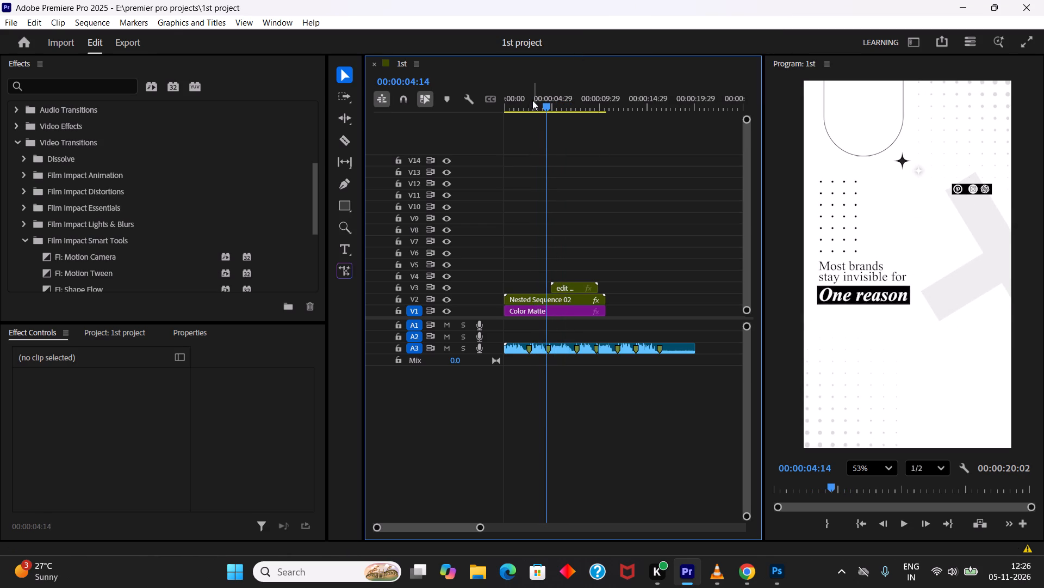
{"action": "left_click_drag", "start_coordinate": [523, 110], "coordinate": [488, 115]}
{"action": "key", "text": "space"}
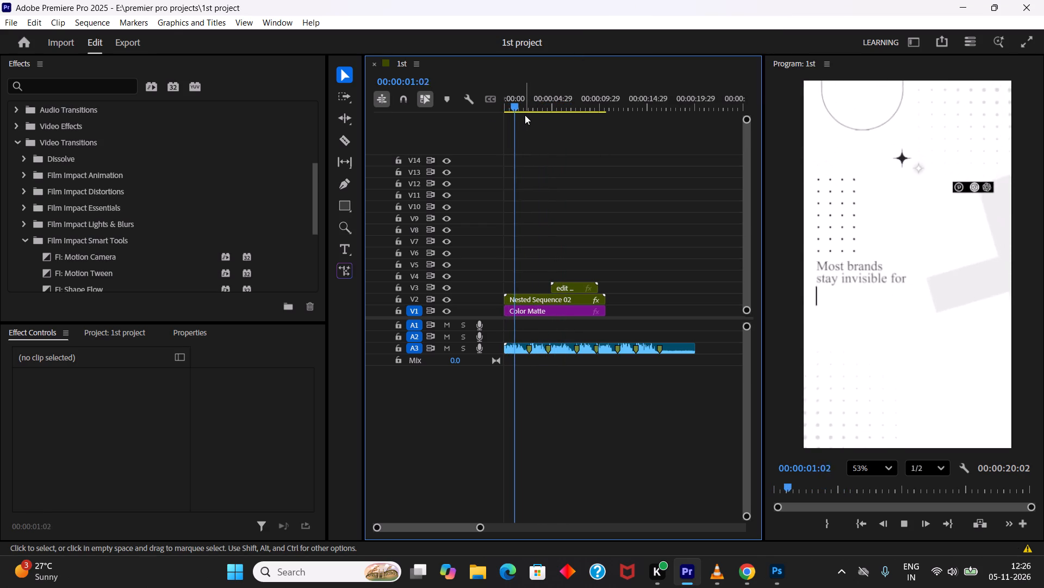
{"action": "key", "text": "space"}
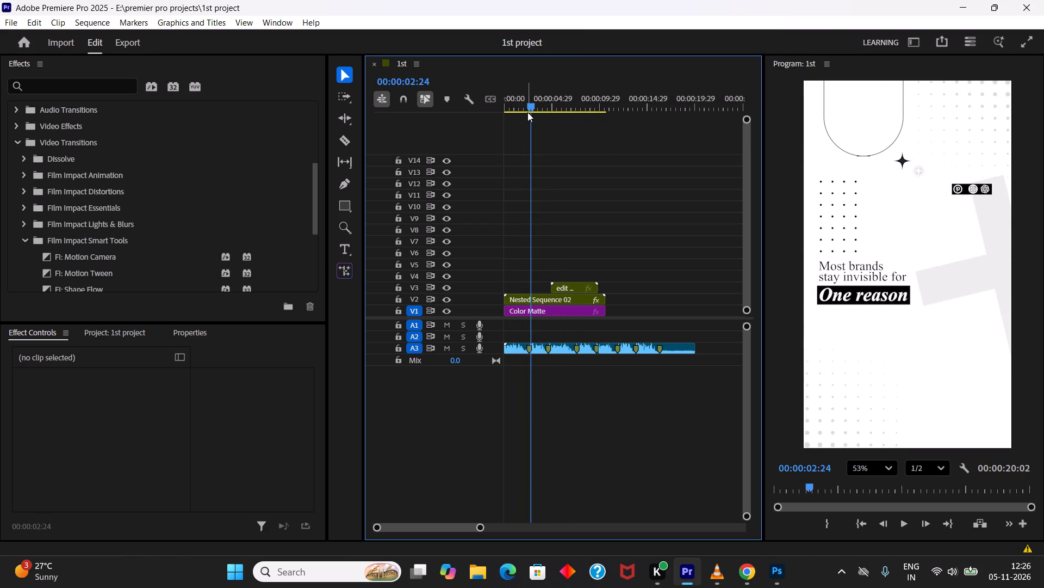
Move the edit frame 2 clip on V3 earlier so it starts at the playhead, 00:00:02:24.
{"action": "left_click_drag", "start_coordinate": [572, 286], "coordinate": [554, 286]}
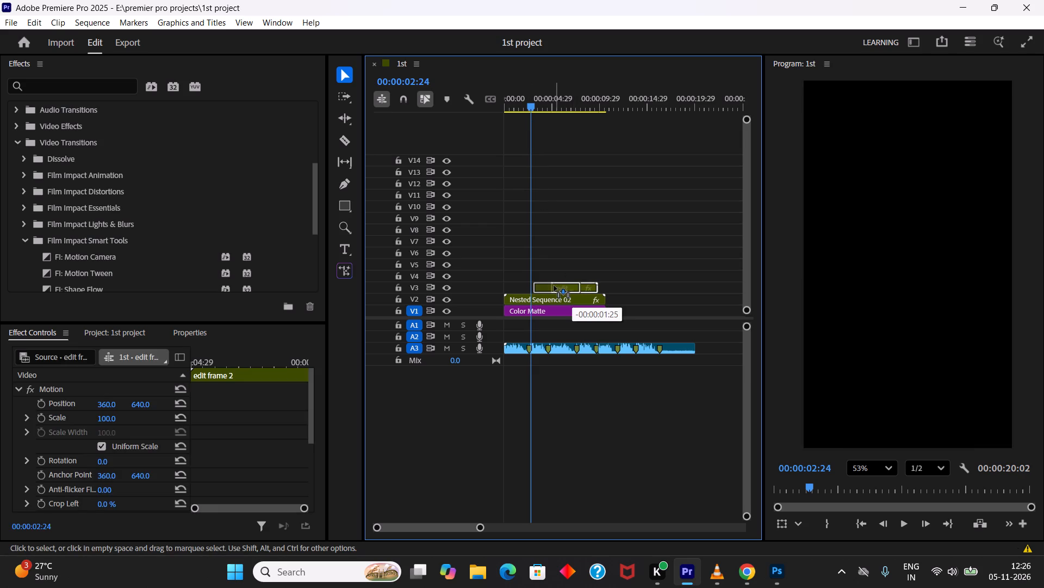
{"action": "left_click_drag", "start_coordinate": [554, 286], "coordinate": [553, 286]}
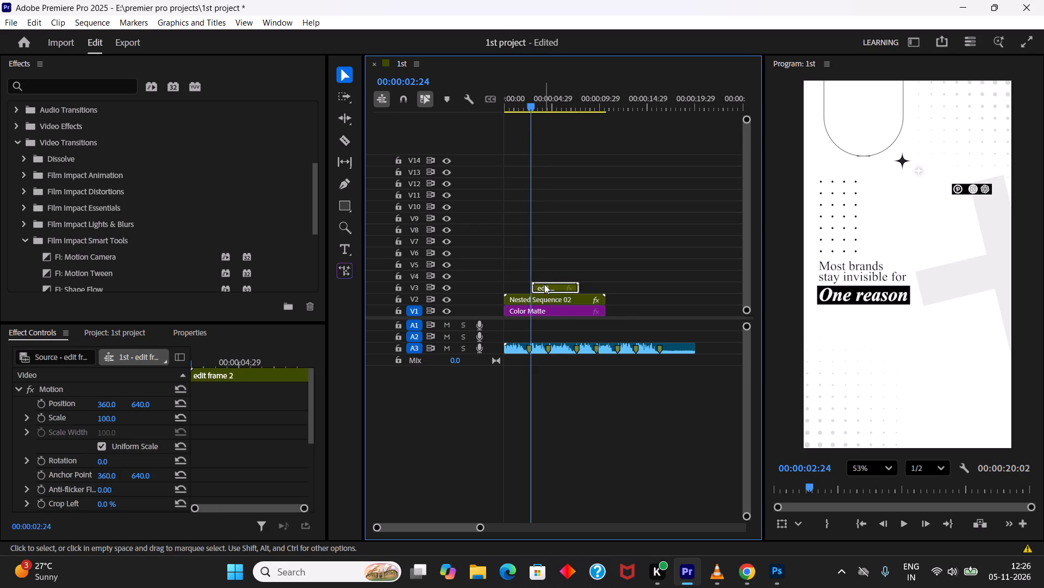
{"action": "key", "text": "equal"}
{"action": "key", "text": "equal"}
{"action": "key", "text": "equal"}
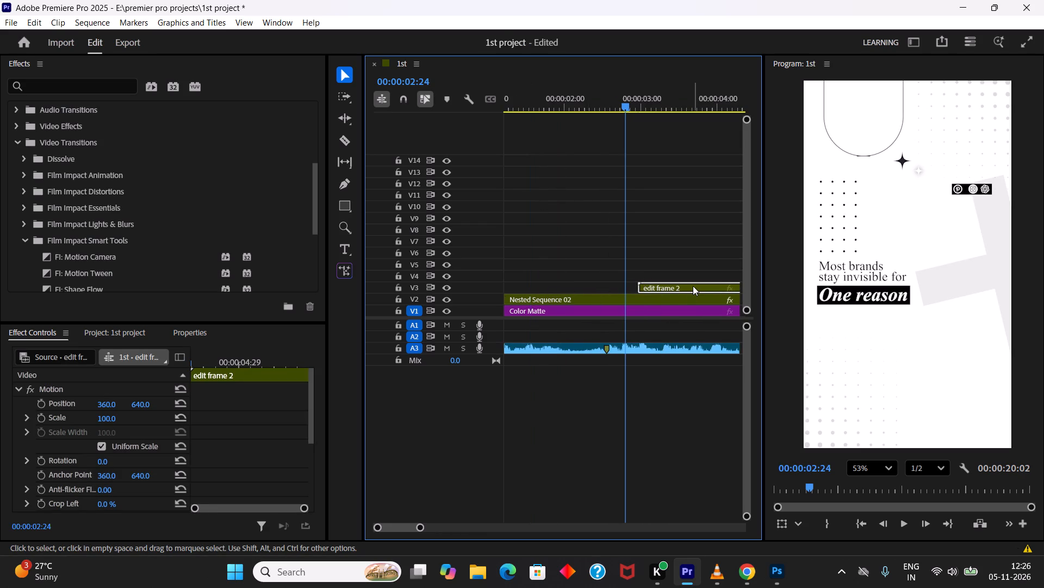
{"action": "left_click_drag", "start_coordinate": [693, 286], "coordinate": [679, 286]}
Play the transition into the repositioned edit frame 2 clip and save the project.
{"action": "key", "text": "minus"}
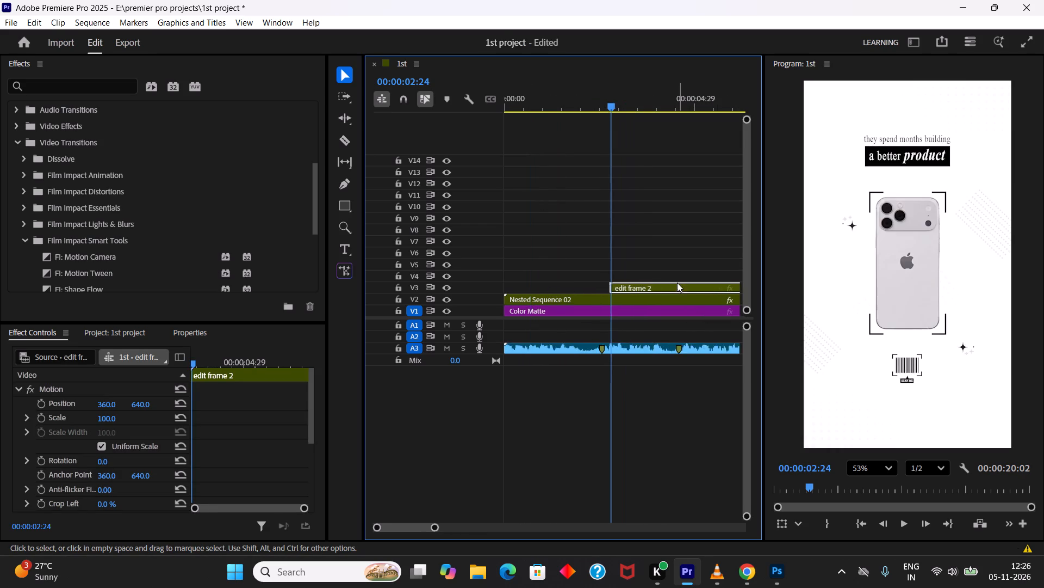
{"action": "key", "text": "minus"}
{"action": "key", "text": "minus"}
{"action": "left_click", "coordinate": [519, 109]}
{"action": "key", "text": "space"}
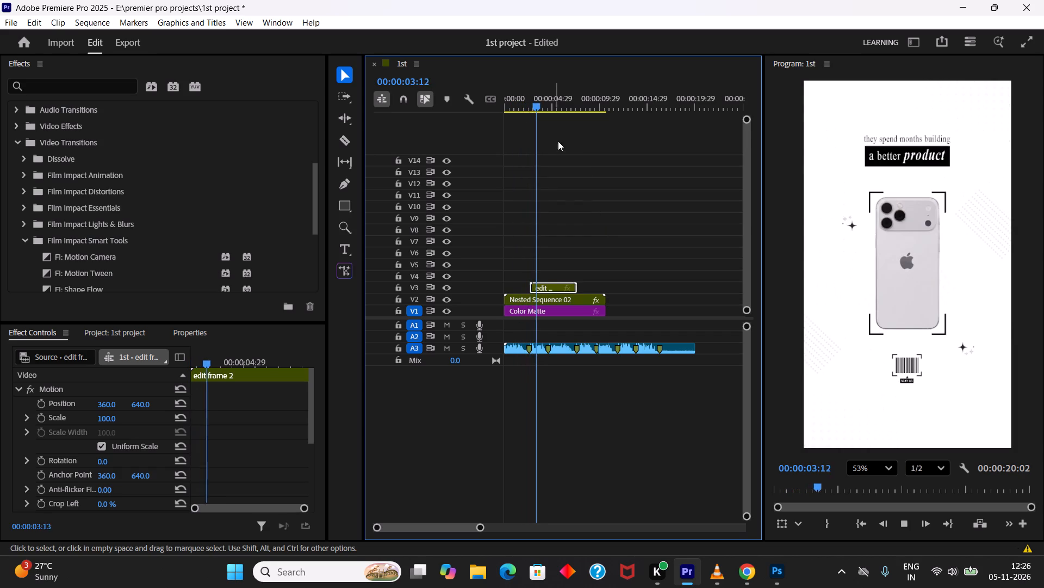
{"action": "key", "text": "space"}
{"action": "key", "text": "ctrl+s"}
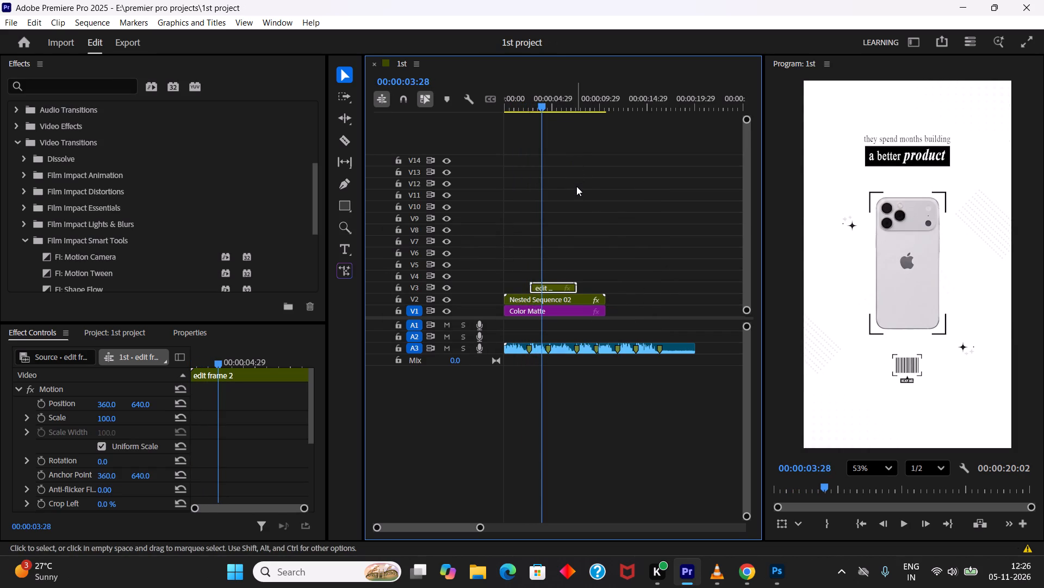
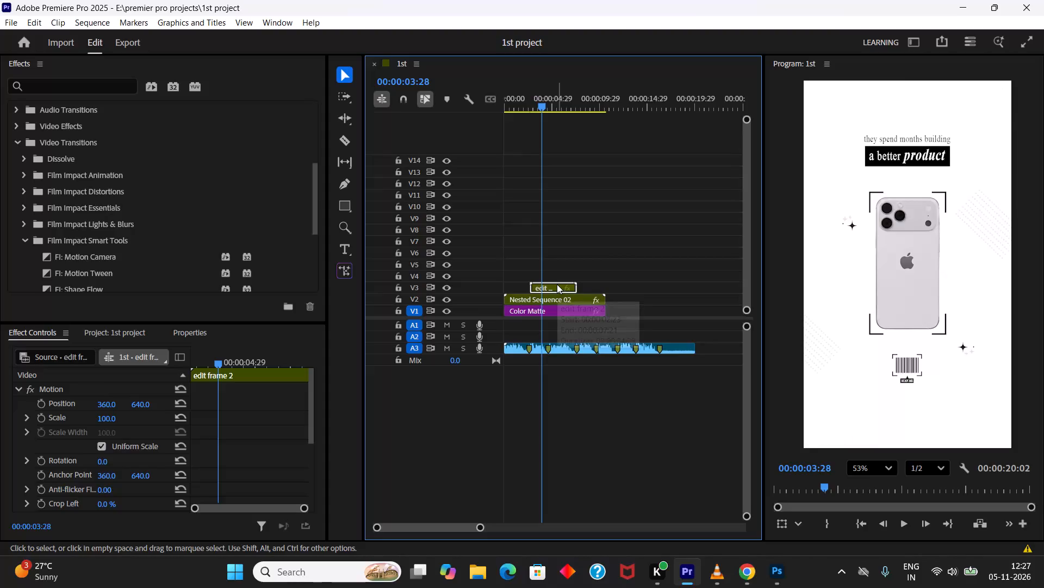
Open the nested edit frame 2 sequence from its clip on V3.
{"action": "double_click", "coordinate": [557, 284]}
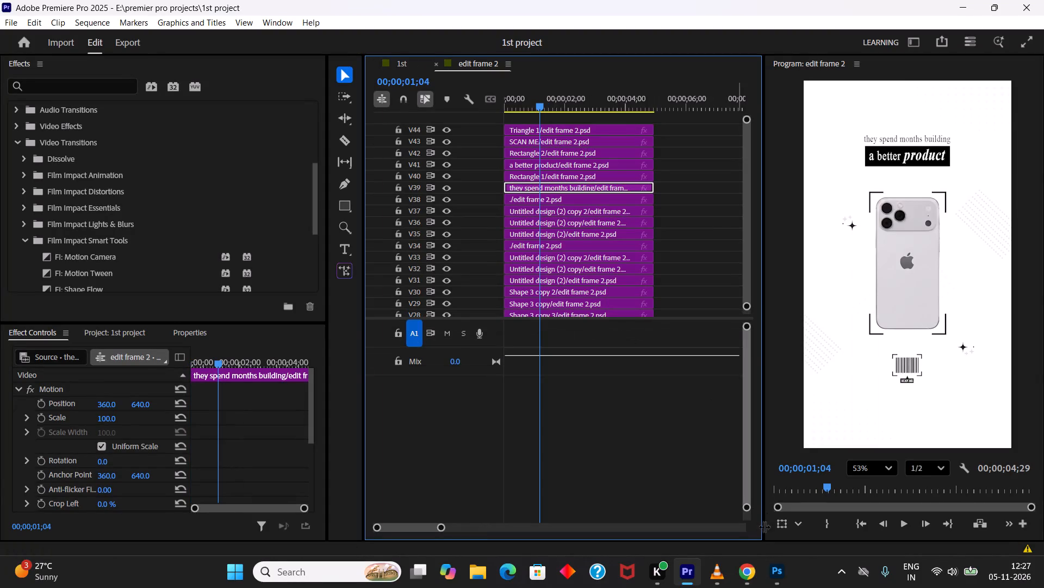
Switch to Chrome and search YouTube for "slide text animation presets premiere pro".
{"action": "left_click", "coordinate": [750, 568]}
{"action": "left_click_drag", "start_coordinate": [534, 77], "coordinate": [308, 91]}
{"action": "type", "text": "slide text animation preset"}
{"action": "key", "text": "space"}
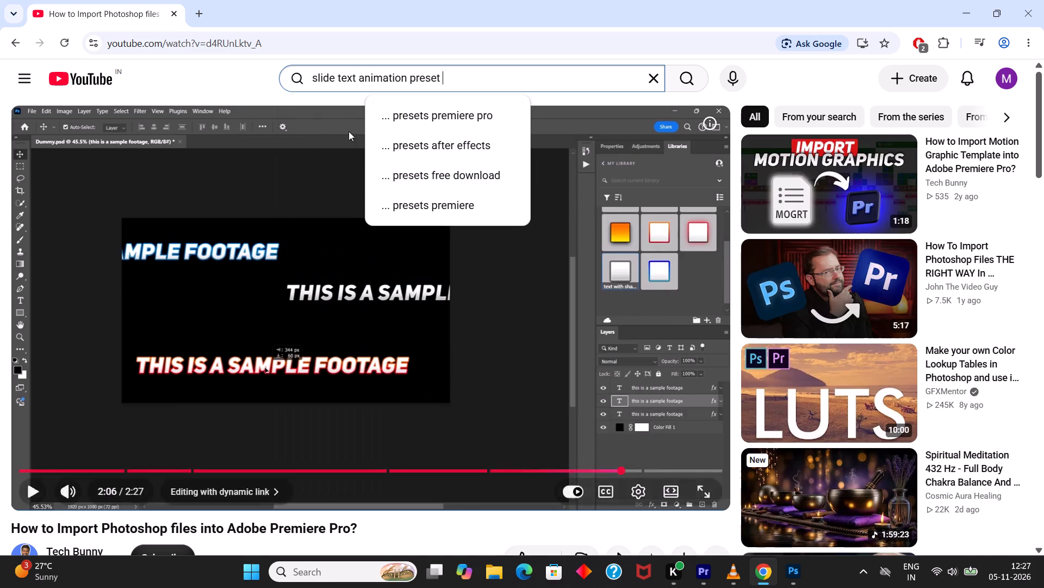
{"action": "left_click", "coordinate": [406, 119]}
{"action": "right_click_drag", "start_coordinate": [526, 0], "coordinate": [486, 0]}
{"action": "left_click", "coordinate": [464, 0]}
{"action": "right_click_drag", "start_coordinate": [424, 0], "coordinate": [423, 0]}
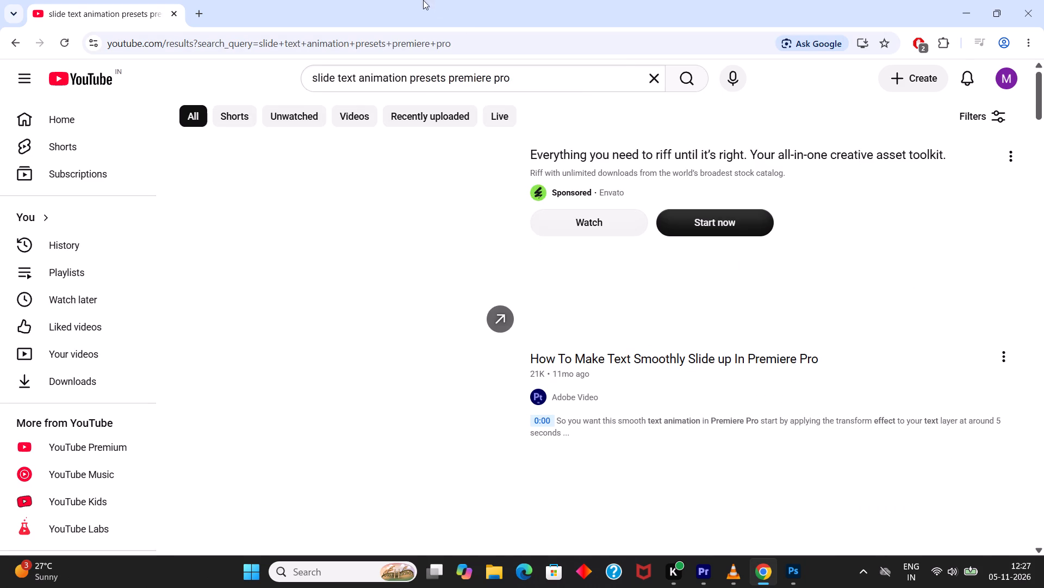
{"action": "right_click_drag", "start_coordinate": [423, 0], "coordinate": [397, 0]}
{"action": "right_click_drag", "start_coordinate": [358, 0], "coordinate": [345, 0]}
{"action": "left_click", "coordinate": [333, 0]}
{"action": "right_click_drag", "start_coordinate": [625, 0], "coordinate": [605, 4]}
{"action": "right_click_drag", "start_coordinate": [572, 5], "coordinate": [557, 3]}
{"action": "left_click", "coordinate": [531, 0]}
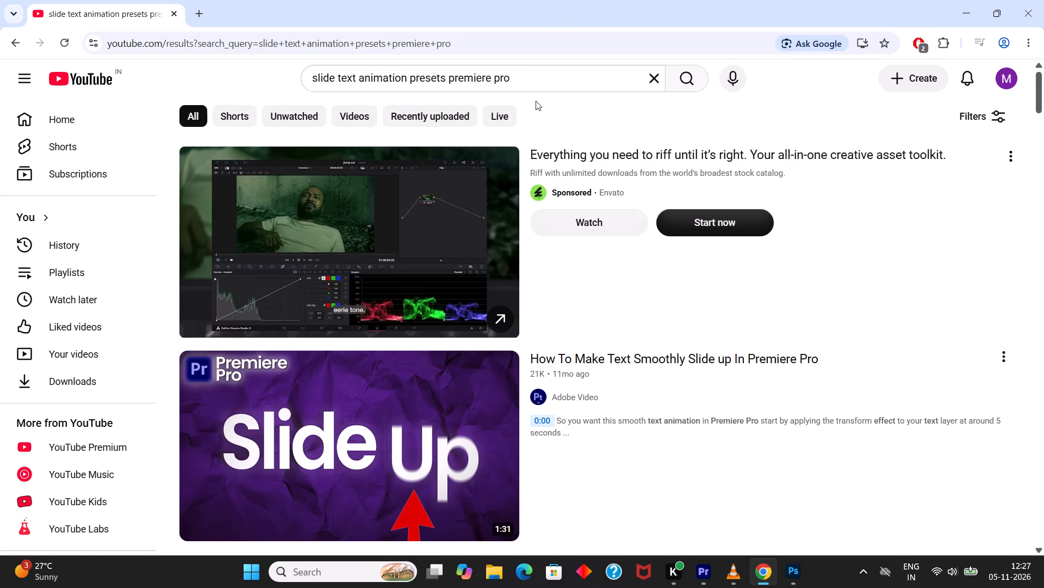
Look through the search results and open the short "Get 15 Premiere Pro Presets For Free!".
{"action": "scroll", "coordinate": [536, 105], "scroll_direction": "down", "scroll_amount": 4}
{"action": "right_click_drag", "start_coordinate": [611, 0], "coordinate": [591, 0]}
{"action": "right_click", "coordinate": [544, 0]}
{"action": "left_click", "coordinate": [521, 0]}
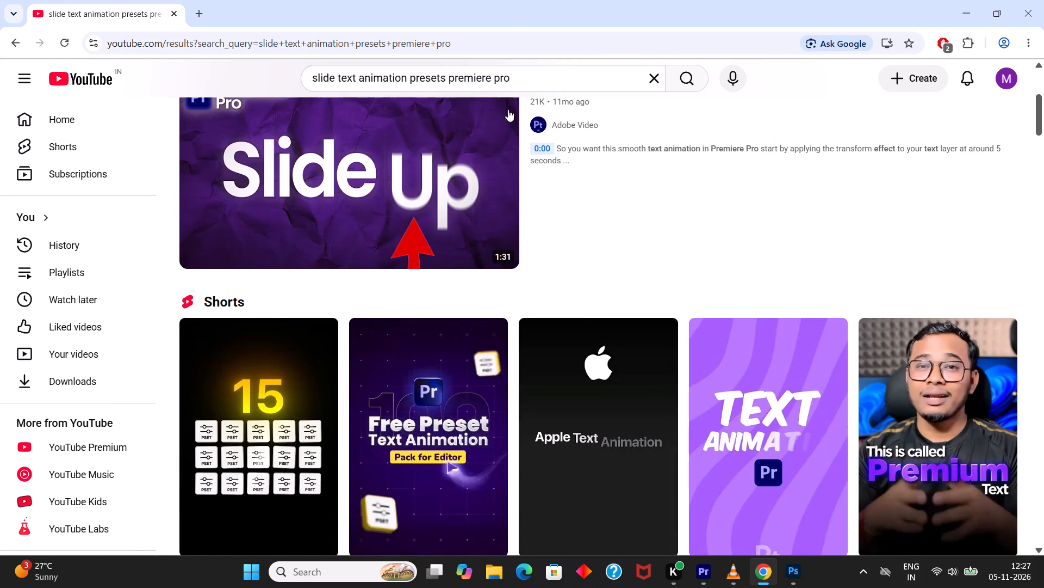
{"action": "scroll", "coordinate": [592, 221], "scroll_direction": "down", "scroll_amount": 2}
{"action": "right_click_drag", "start_coordinate": [542, 0], "coordinate": [515, 0]}
{"action": "left_click", "coordinate": [465, 0]}
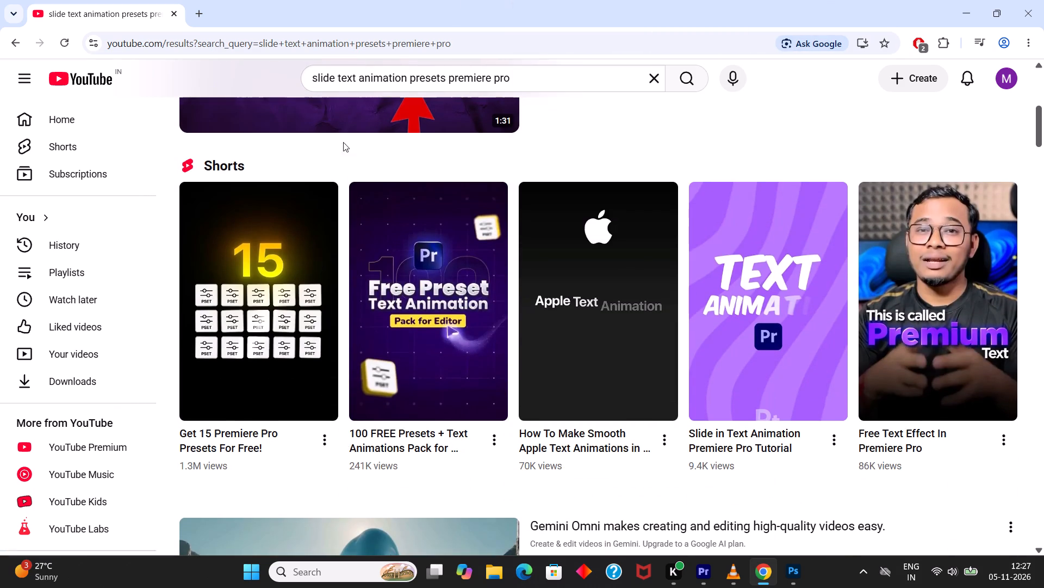
{"action": "left_click", "coordinate": [258, 257]}
Watch the presets short to learn where the free presets can be downloaded and how they are imported.
{"action": "right_click_drag", "start_coordinate": [592, 0], "coordinate": [570, 1]}
{"action": "right_click_drag", "start_coordinate": [549, 0], "coordinate": [540, 0]}
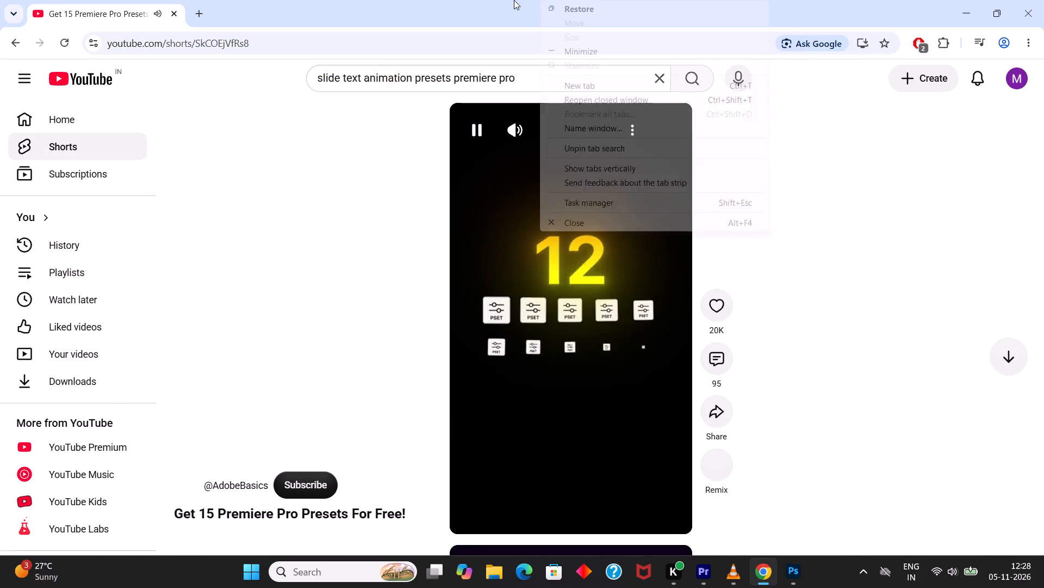
{"action": "left_click", "coordinate": [512, 0]}
{"action": "right_click_drag", "start_coordinate": [629, 0], "coordinate": [615, 0]}
{"action": "right_click", "coordinate": [546, 0]}
{"action": "left_click", "coordinate": [532, 0]}
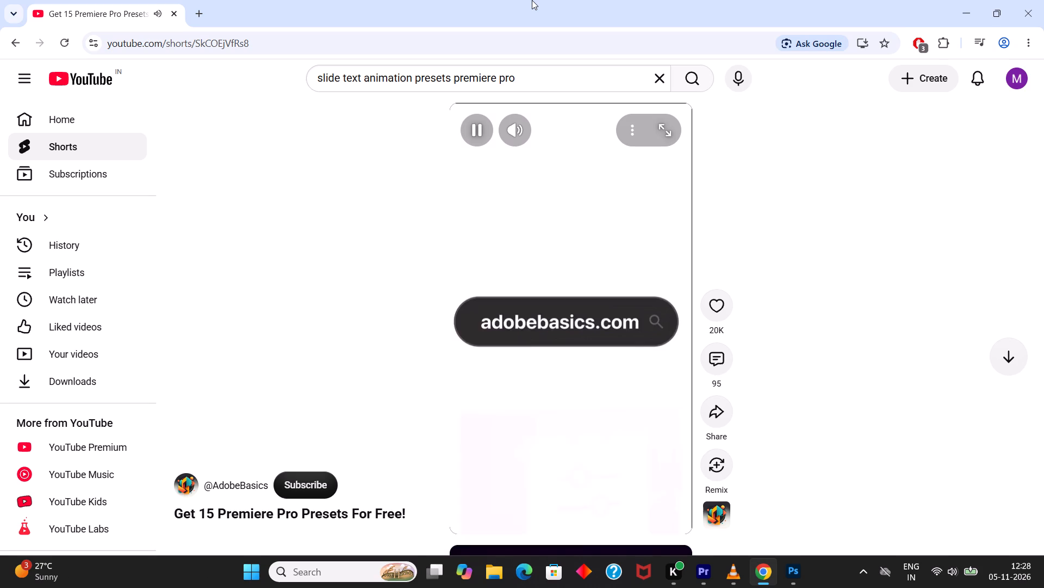
{"action": "right_click_drag", "start_coordinate": [532, 0], "coordinate": [526, 0]}
{"action": "right_click_drag", "start_coordinate": [521, 0], "coordinate": [513, 0]}
{"action": "left_click", "coordinate": [482, 0]}
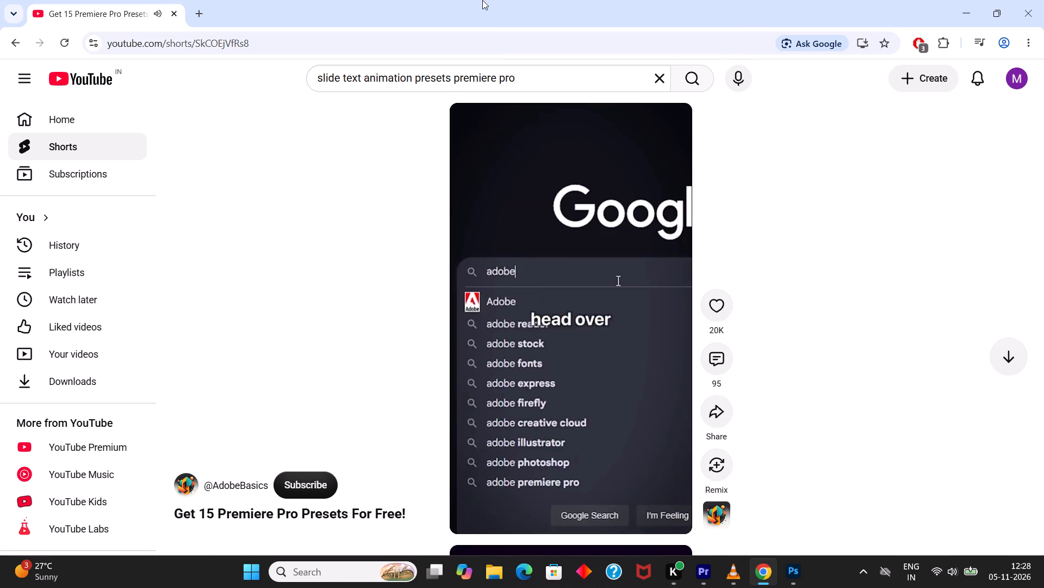
{"action": "right_click_drag", "start_coordinate": [599, 0], "coordinate": [577, 0]}
{"action": "right_click_drag", "start_coordinate": [539, 0], "coordinate": [526, 0]}
{"action": "left_click", "coordinate": [501, 0]}
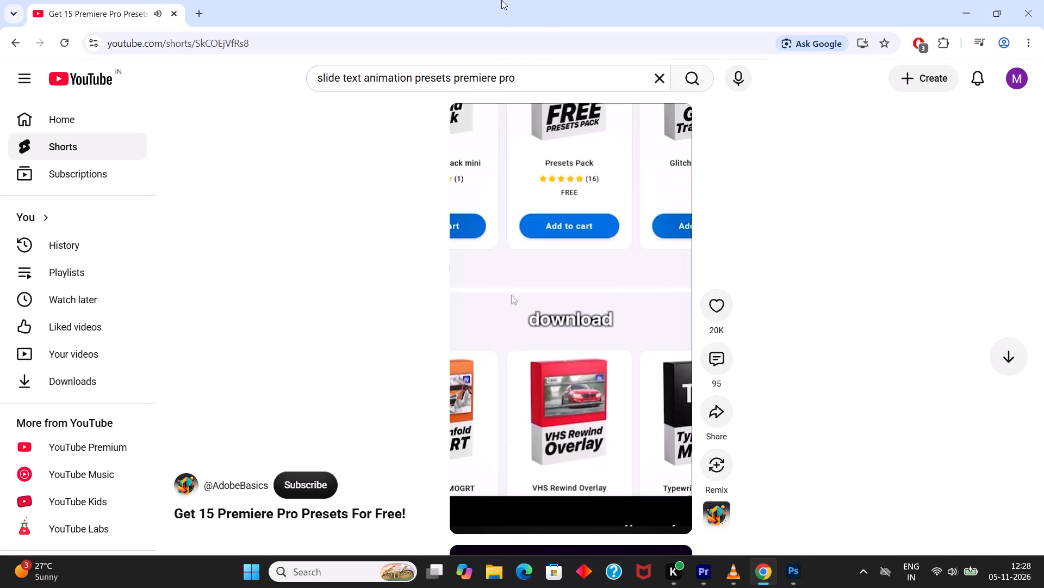
{"action": "right_click_drag", "start_coordinate": [626, 0], "coordinate": [616, 1]}
{"action": "left_click", "coordinate": [587, 0]}
{"action": "right_click", "coordinate": [527, 3]}
{"action": "right_click_drag", "start_coordinate": [504, 2], "coordinate": [488, 1]}
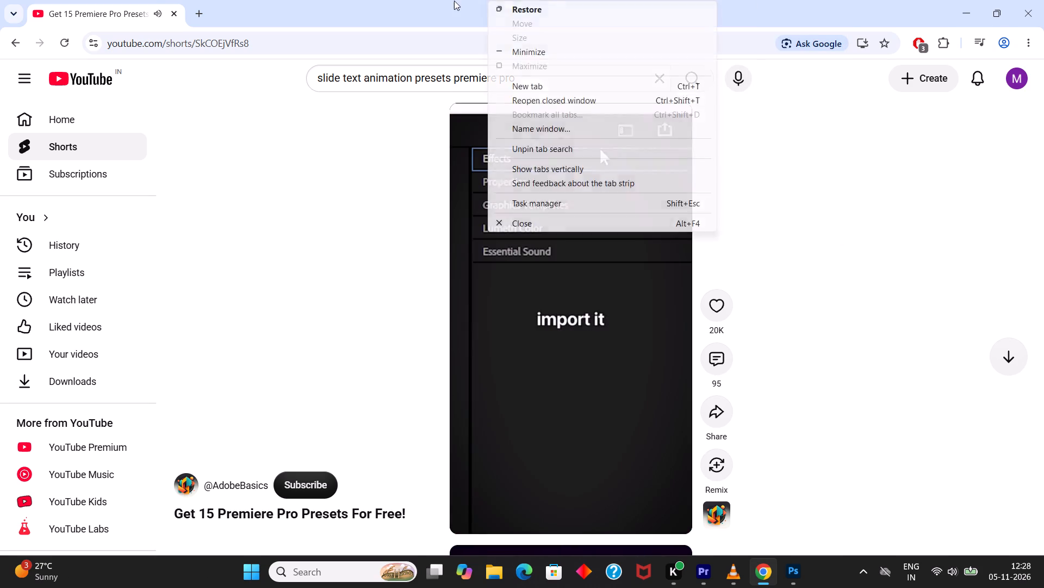
{"action": "left_click", "coordinate": [454, 1]}
{"action": "right_click_drag", "start_coordinate": [534, 0], "coordinate": [509, 0]}
{"action": "right_click", "coordinate": [476, 0]}
{"action": "left_click", "coordinate": [442, 0]}
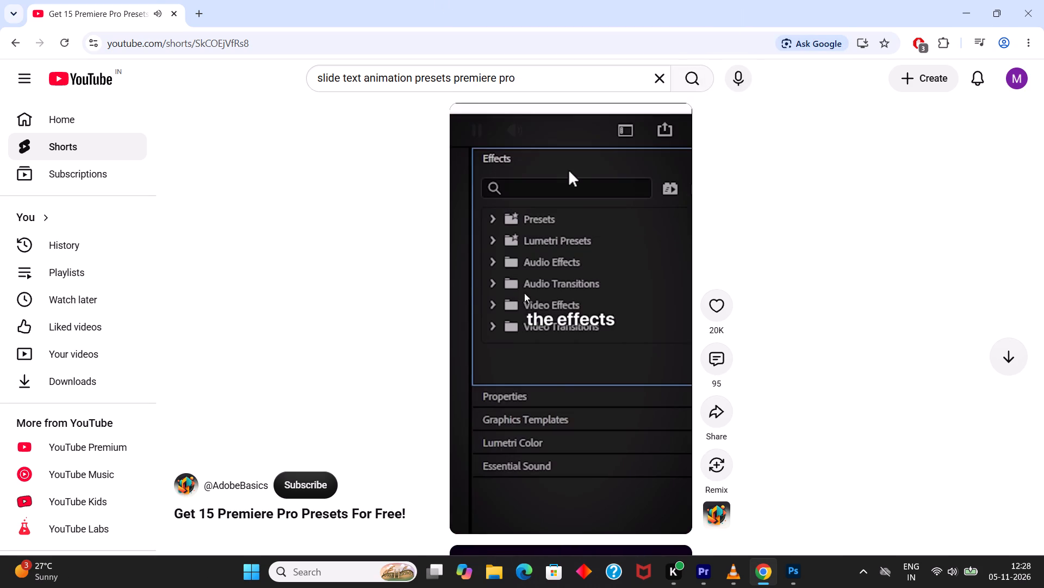
{"action": "left_click", "coordinate": [525, 308]}
Search Google for "adobebasics" in a new tab and open the Adobe Basics website.
{"action": "left_click", "coordinate": [203, 16]}
{"action": "type", "text": "adobebasics"}
{"action": "key", "text": "Return"}
{"action": "left_click", "coordinate": [352, 206]}
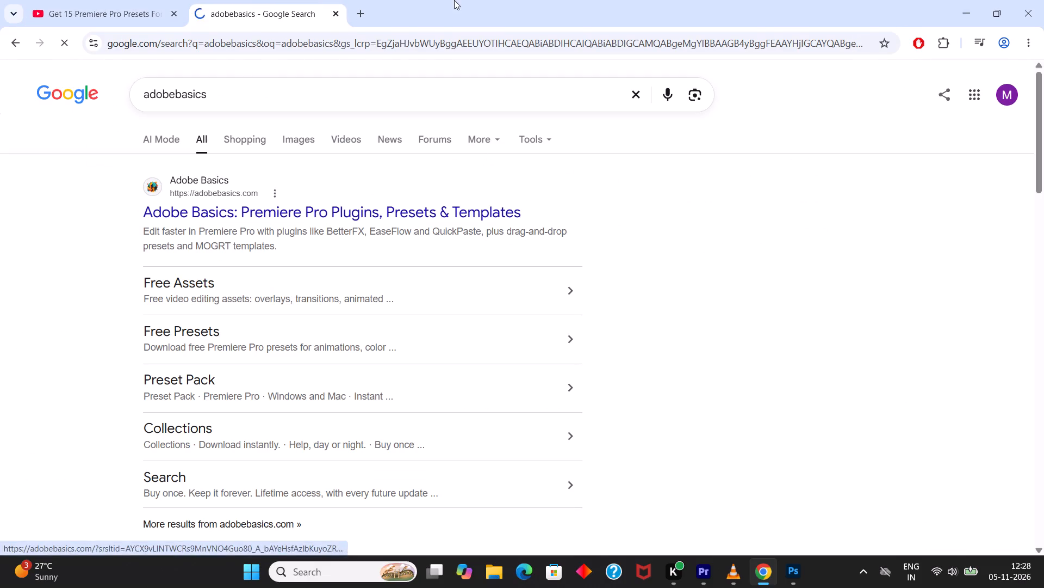
{"action": "right_click", "coordinate": [733, 0]}
{"action": "left_click", "coordinate": [637, 0]}
Look through the Adobe Basics home page for a free preset download.
{"action": "scroll", "coordinate": [793, 259], "scroll_direction": "down", "scroll_amount": 4}
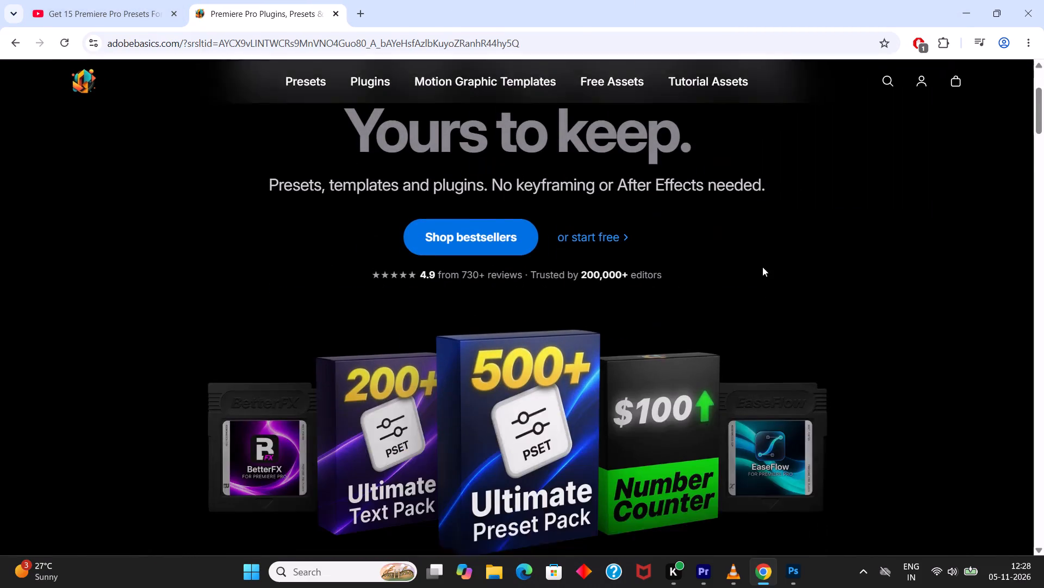
{"action": "scroll", "coordinate": [752, 272], "scroll_direction": "down", "scroll_amount": 9}
{"action": "scroll", "coordinate": [586, 316], "scroll_direction": "down", "scroll_amount": 5}
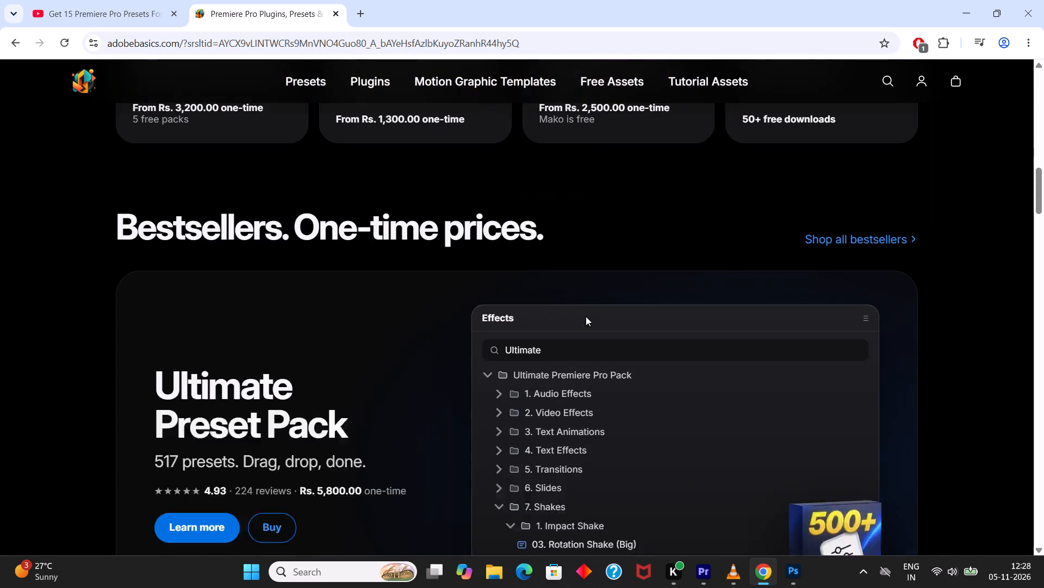
{"action": "scroll", "coordinate": [586, 316], "scroll_direction": "down", "scroll_amount": 7}
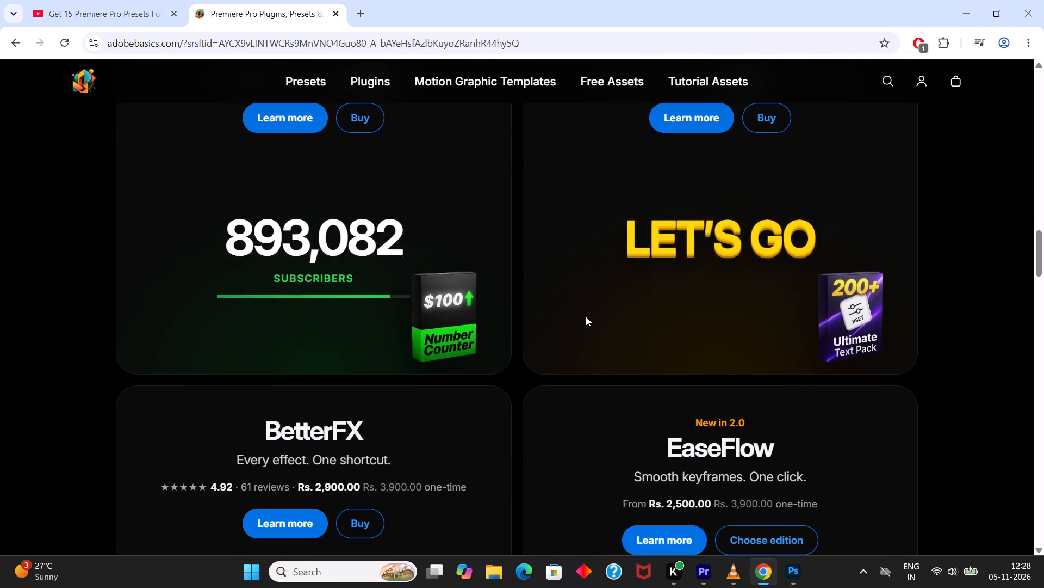
{"action": "scroll", "coordinate": [586, 318], "scroll_direction": "down", "scroll_amount": 9}
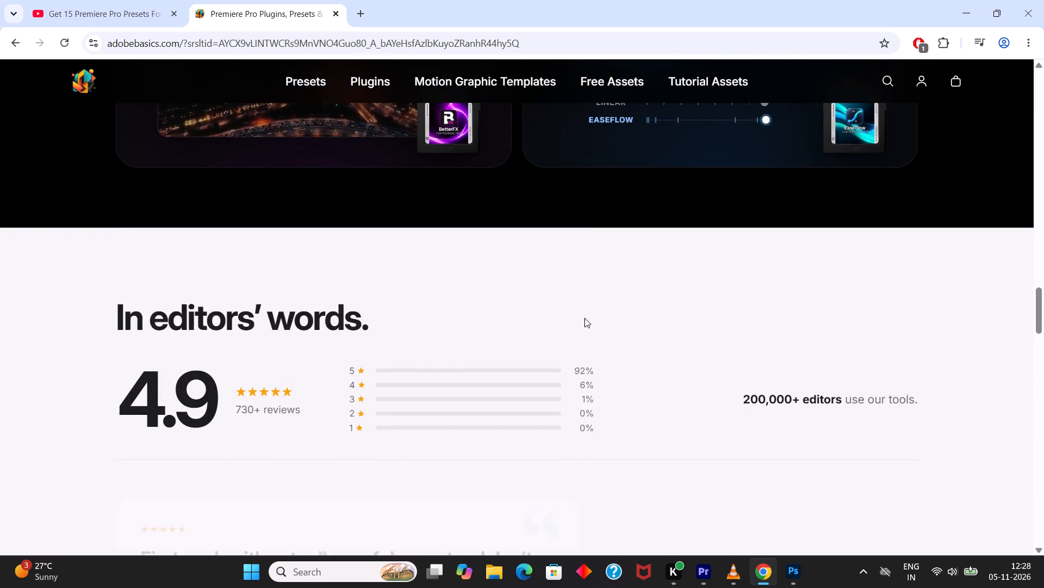
{"action": "scroll", "coordinate": [585, 318], "scroll_direction": "down", "scroll_amount": 9}
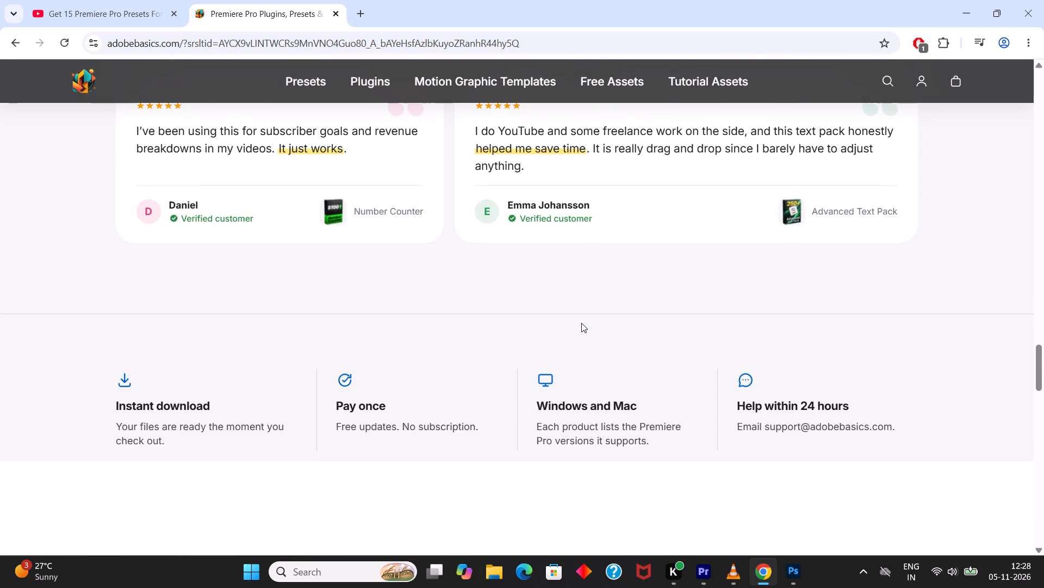
{"action": "scroll", "coordinate": [581, 323], "scroll_direction": "down", "scroll_amount": 13}
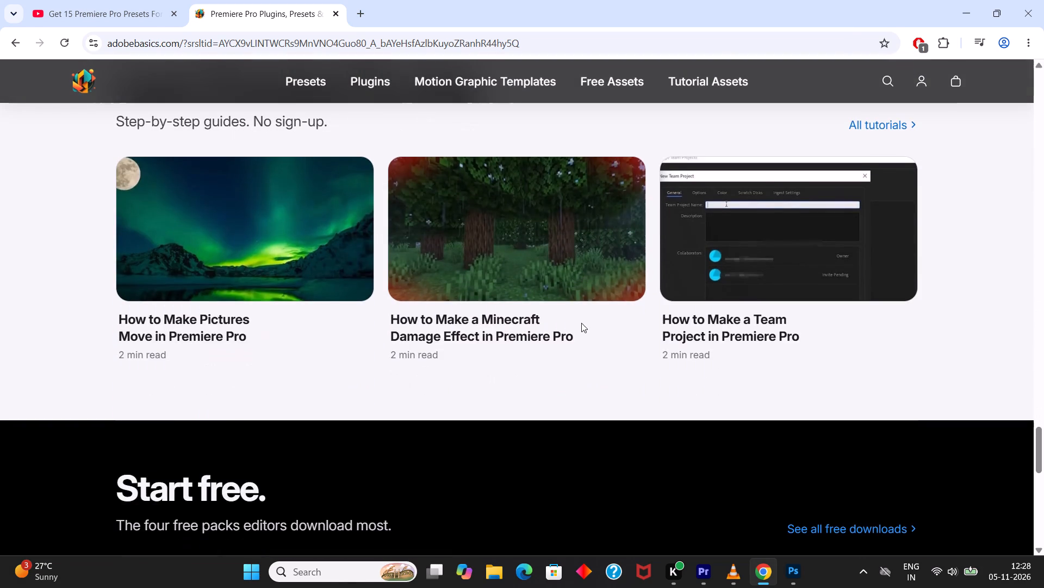
Open the site's Presets collection and look through the product list for a free preset pack.
{"action": "left_click", "coordinate": [318, 81]}
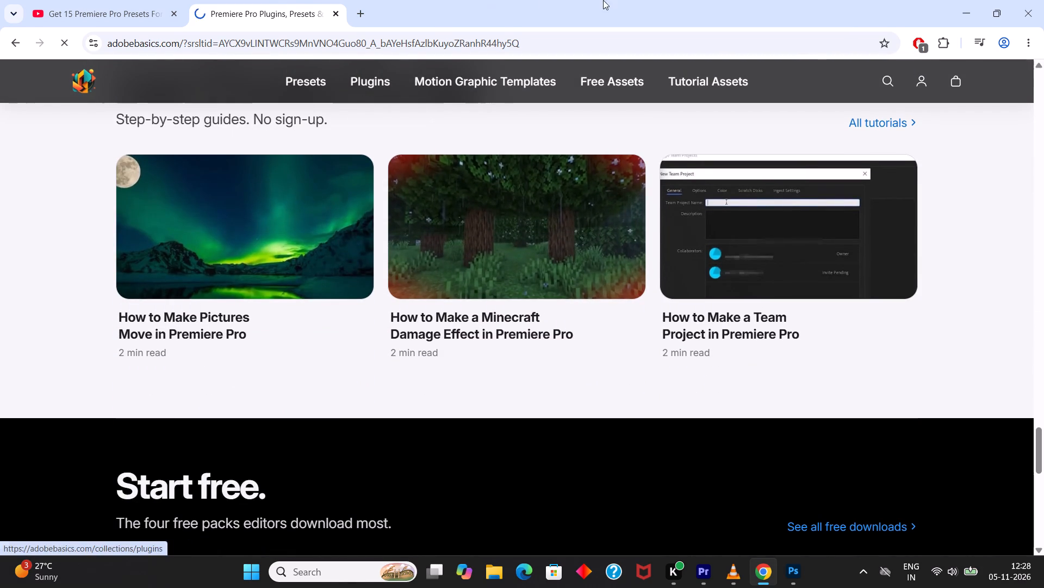
{"action": "right_click", "coordinate": [575, 0]}
{"action": "left_click", "coordinate": [535, 0]}
{"action": "scroll", "coordinate": [650, 437], "scroll_direction": "down", "scroll_amount": 2}
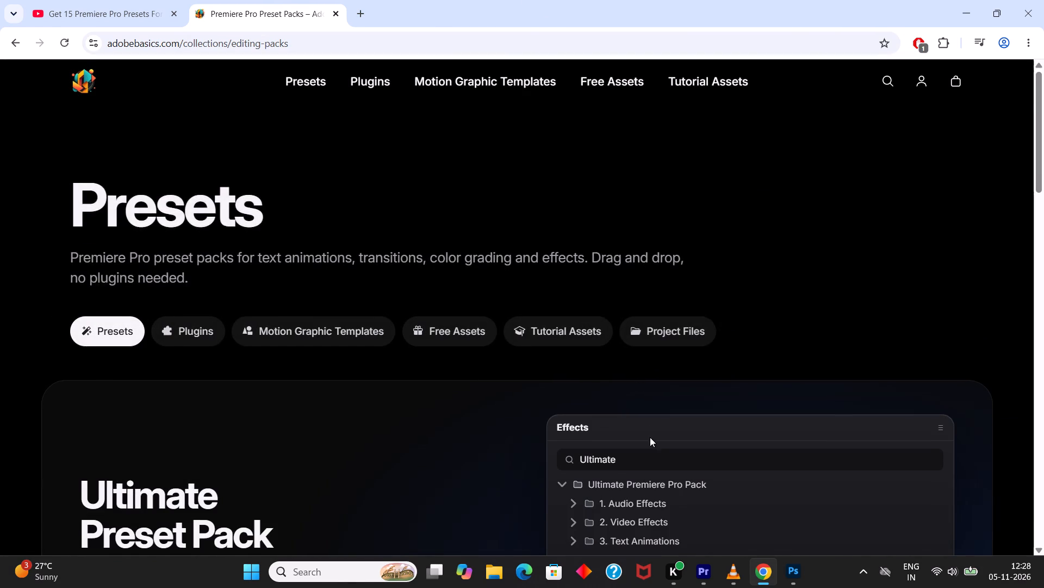
{"action": "scroll", "coordinate": [650, 437], "scroll_direction": "down", "scroll_amount": 1}
{"action": "scroll", "coordinate": [639, 354], "scroll_direction": "down", "scroll_amount": 3}
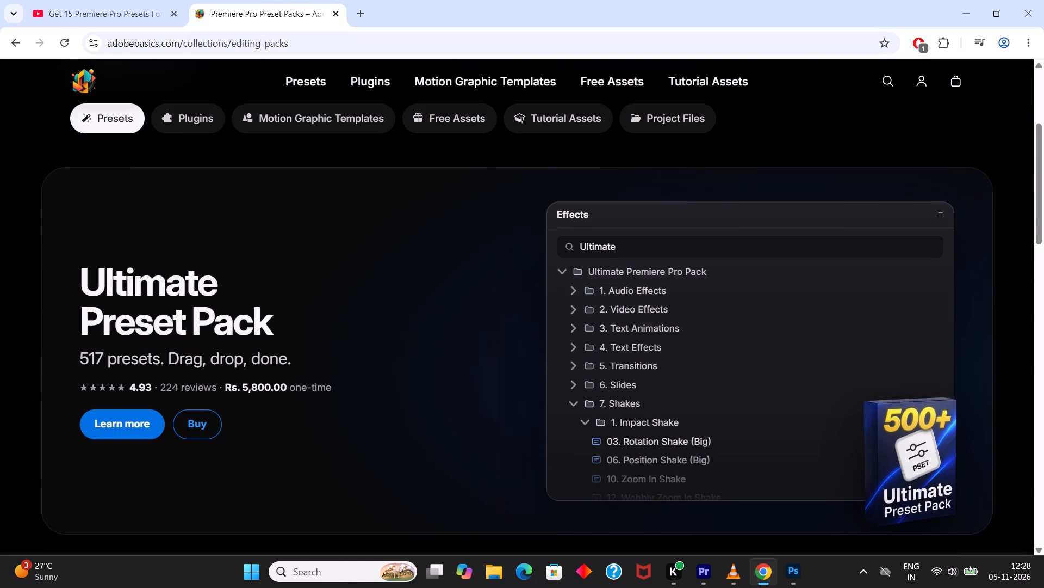
{"action": "scroll", "coordinate": [639, 354], "scroll_direction": "down", "scroll_amount": 4}
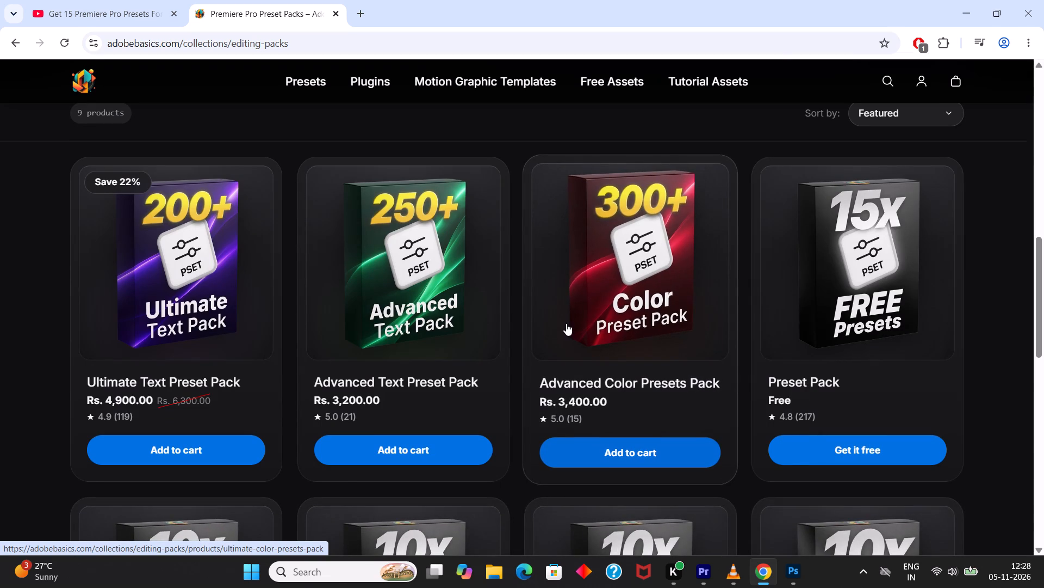
{"action": "right_click_drag", "start_coordinate": [558, 0], "coordinate": [553, 0]}
{"action": "left_click", "coordinate": [527, 0]}
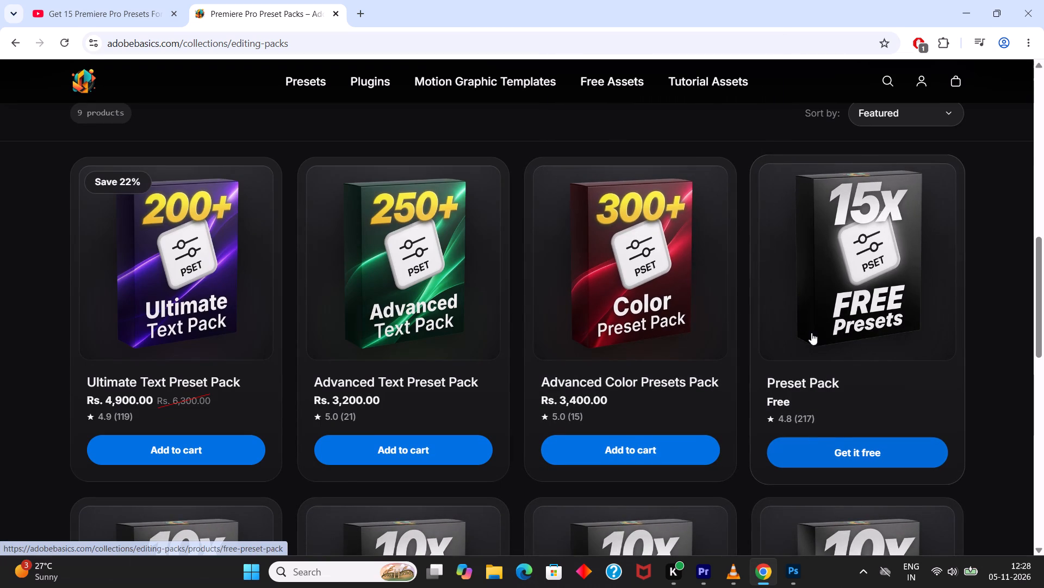
Add the free 15x Preset Pack to the cart and proceed to its free checkout.
{"action": "left_click", "coordinate": [845, 449]}
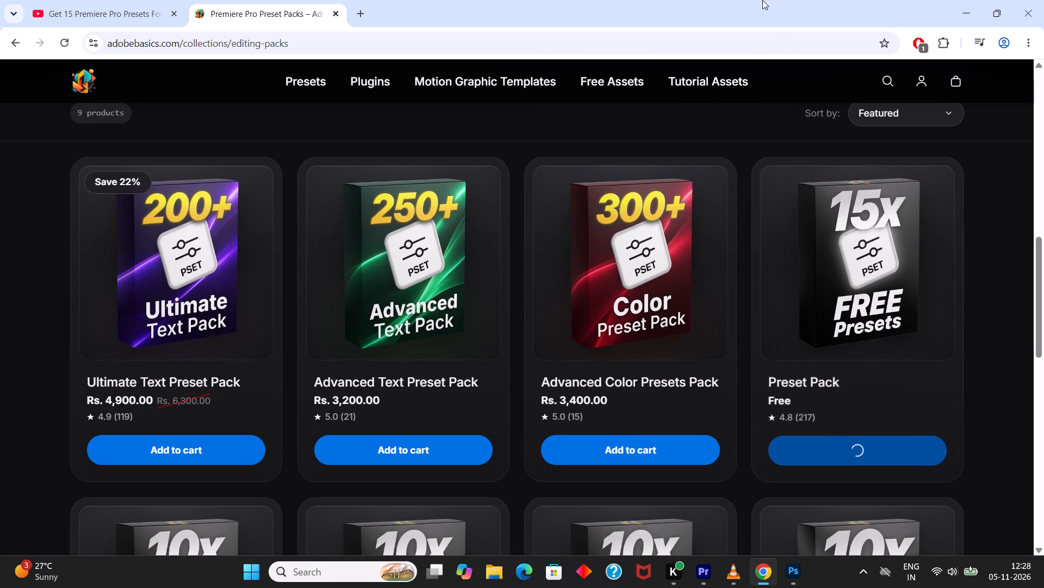
{"action": "left_click", "coordinate": [952, 81]}
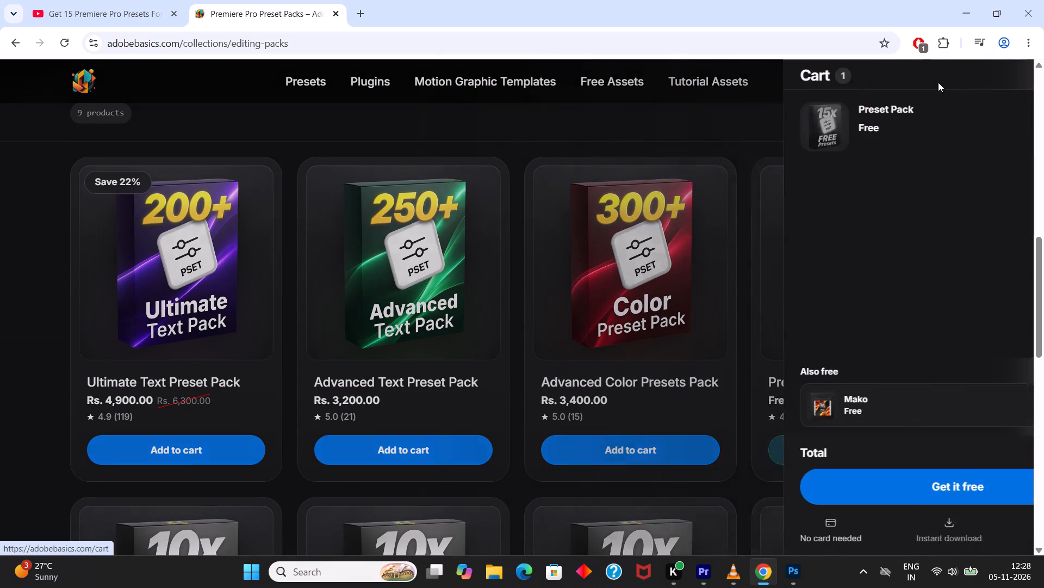
{"action": "left_click", "coordinate": [892, 486]}
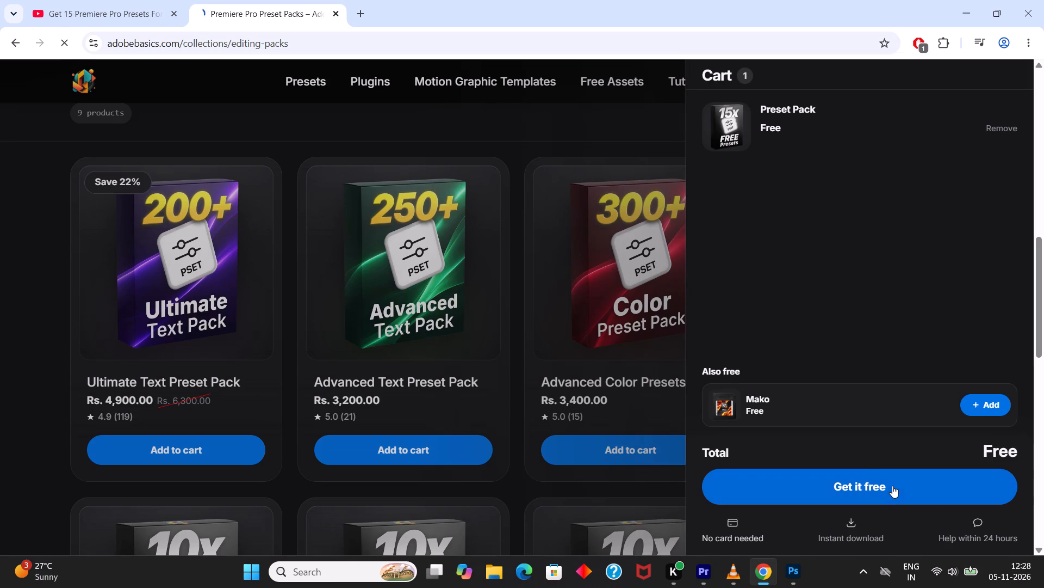
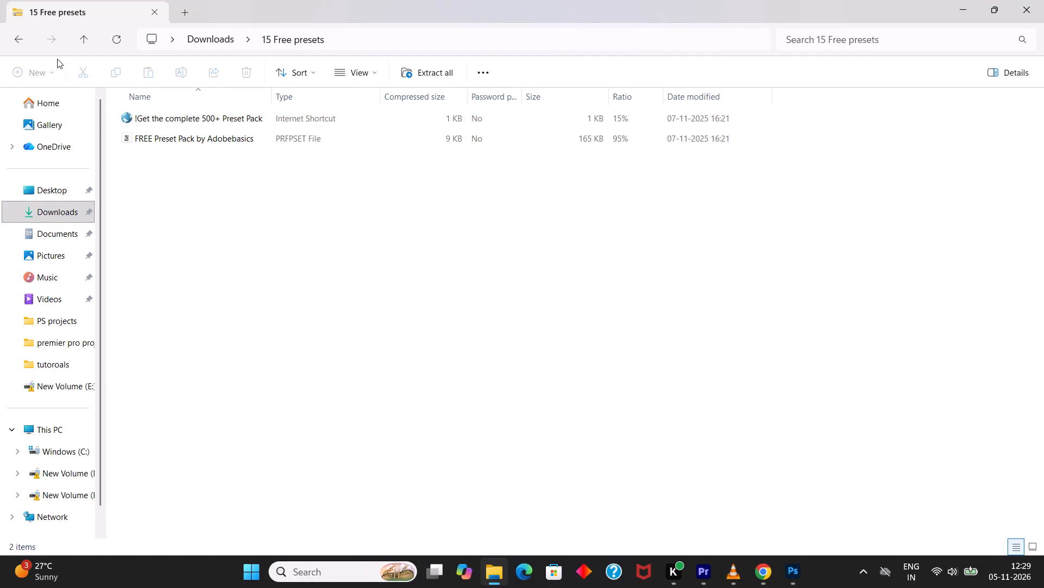
Extract the "15 Free presets" zip archive in Downloads into its own "15 Free presets" folder.
{"action": "left_click", "coordinate": [21, 45]}
{"action": "right_click", "coordinate": [180, 131]}
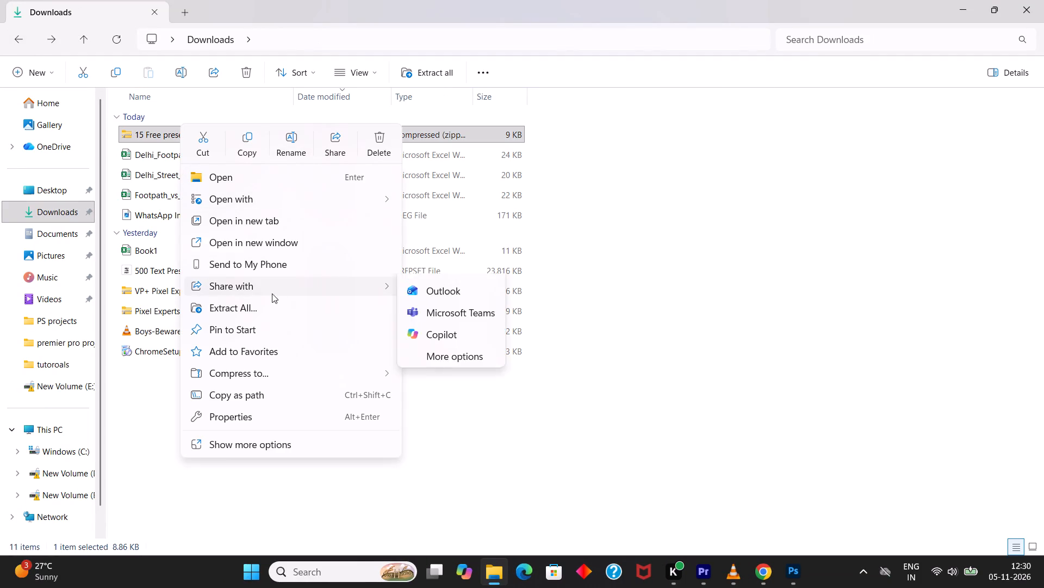
{"action": "left_click", "coordinate": [268, 302]}
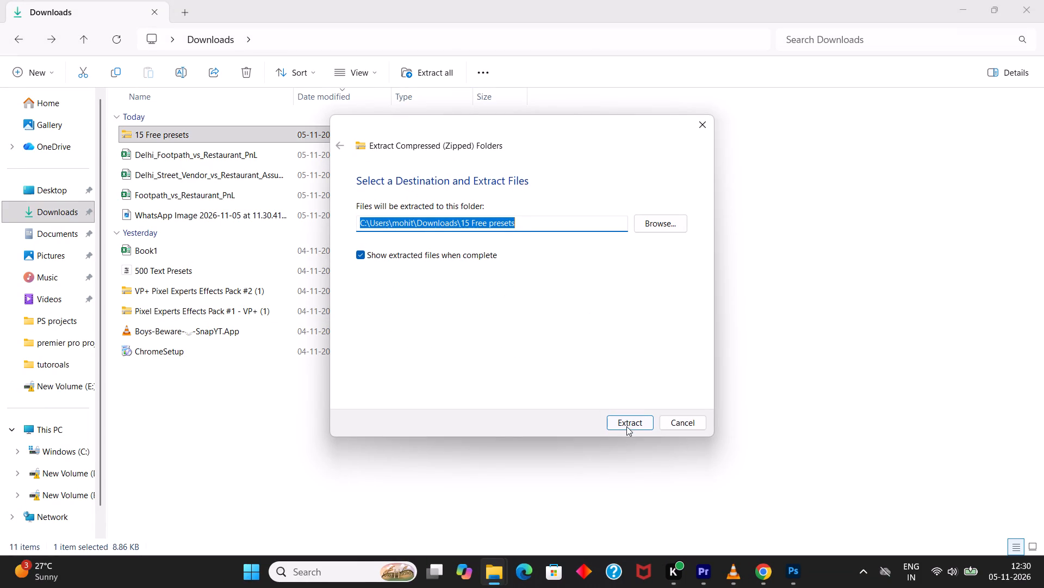
{"action": "left_click", "coordinate": [626, 426]}
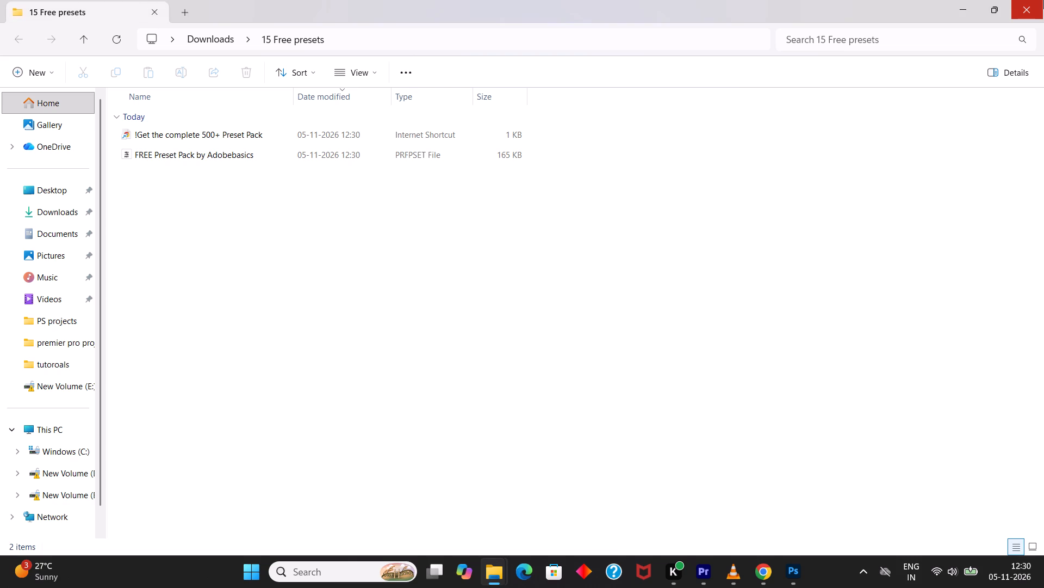
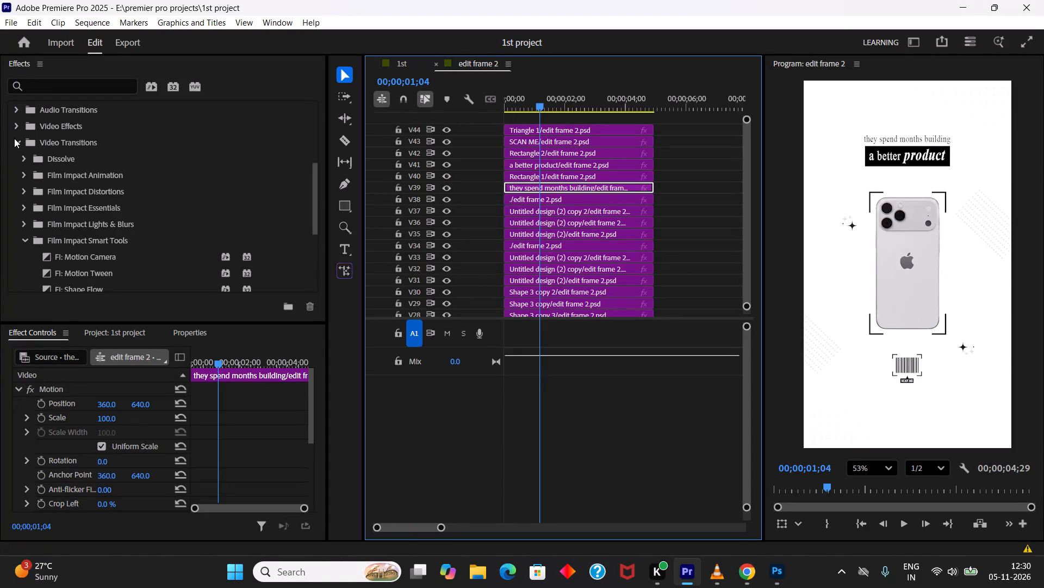
Import the "FREE Preset Pack by Adobebasics" file from the "15 Free presets" folder in Downloads into the effects Presets.
{"action": "left_click", "coordinate": [16, 143]}
{"action": "left_click", "coordinate": [32, 154]}
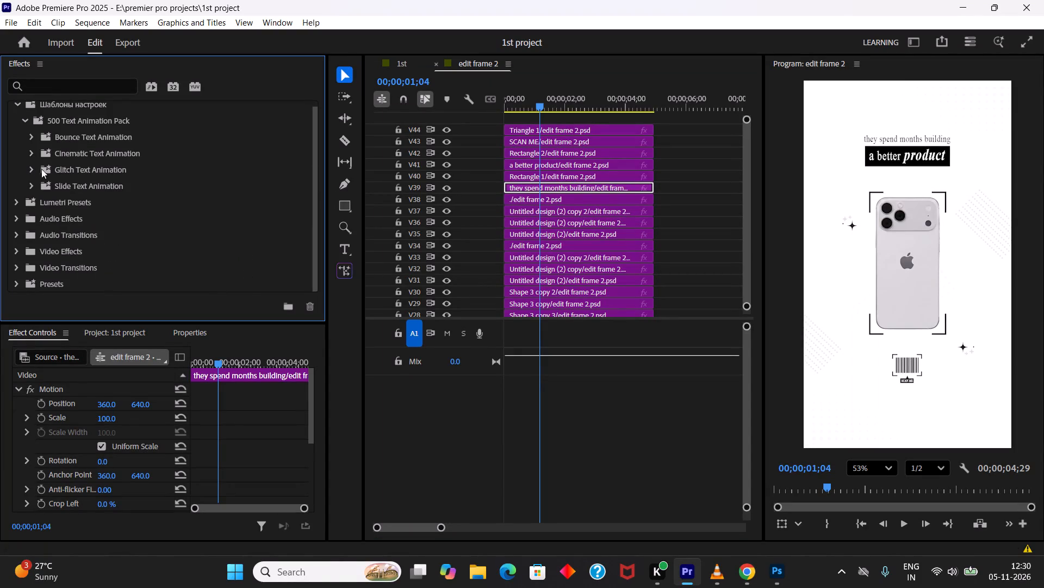
{"action": "left_click", "coordinate": [16, 107]}
{"action": "left_click", "coordinate": [60, 208]}
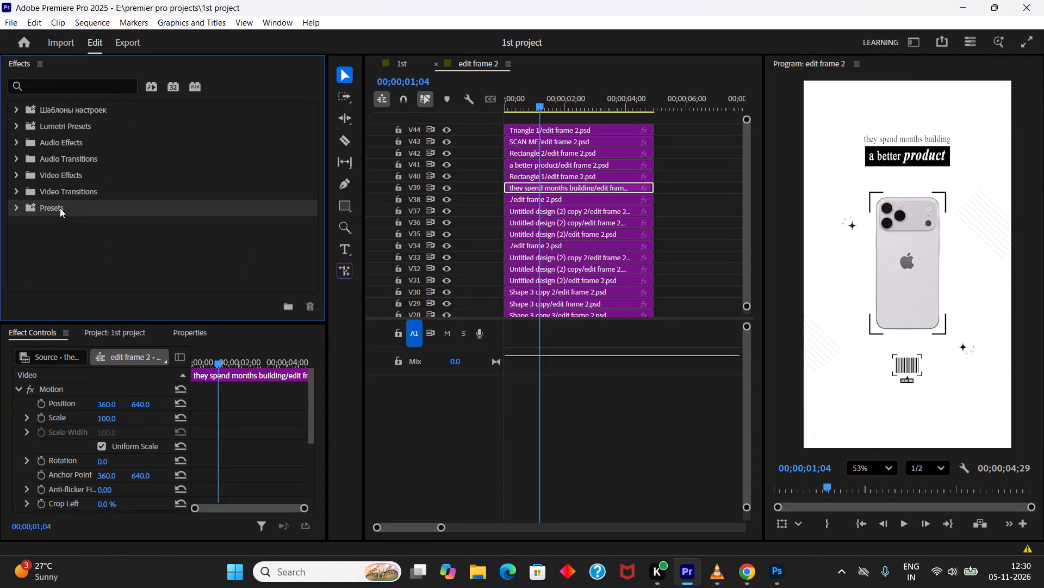
{"action": "right_click", "coordinate": [60, 208]}
{"action": "left_click", "coordinate": [100, 248]}
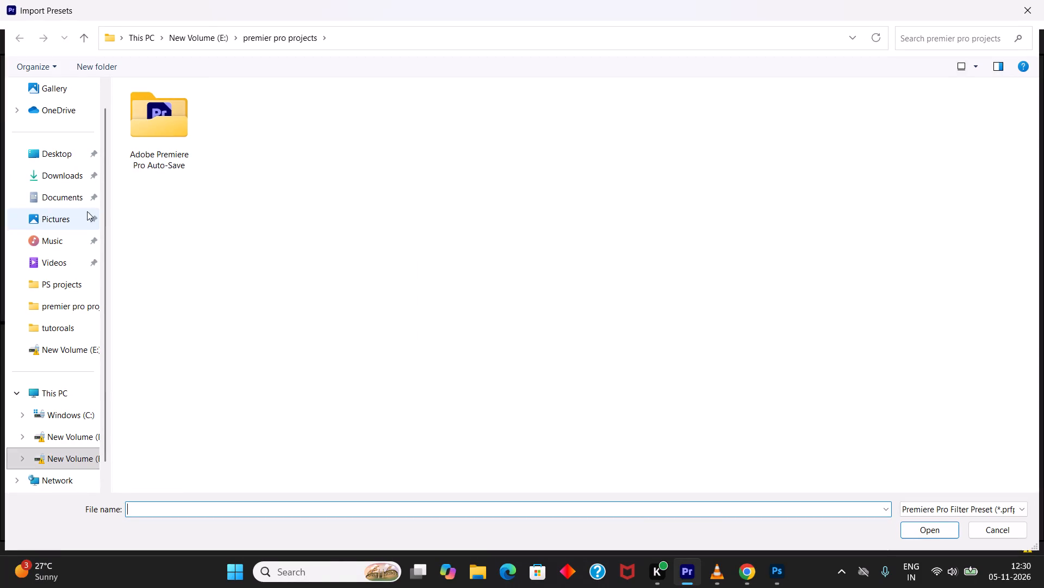
{"action": "left_click", "coordinate": [73, 175]}
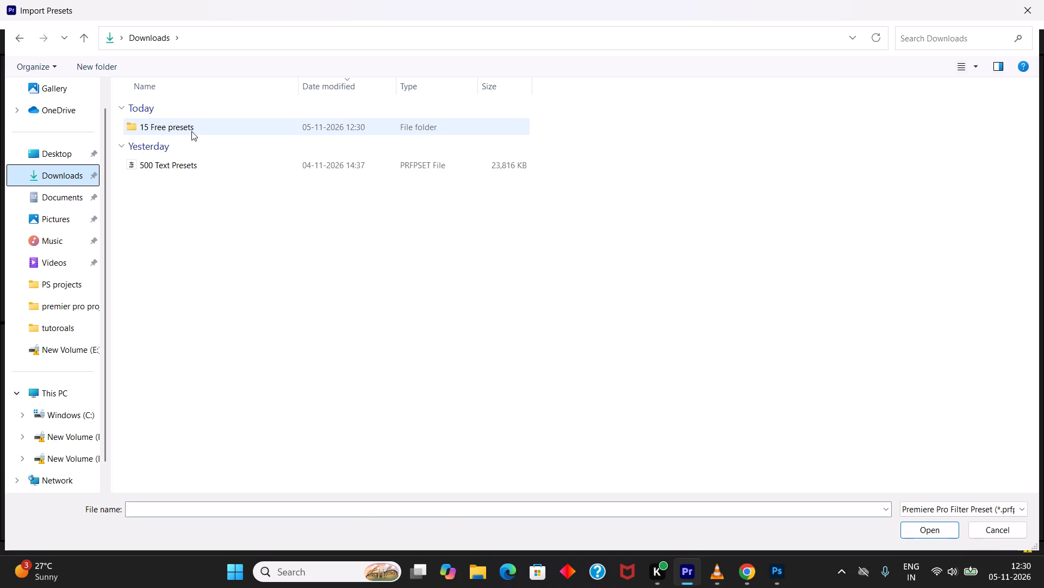
{"action": "double_click", "coordinate": [191, 131]}
{"action": "left_click", "coordinate": [189, 140]}
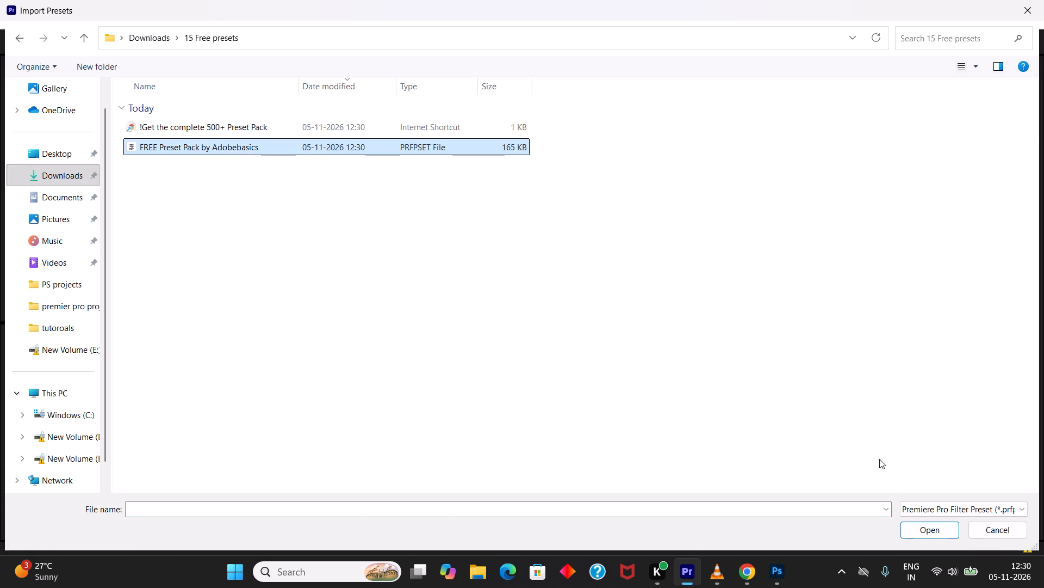
{"action": "left_click", "coordinate": [928, 519]}
{"action": "left_click", "coordinate": [922, 531]}
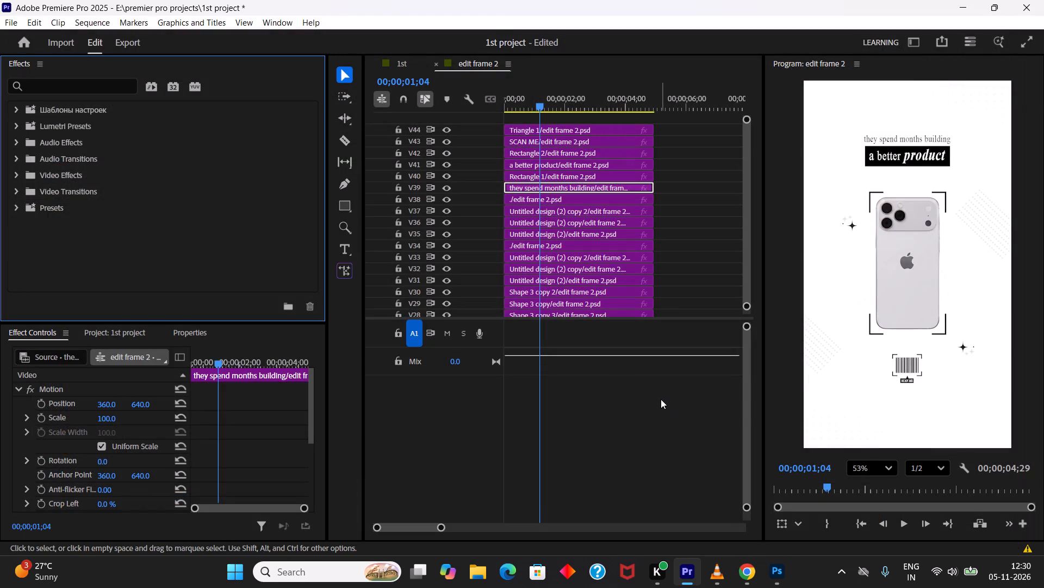
Look through the Presets and Lumetri Presets bins for the imported preset pack, leaving both collapsed.
{"action": "left_click", "coordinate": [16, 209]}
{"action": "scroll", "coordinate": [48, 210], "scroll_direction": "down", "scroll_amount": 7}
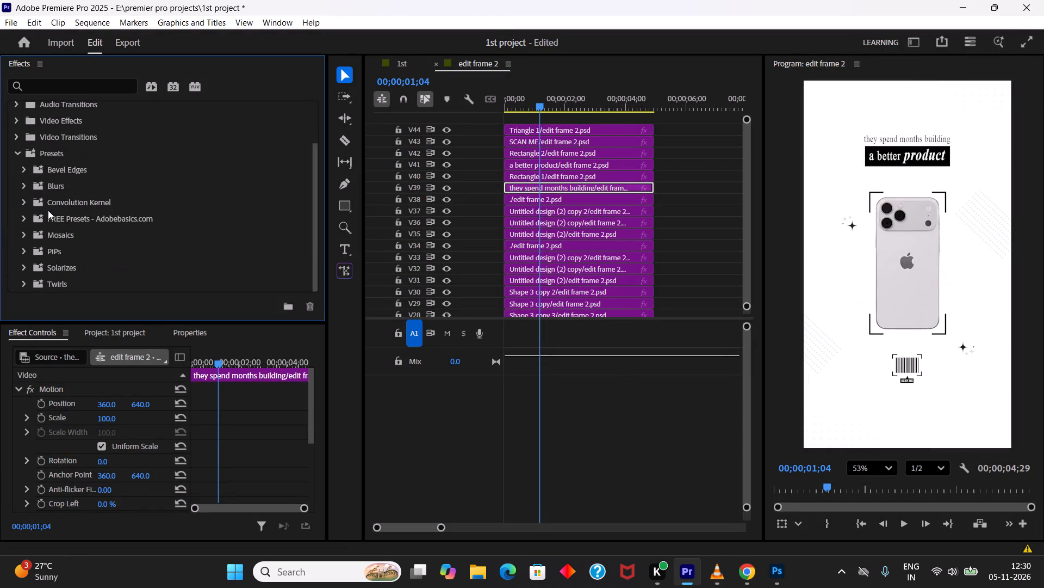
{"action": "scroll", "coordinate": [48, 210], "scroll_direction": "down", "scroll_amount": 6}
{"action": "left_click", "coordinate": [14, 155]}
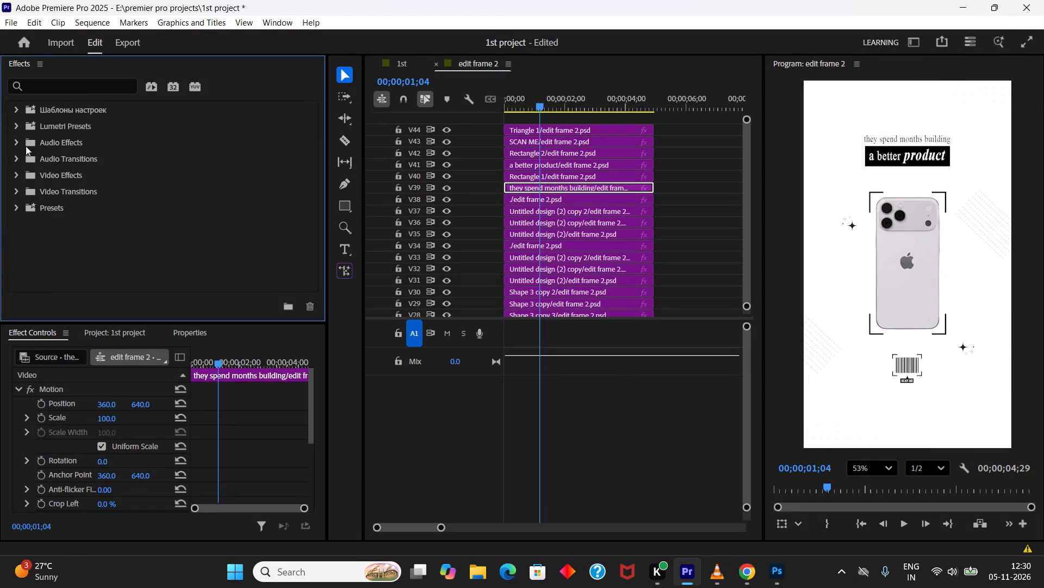
{"action": "left_click", "coordinate": [15, 122]}
{"action": "left_click", "coordinate": [15, 122]}
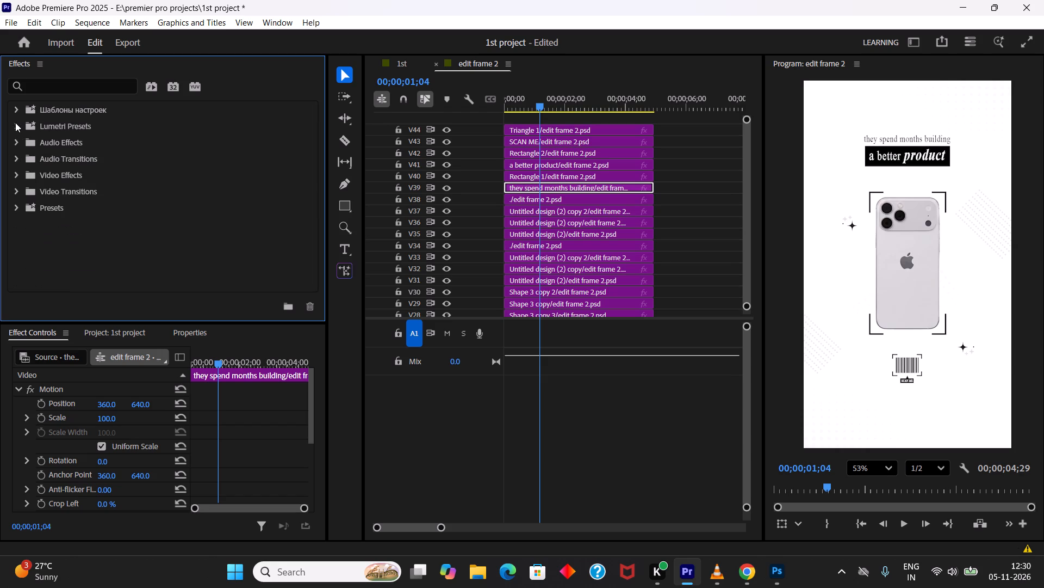
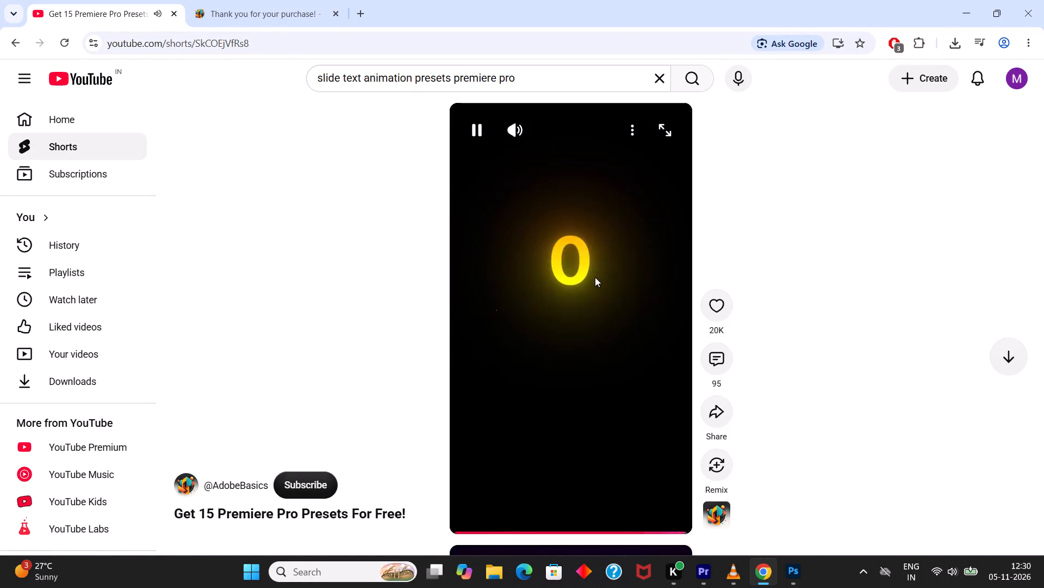
Pause the presets short, return to Premiere Pro and browse the Video Transitions folders, opening the Slide folder.
{"action": "left_click", "coordinate": [595, 277]}
{"action": "left_click", "coordinate": [962, 7]}
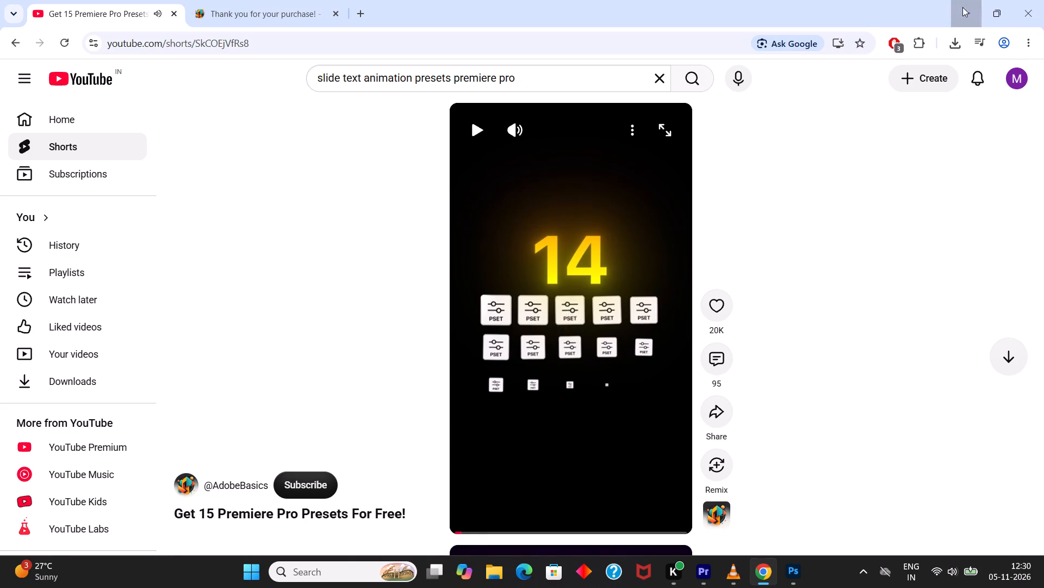
{"action": "left_click", "coordinate": [14, 127]}
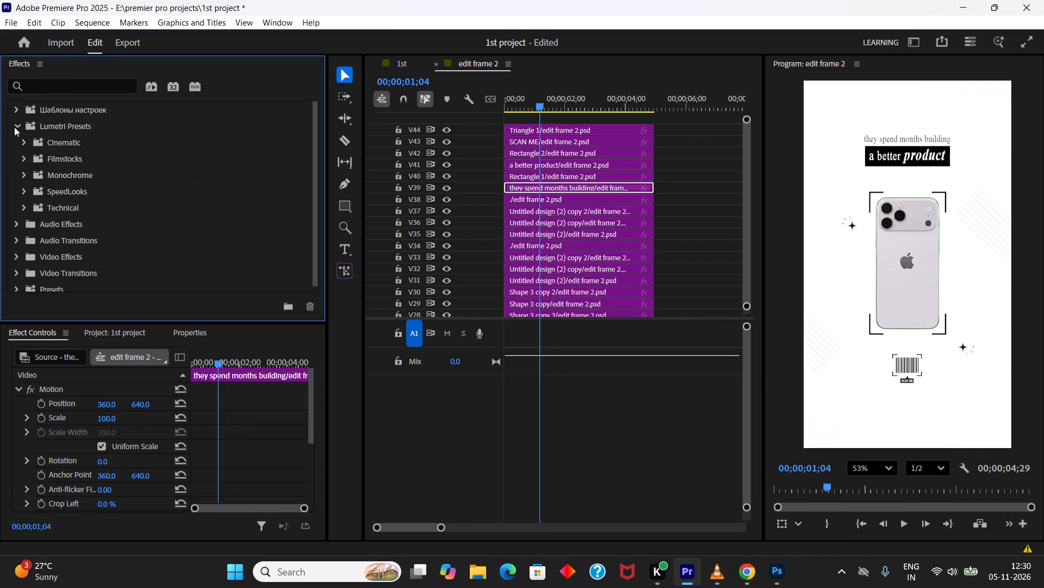
{"action": "left_click", "coordinate": [14, 127]}
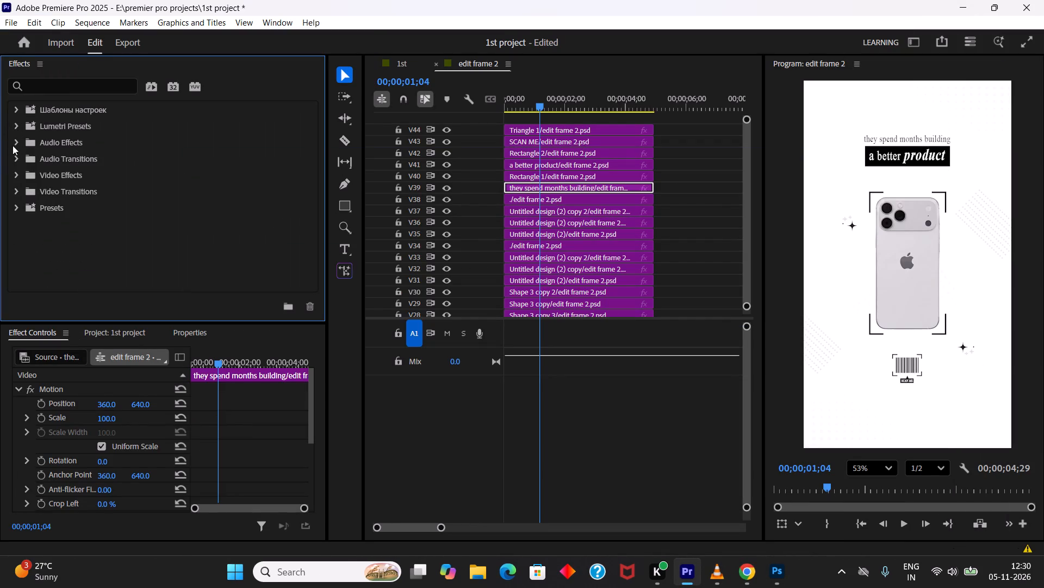
{"action": "left_click", "coordinate": [17, 193]}
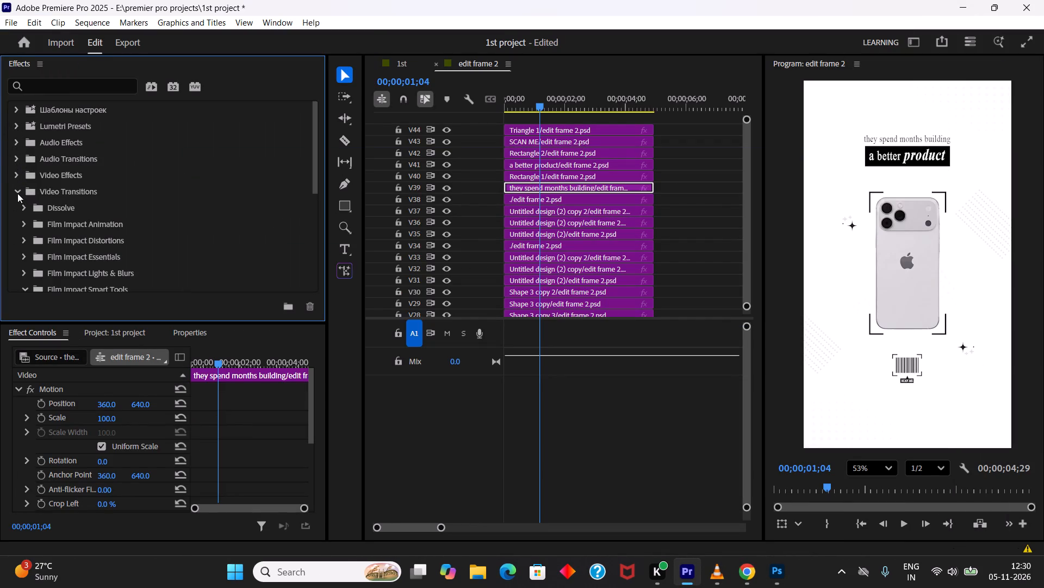
{"action": "scroll", "coordinate": [68, 214], "scroll_direction": "down", "scroll_amount": 12}
{"action": "scroll", "coordinate": [68, 214], "scroll_direction": "up", "scroll_amount": 5}
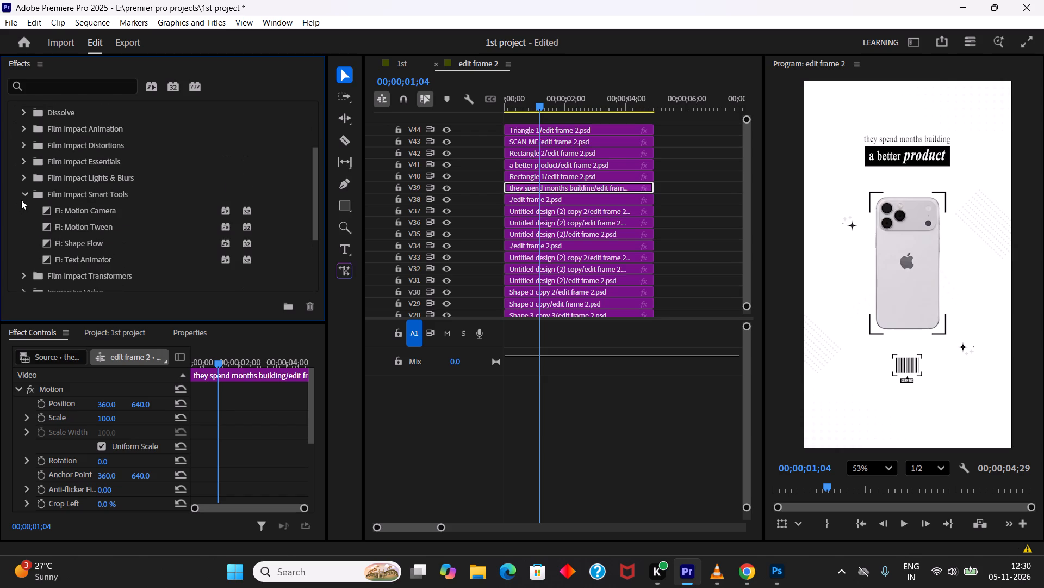
{"action": "left_click", "coordinate": [24, 192]}
{"action": "scroll", "coordinate": [26, 191], "scroll_direction": "down", "scroll_amount": 5}
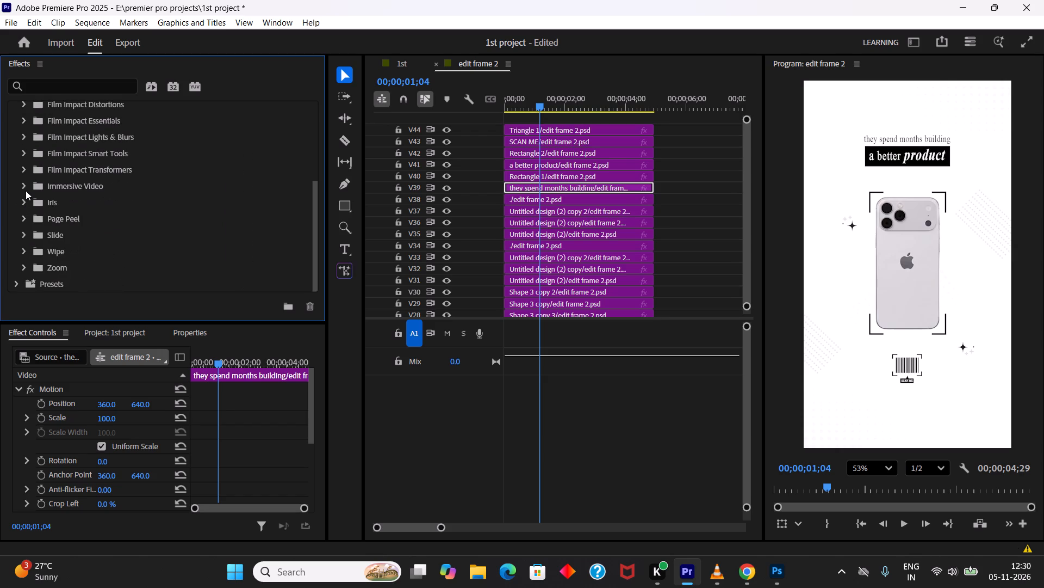
{"action": "left_click", "coordinate": [23, 249]}
{"action": "left_click", "coordinate": [23, 249]}
{"action": "scroll", "coordinate": [23, 249], "scroll_direction": "down", "scroll_amount": 2}
{"action": "left_click", "coordinate": [22, 230]}
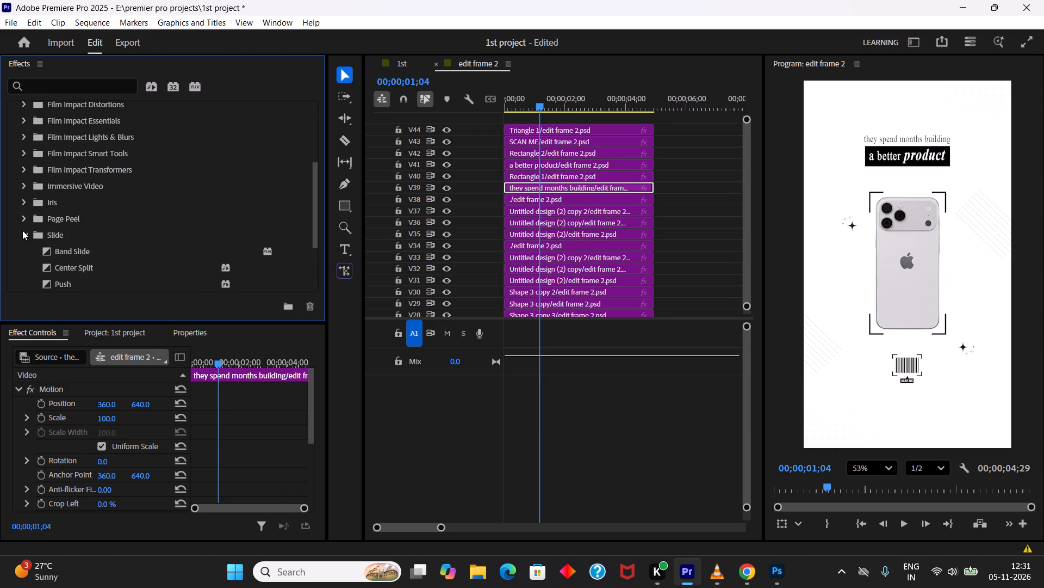
{"action": "scroll", "coordinate": [24, 230], "scroll_direction": "down", "scroll_amount": 5}
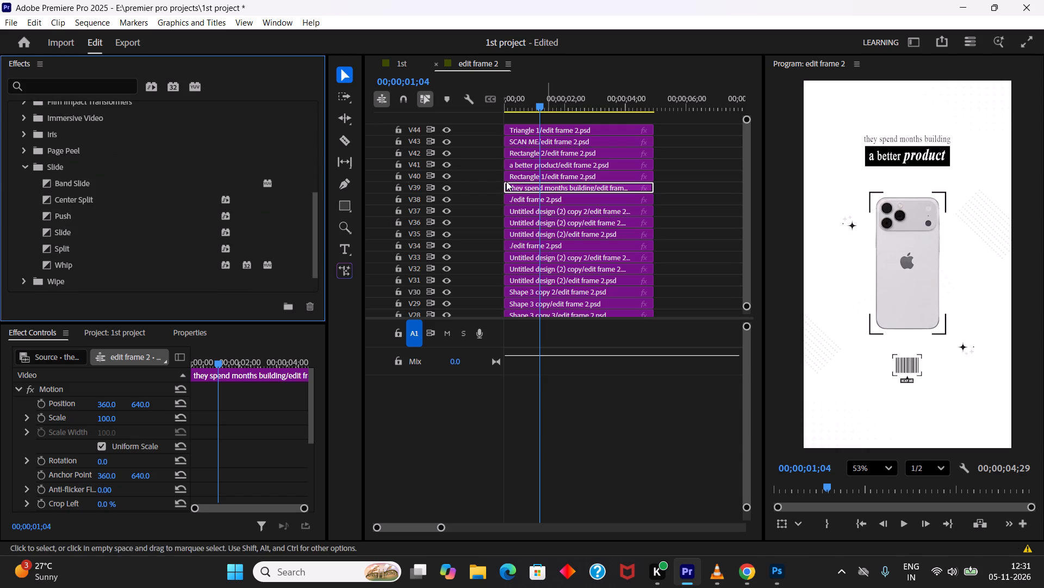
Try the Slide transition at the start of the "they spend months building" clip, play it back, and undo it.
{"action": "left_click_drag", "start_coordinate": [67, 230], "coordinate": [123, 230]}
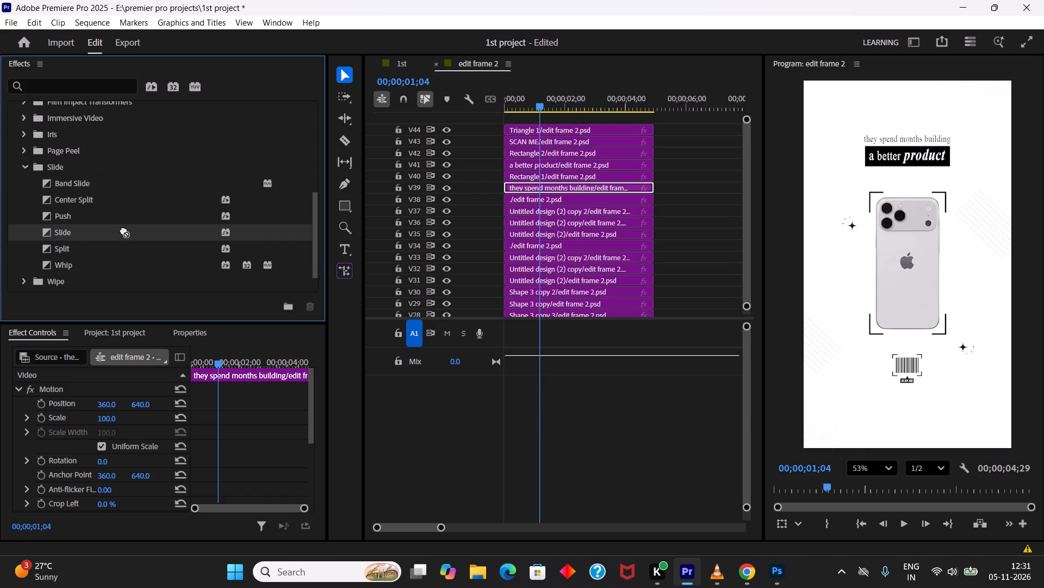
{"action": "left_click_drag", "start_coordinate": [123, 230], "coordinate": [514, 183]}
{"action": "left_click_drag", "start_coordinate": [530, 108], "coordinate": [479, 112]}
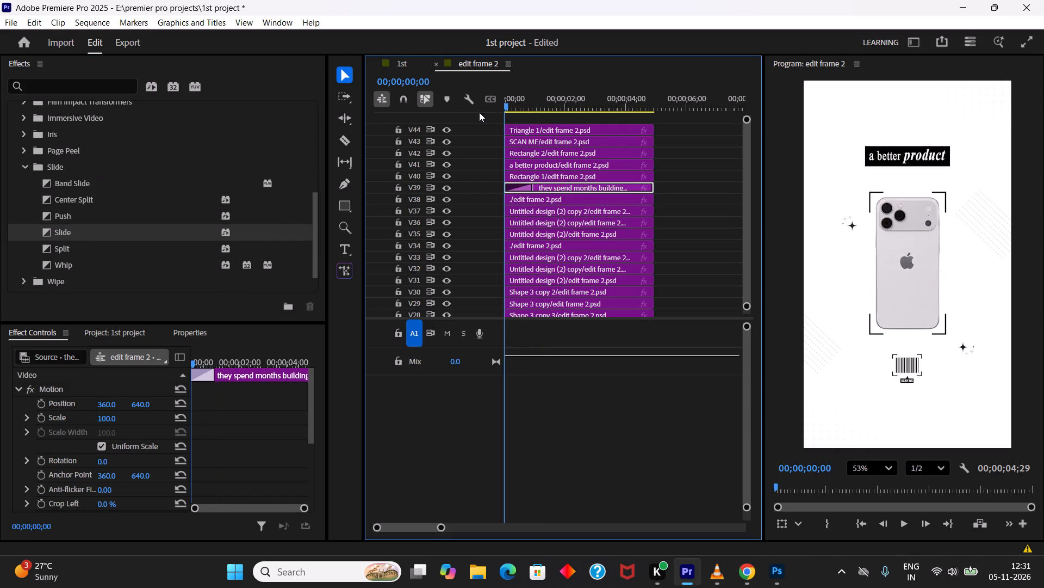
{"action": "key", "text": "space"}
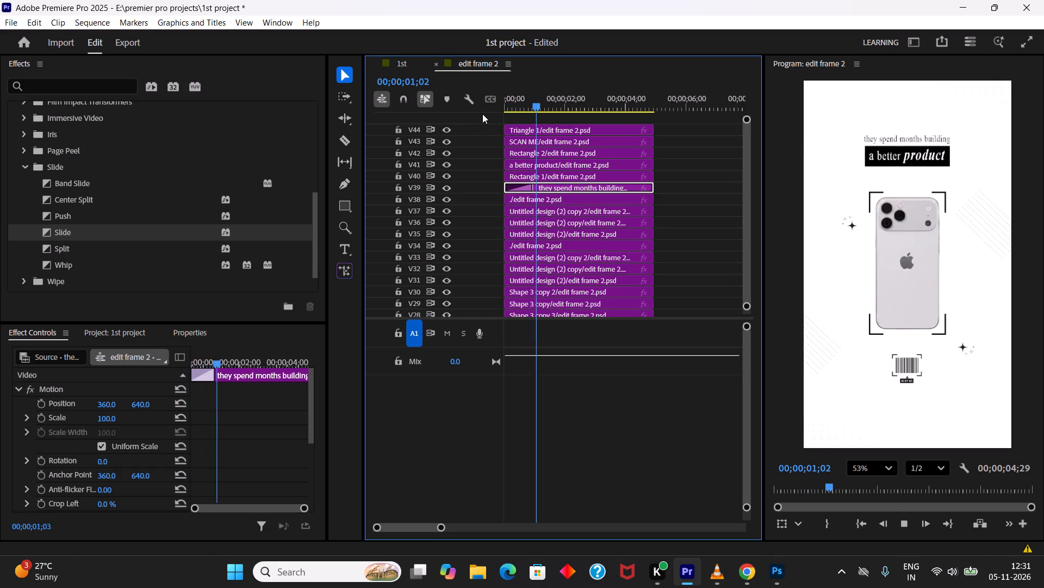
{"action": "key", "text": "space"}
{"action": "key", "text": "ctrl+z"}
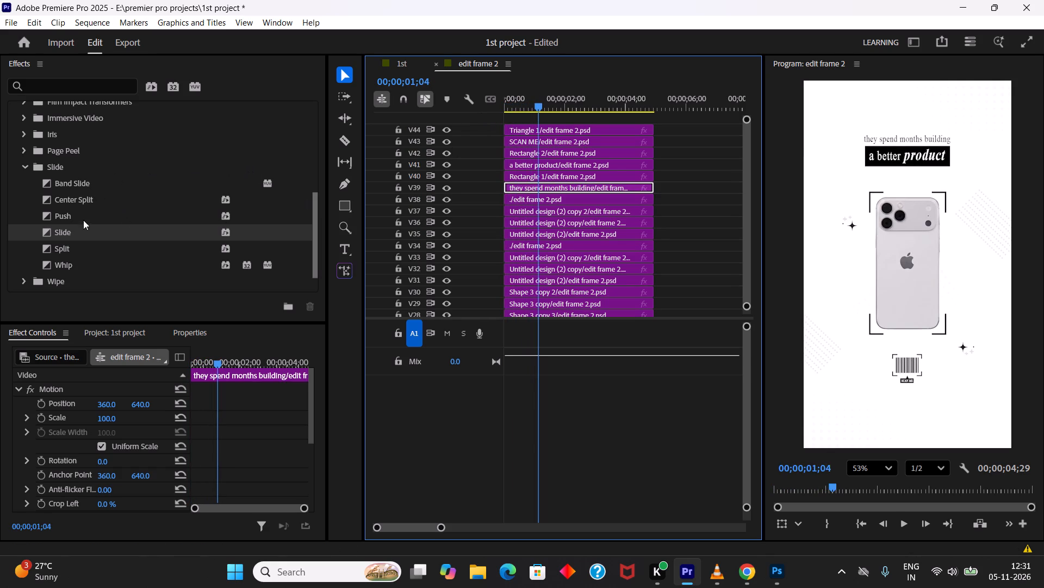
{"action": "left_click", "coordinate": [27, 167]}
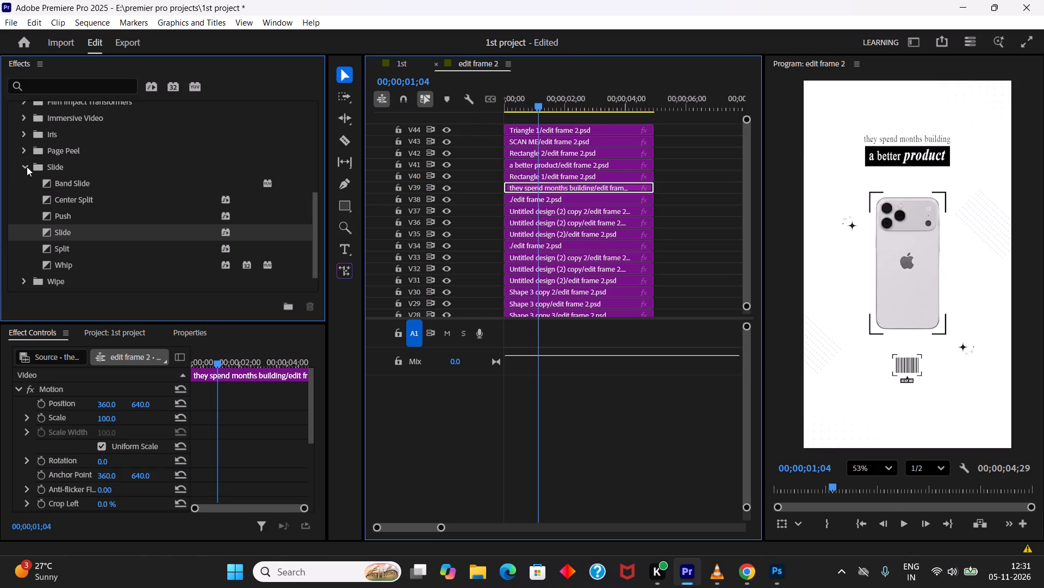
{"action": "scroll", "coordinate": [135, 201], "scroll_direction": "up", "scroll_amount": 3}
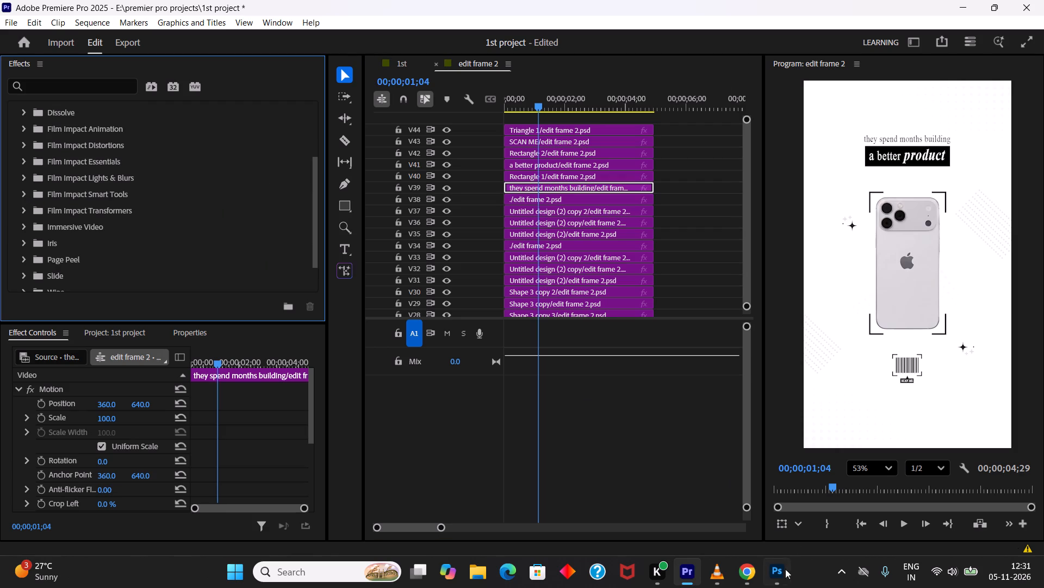
Switch to Chrome, go back to the "slide text animation presets premiere pro" results and browse for a suitable slide animation video.
{"action": "left_click", "coordinate": [742, 572]}
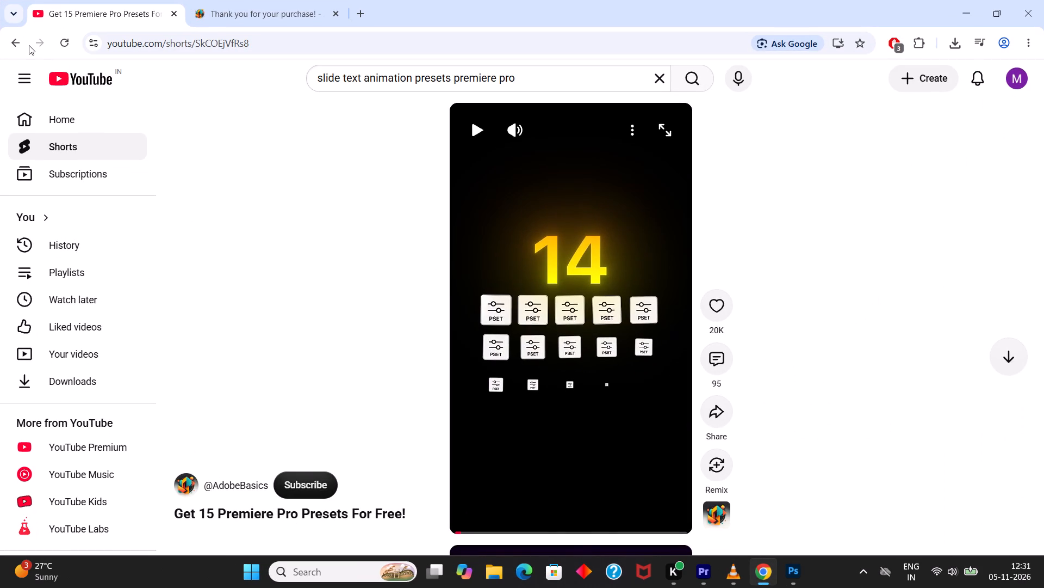
{"action": "left_click", "coordinate": [25, 45]}
{"action": "right_click_drag", "start_coordinate": [664, 0], "coordinate": [657, 0]}
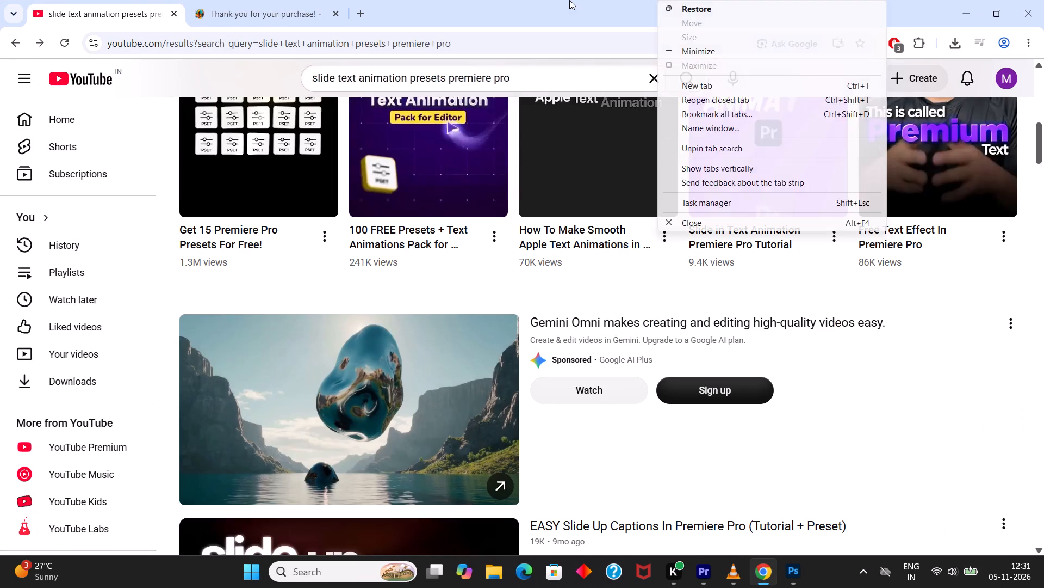
{"action": "left_click", "coordinate": [569, 0]}
{"action": "right_click_drag", "start_coordinate": [655, 0], "coordinate": [632, 0]}
{"action": "left_click", "coordinate": [574, 0]}
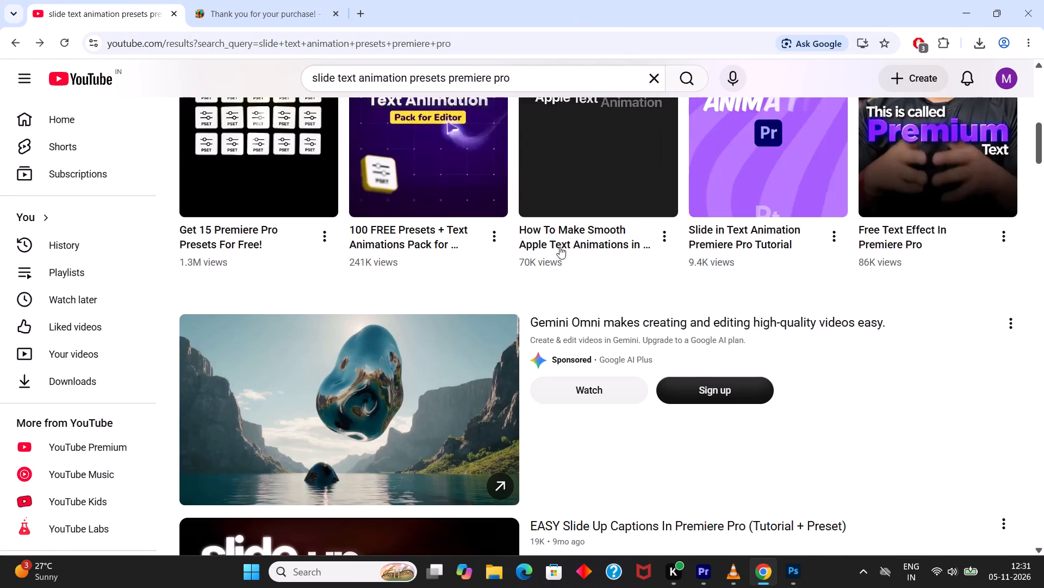
{"action": "scroll", "coordinate": [575, 278], "scroll_direction": "up", "scroll_amount": 3}
{"action": "scroll", "coordinate": [555, 158], "scroll_direction": "down", "scroll_amount": 8}
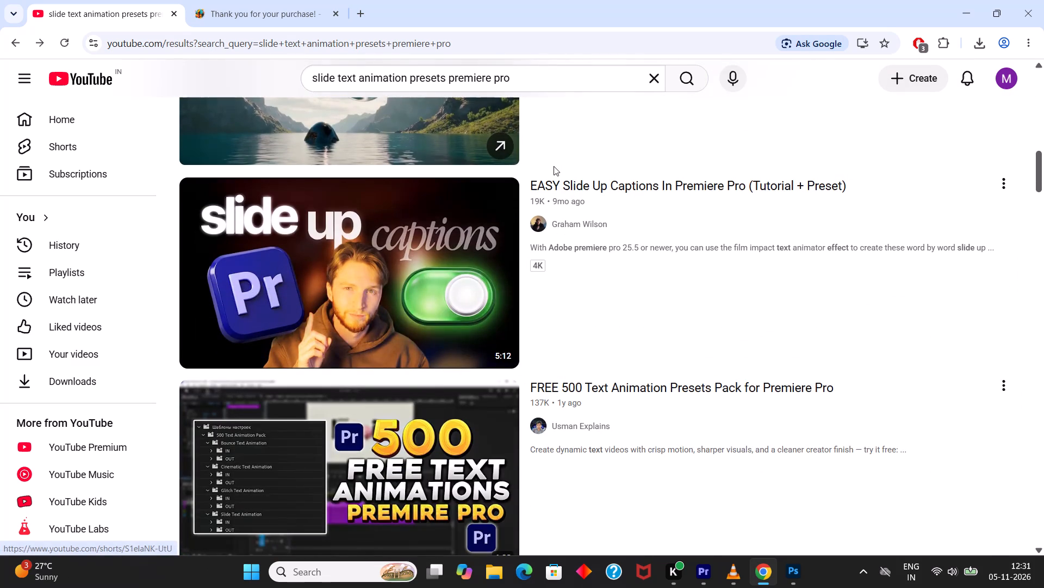
{"action": "right_click_drag", "start_coordinate": [685, 0], "coordinate": [670, 0]}
{"action": "right_click_drag", "start_coordinate": [631, 0], "coordinate": [606, 0]}
{"action": "left_click", "coordinate": [577, 0]}
{"action": "right_click_drag", "start_coordinate": [599, 7], "coordinate": [593, 7]}
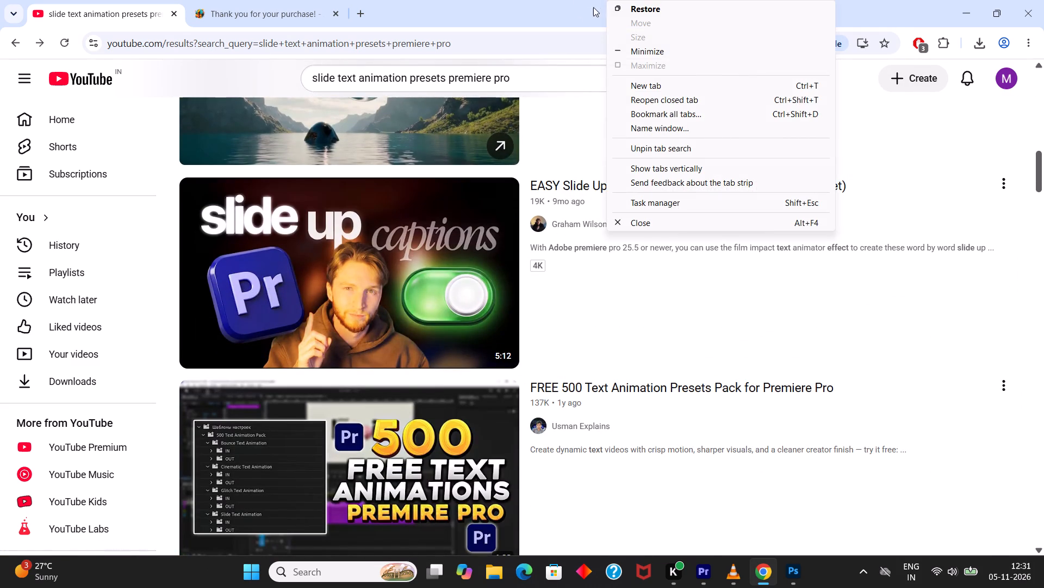
{"action": "right_click_drag", "start_coordinate": [593, 7], "coordinate": [587, 7]}
{"action": "right_click_drag", "start_coordinate": [568, 4], "coordinate": [558, 2]}
{"action": "left_click", "coordinate": [526, 0]}
{"action": "scroll", "coordinate": [669, 279], "scroll_direction": "down", "scroll_amount": 3}
{"action": "right_click_drag", "start_coordinate": [717, 0], "coordinate": [692, 2]}
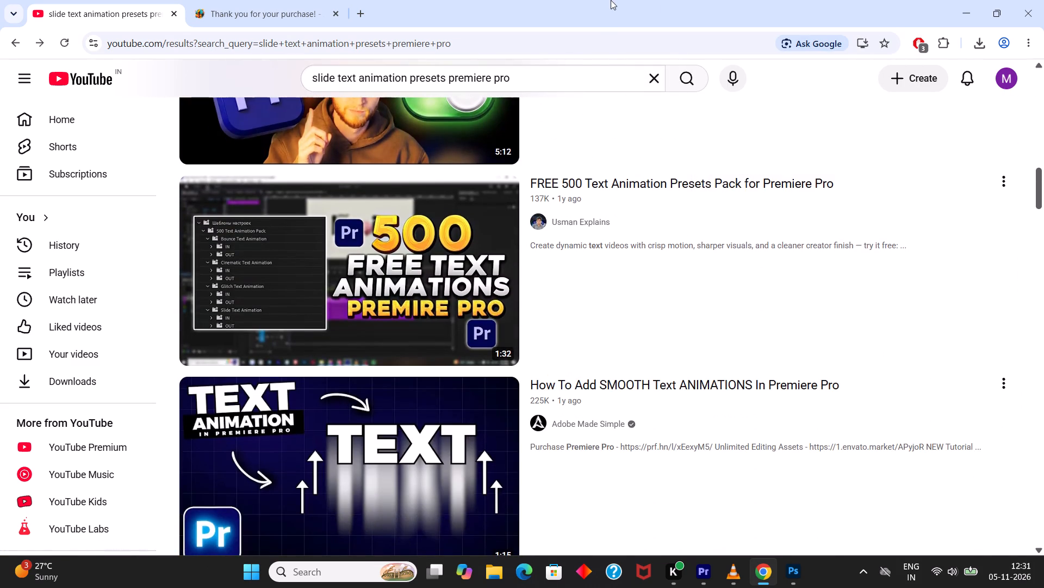
{"action": "left_click", "coordinate": [611, 0]}
{"action": "scroll", "coordinate": [654, 217], "scroll_direction": "down", "scroll_amount": 4}
{"action": "right_click_drag", "start_coordinate": [678, 0], "coordinate": [643, 0]}
{"action": "left_click", "coordinate": [591, 0]}
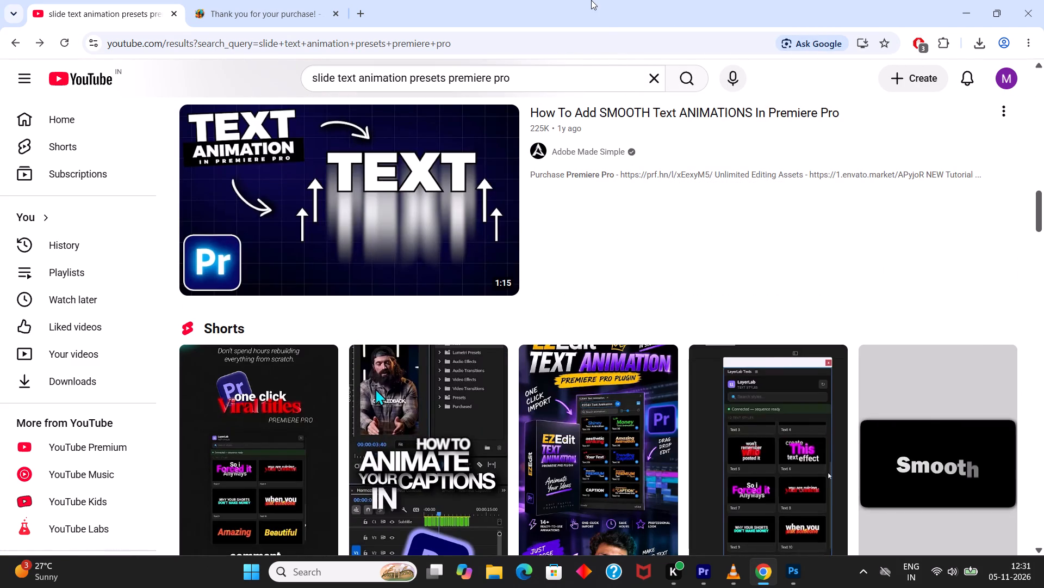
{"action": "scroll", "coordinate": [694, 153], "scroll_direction": "down", "scroll_amount": 5}
{"action": "right_click", "coordinate": [625, 0]}
{"action": "right_click_drag", "start_coordinate": [592, 1], "coordinate": [587, 0]}
{"action": "left_click", "coordinate": [562, 0]}
{"action": "scroll", "coordinate": [697, 228], "scroll_direction": "down", "scroll_amount": 3}
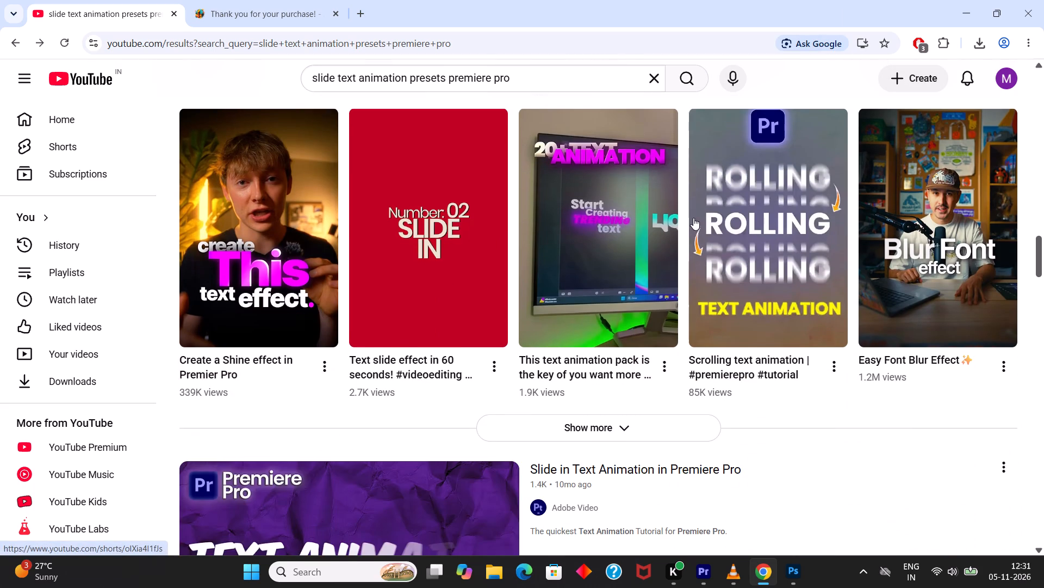
{"action": "scroll", "coordinate": [689, 217], "scroll_direction": "down", "scroll_amount": 4}
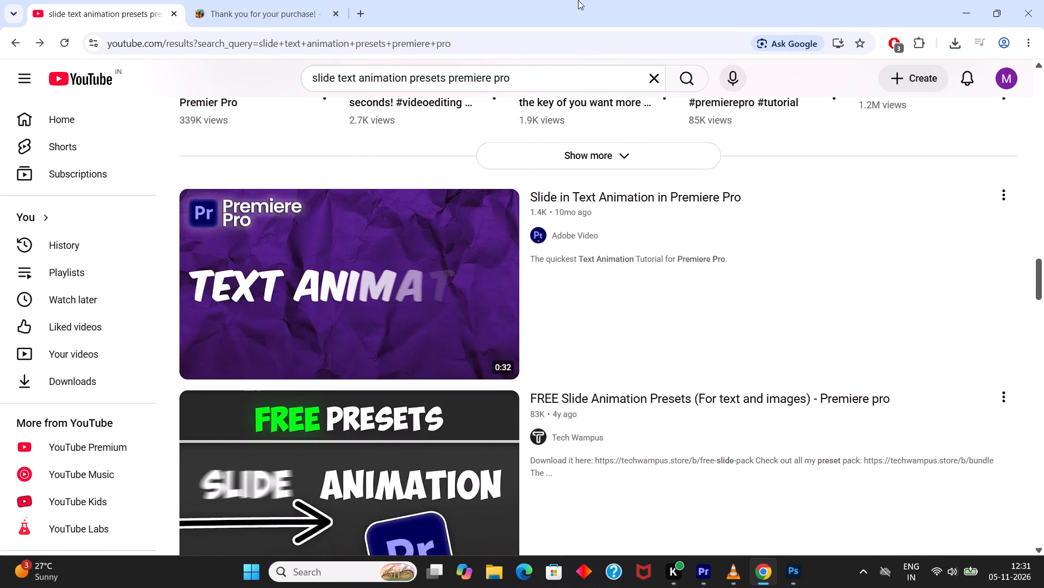
{"action": "right_click", "coordinate": [578, 0]}
{"action": "left_click", "coordinate": [540, 0]}
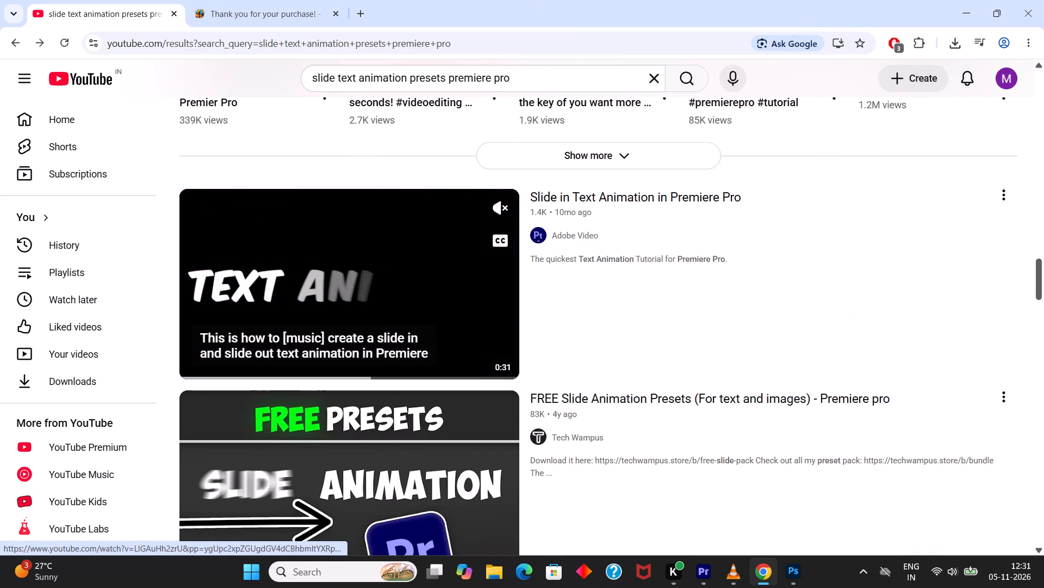
Watch the "Slide in Text Animation in Premiere Pro" tutorial by Adobe Video with sound, opening its full page.
{"action": "left_click", "coordinate": [498, 207]}
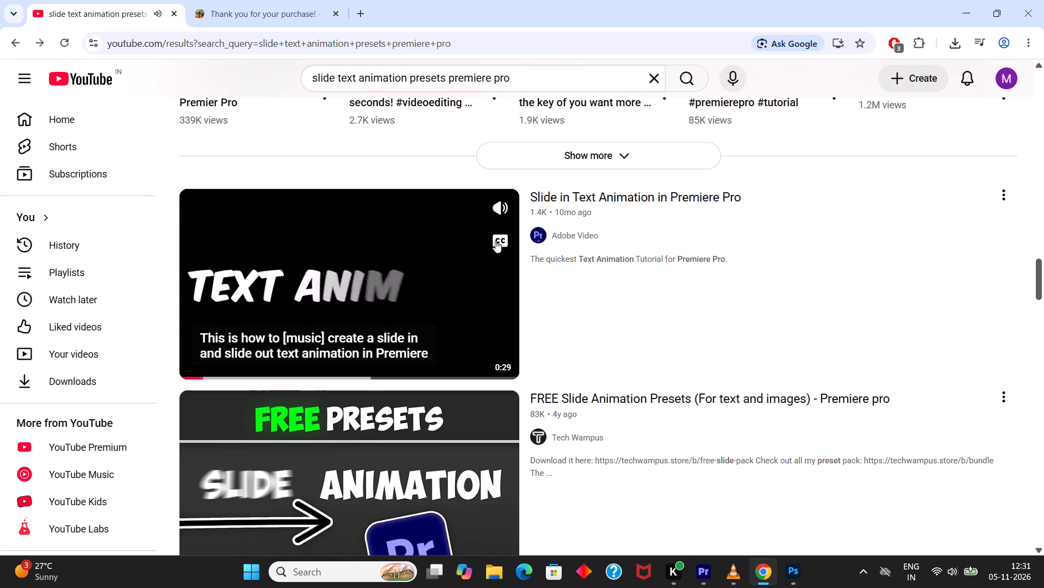
{"action": "left_click", "coordinate": [495, 241]}
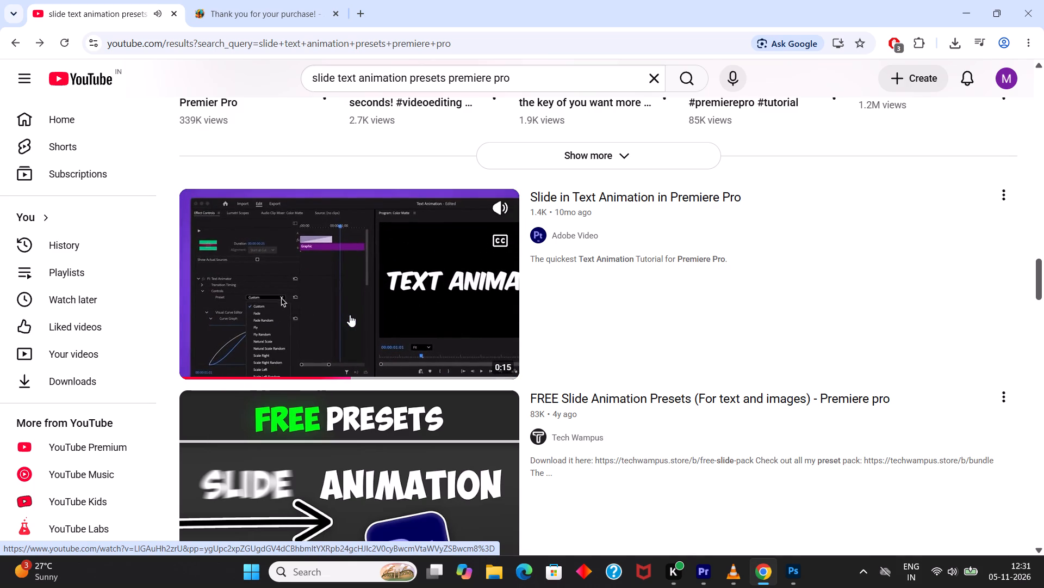
{"action": "left_click", "coordinate": [350, 315]}
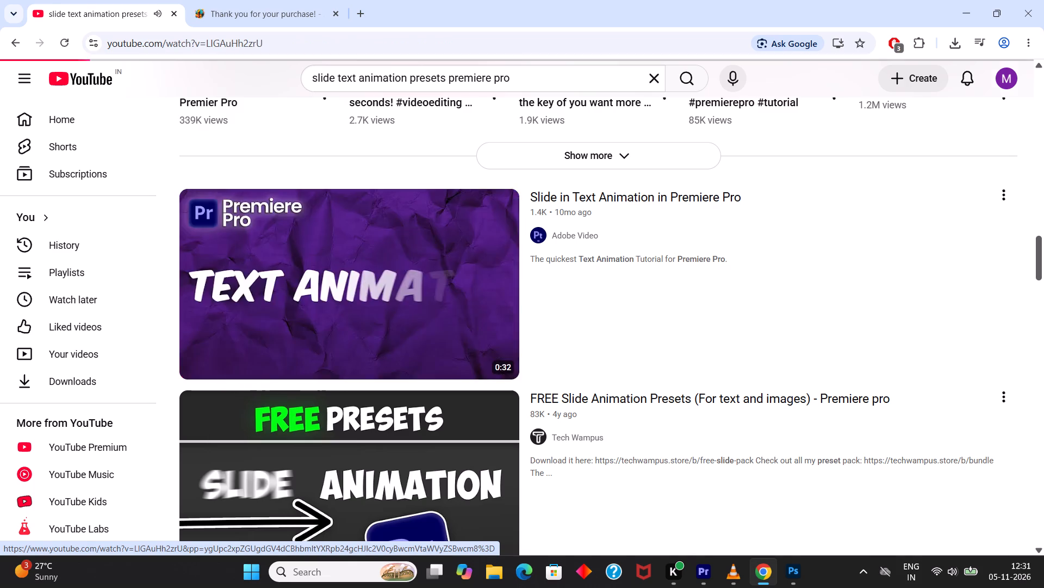
{"action": "left_click", "coordinate": [444, 277]}
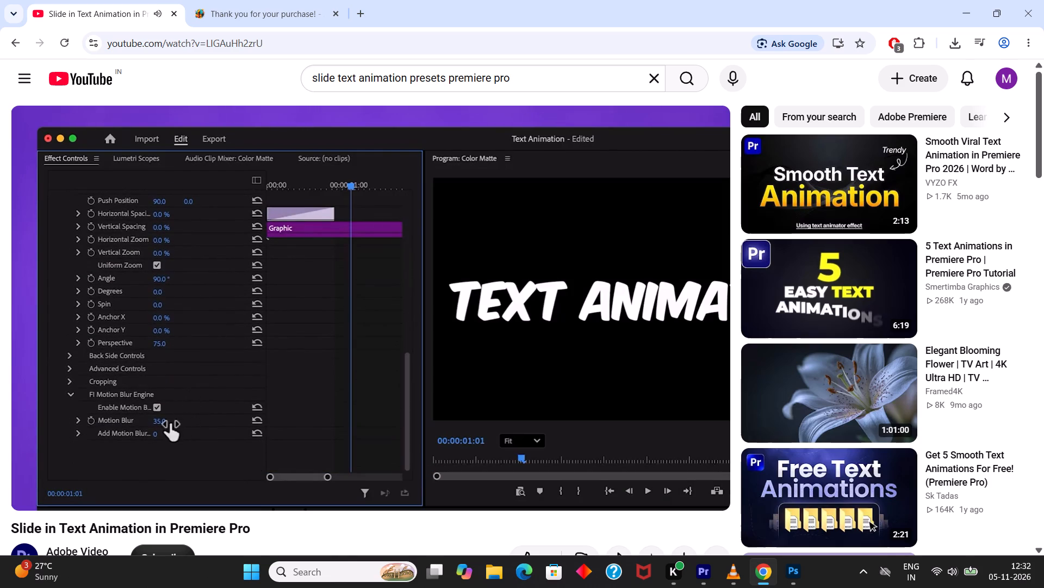
{"action": "left_click", "coordinate": [505, 292]}
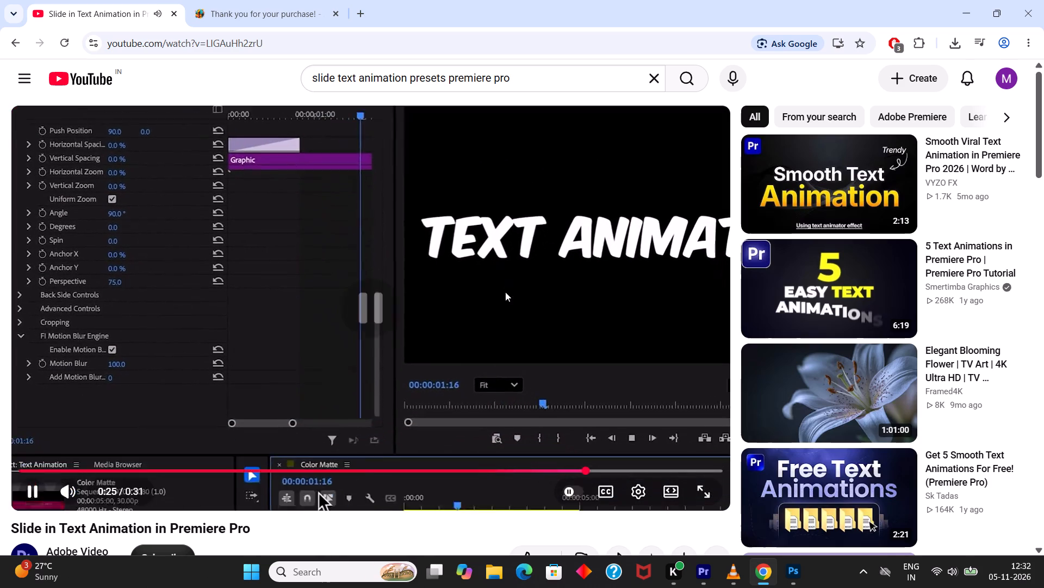
Return to Premiere Pro and move the playhead of the edit frame 2 sequence back to 00;00;00;00.
{"action": "left_click", "coordinate": [960, 4]}
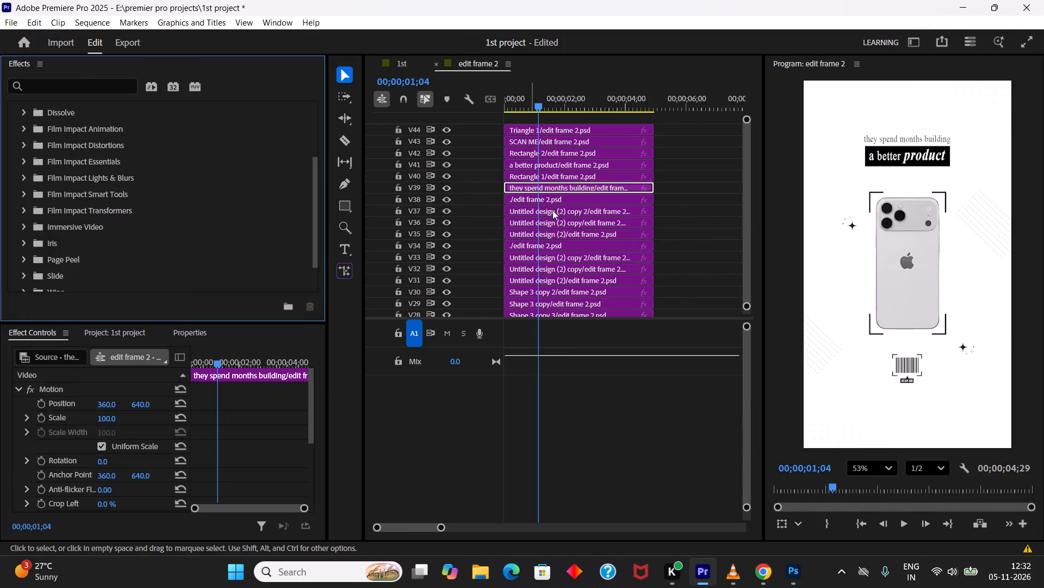
{"action": "scroll", "coordinate": [588, 303], "scroll_direction": "up", "scroll_amount": 4}
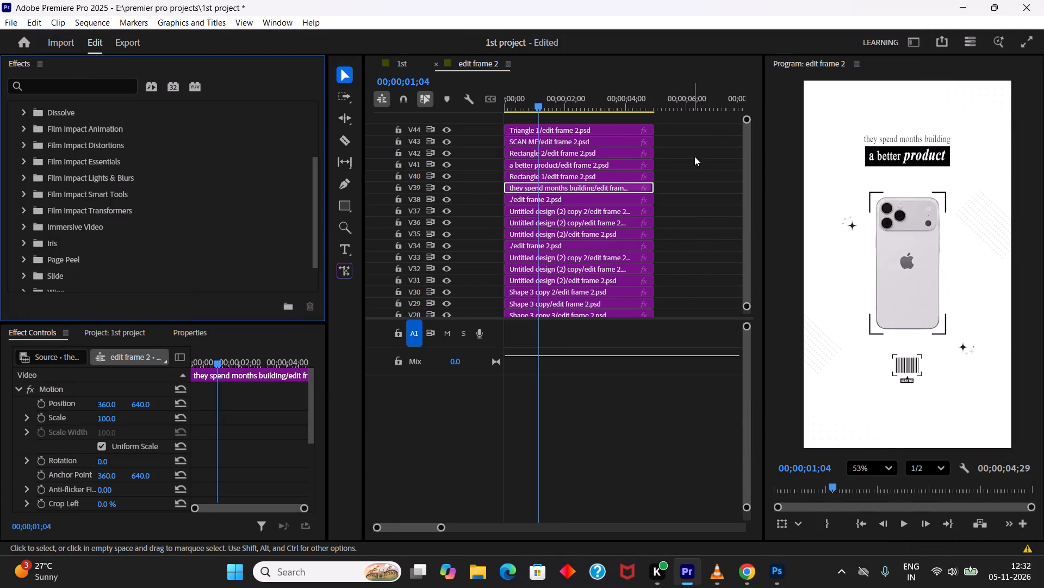
{"action": "left_click", "coordinate": [699, 240]}
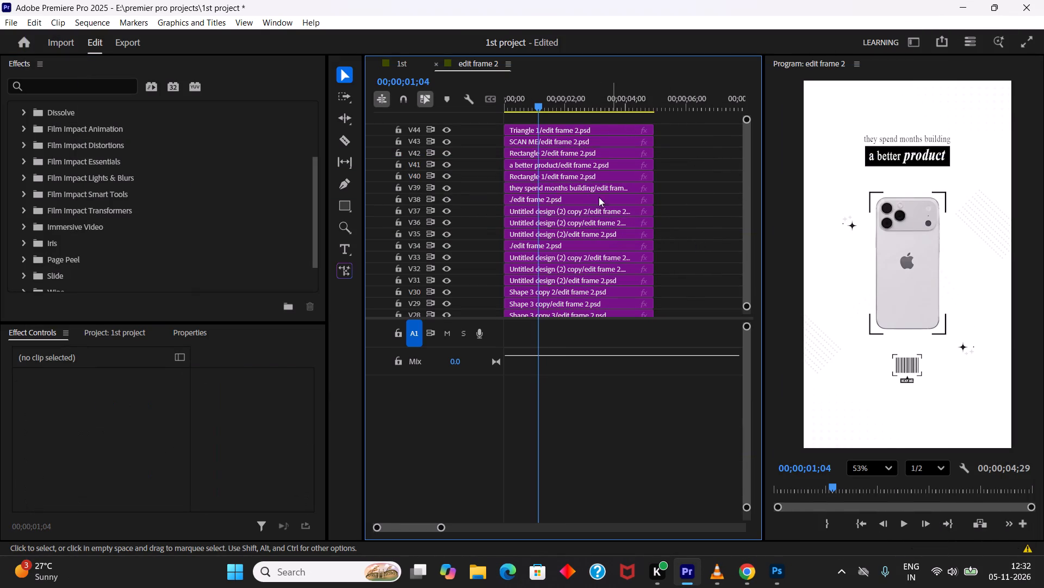
{"action": "scroll", "coordinate": [541, 158], "scroll_direction": "up", "scroll_amount": 4}
{"action": "left_click_drag", "start_coordinate": [744, 119], "coordinate": [751, 48]}
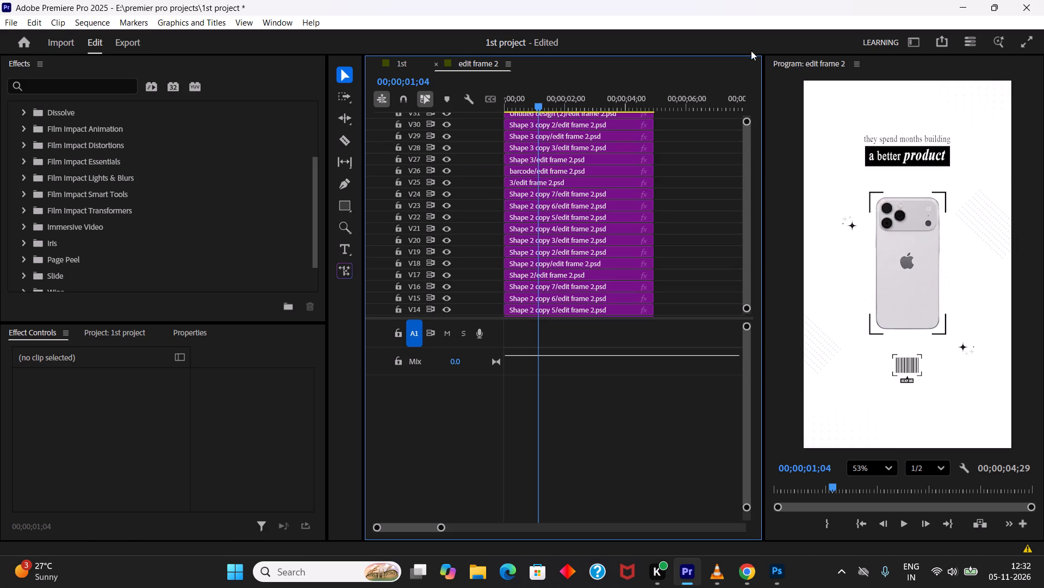
{"action": "scroll", "coordinate": [685, 196], "scroll_direction": "up", "scroll_amount": 14, "text": "ctrl"}
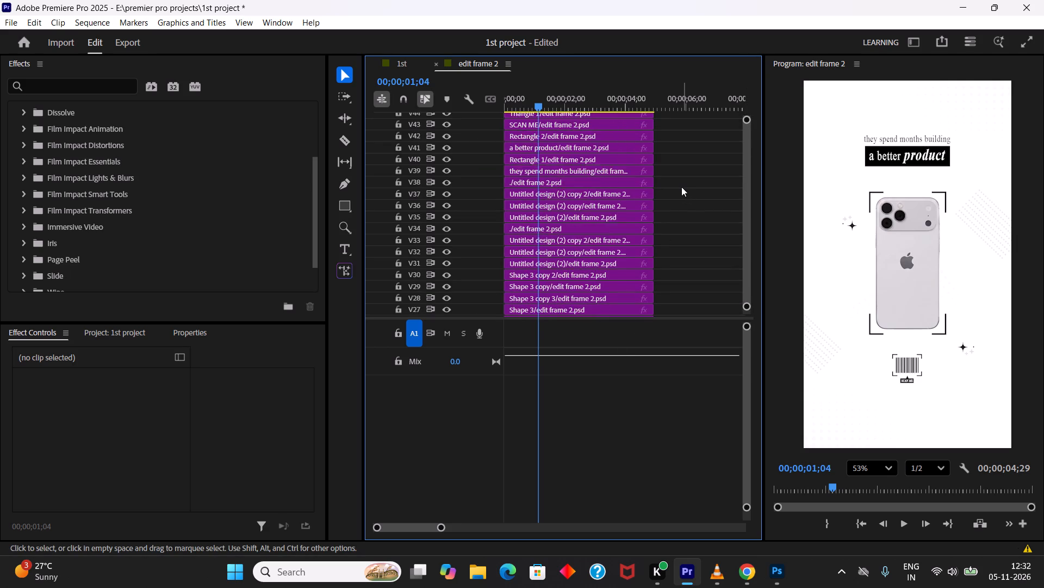
{"action": "scroll", "coordinate": [681, 187], "scroll_direction": "up", "scroll_amount": 18, "text": "ctrl"}
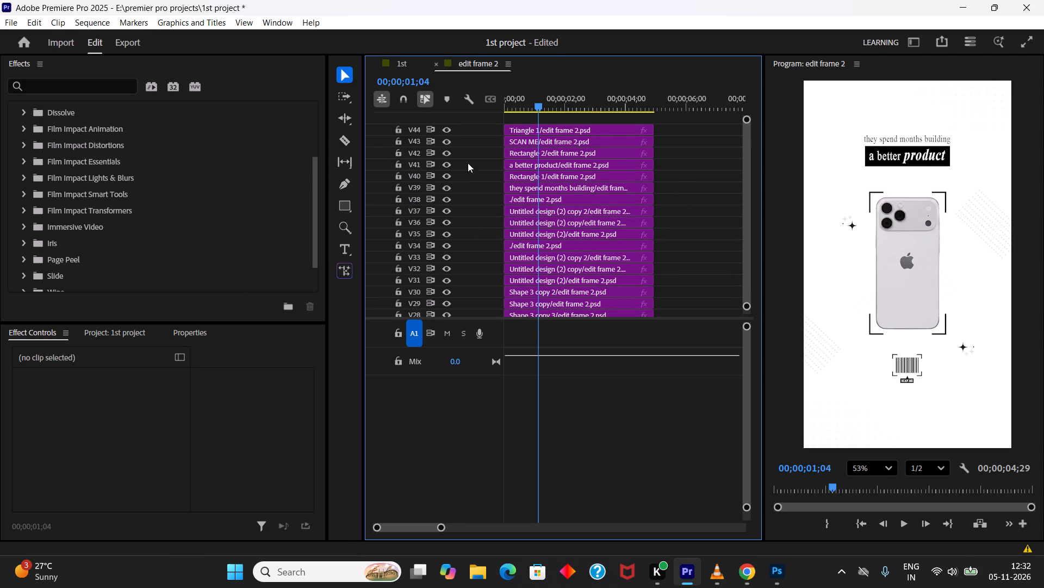
{"action": "left_click_drag", "start_coordinate": [529, 111], "coordinate": [373, 111]}
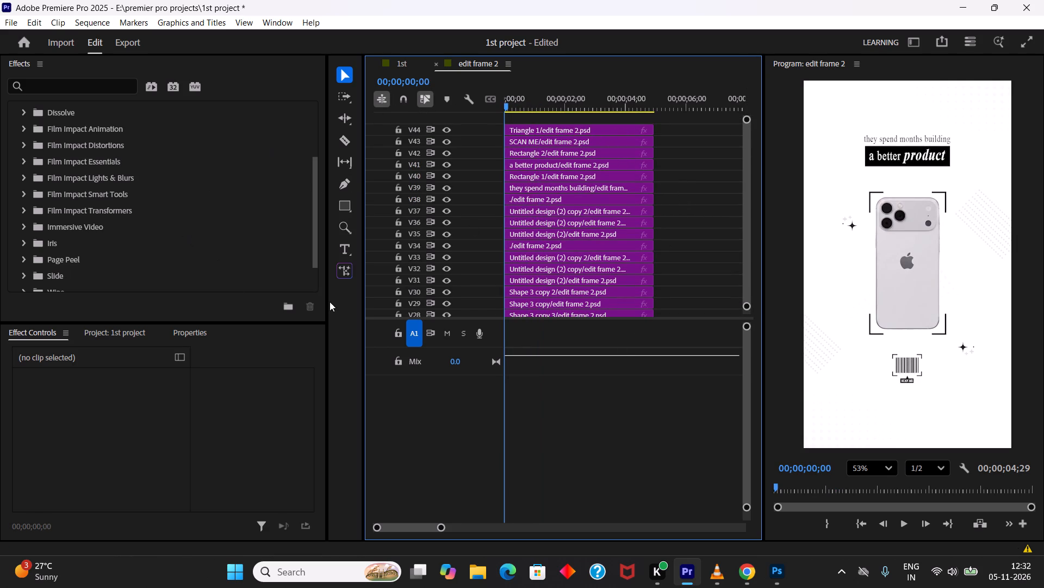
Add a text layer reading "they spend months building" above the existing line of the same wording in the frame.
{"action": "left_click", "coordinate": [342, 252]}
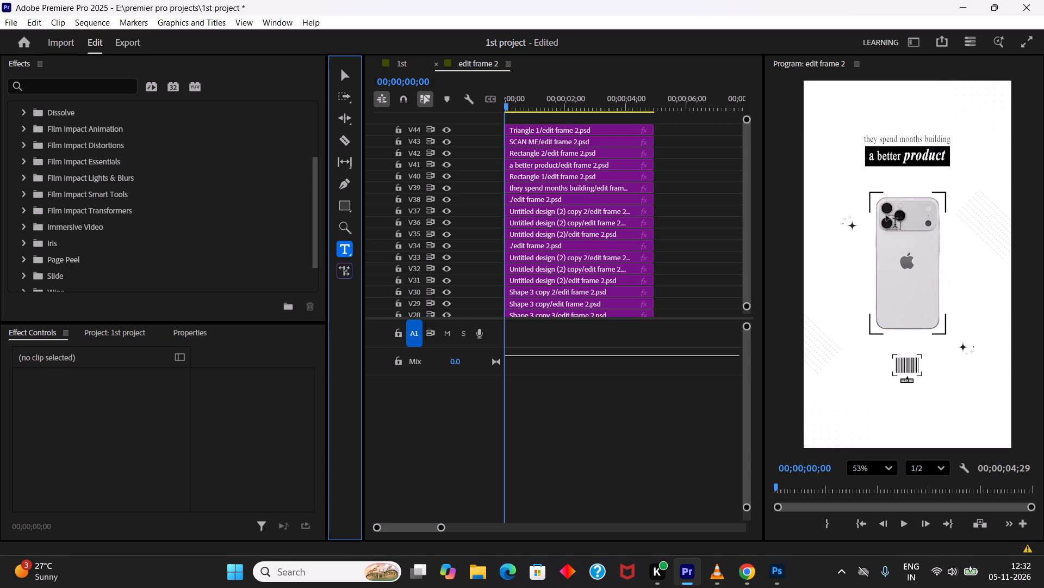
{"action": "left_click", "coordinate": [865, 125]}
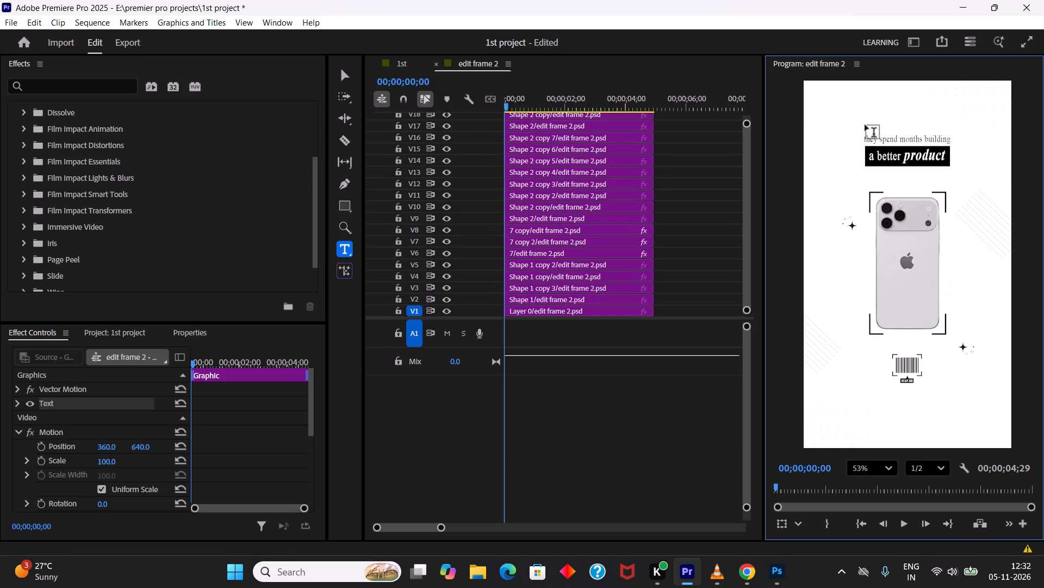
{"action": "type", "text": "they"}
{"action": "key", "text": "space"}
{"action": "type", "text": "spend"}
{"action": "key", "text": "space"}
{"action": "type", "text": "months bul"}
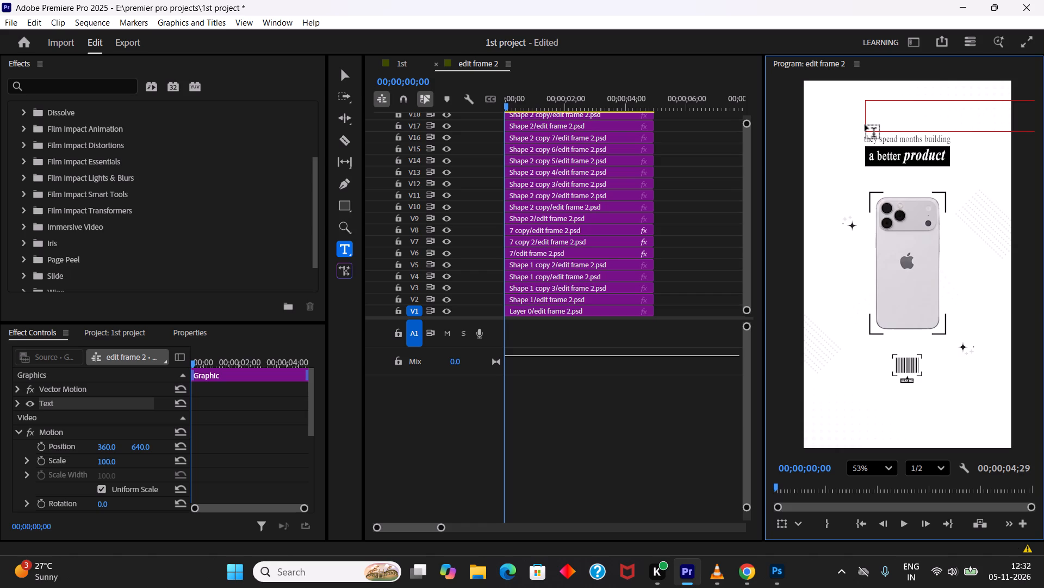
{"action": "key", "text": "BackSpace"}
{"action": "type", "text": "ilding"}
Select all the new text and change its fill colour to black, 000000.
{"action": "triple_click", "coordinate": [897, 116]}
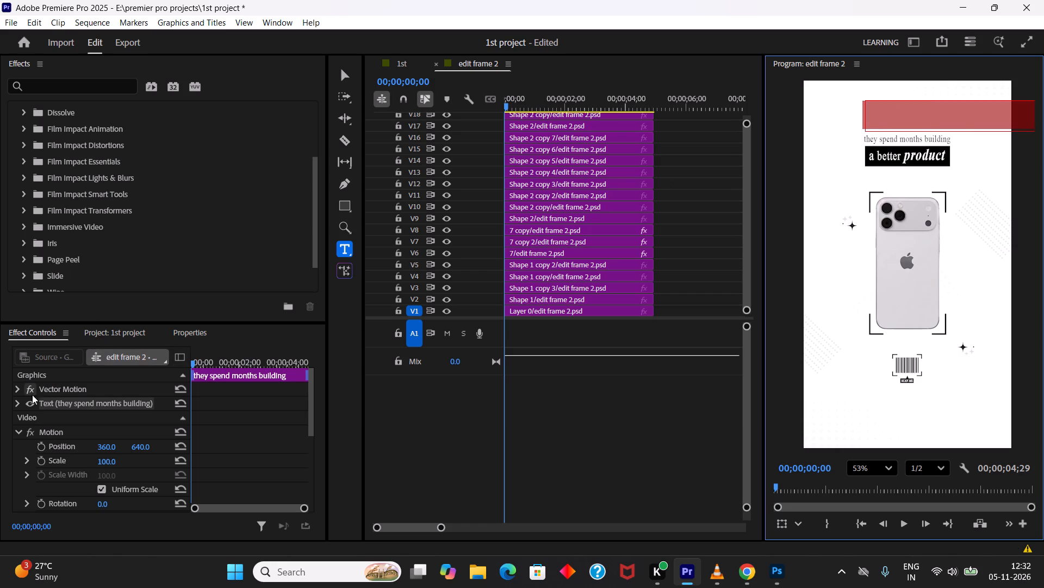
{"action": "scroll", "coordinate": [55, 419], "scroll_direction": "down", "scroll_amount": 14}
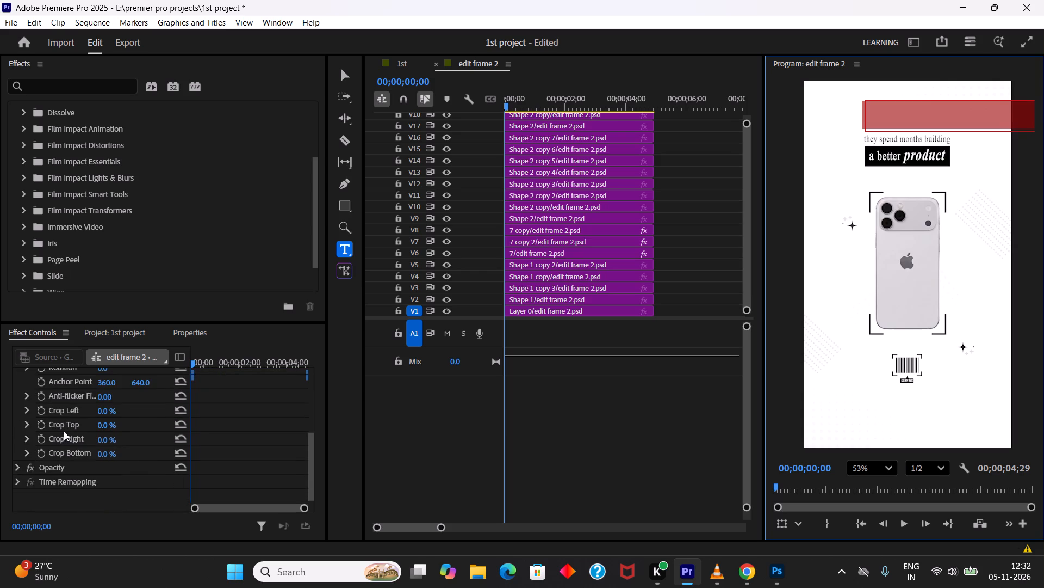
{"action": "scroll", "coordinate": [64, 431], "scroll_direction": "up", "scroll_amount": 16}
{"action": "left_click", "coordinate": [17, 405]}
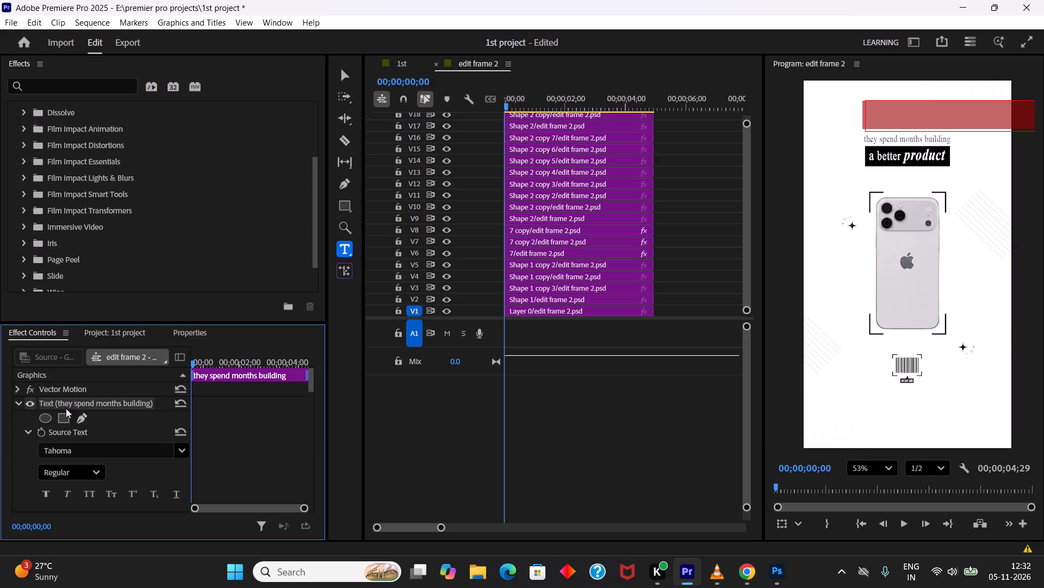
{"action": "scroll", "coordinate": [114, 422], "scroll_direction": "down", "scroll_amount": 5}
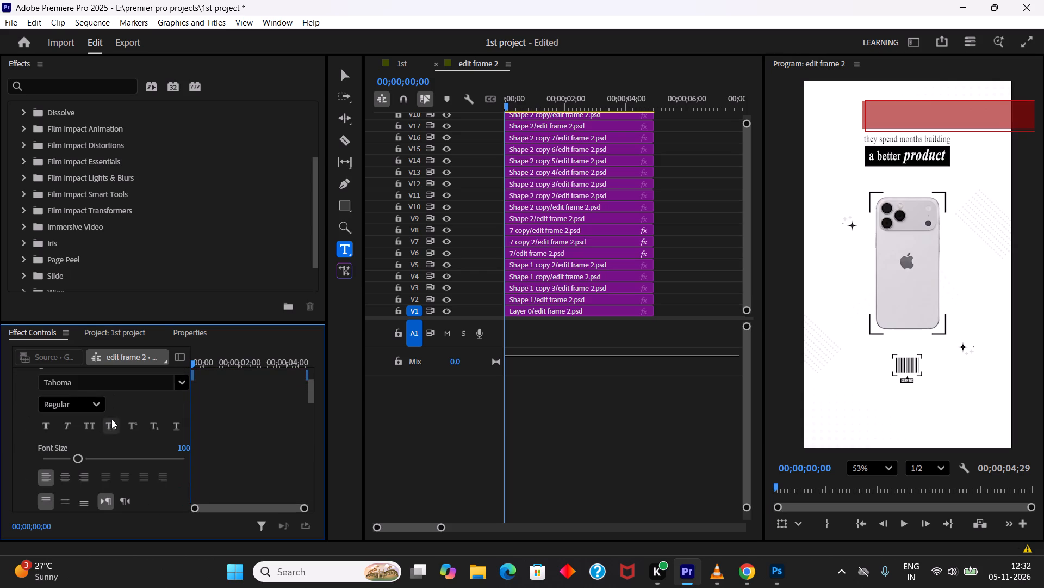
{"action": "scroll", "coordinate": [111, 419], "scroll_direction": "down", "scroll_amount": 5}
{"action": "scroll", "coordinate": [74, 443], "scroll_direction": "down", "scroll_amount": 5}
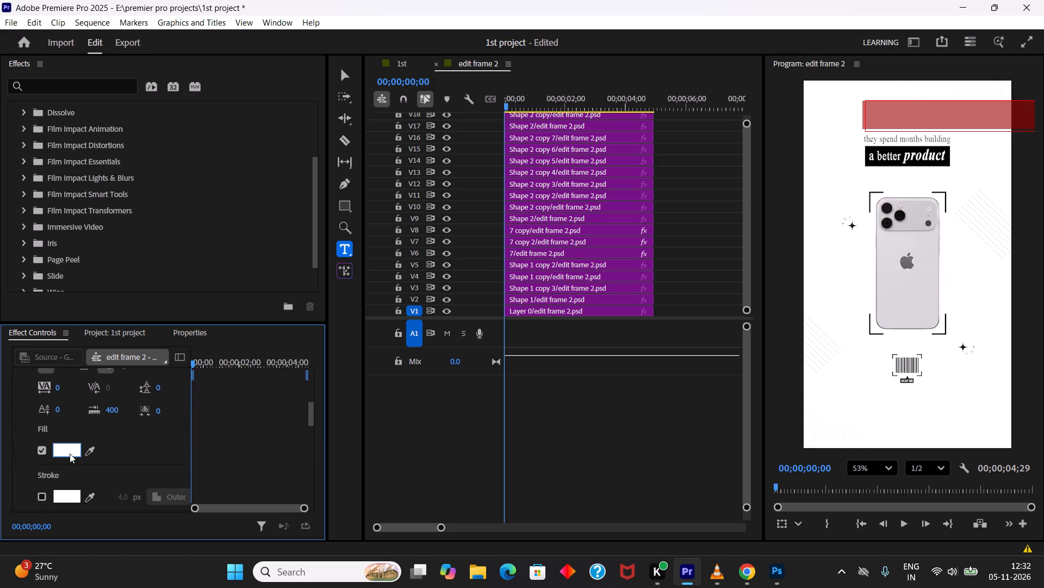
{"action": "left_click", "coordinate": [72, 452]}
{"action": "left_click_drag", "start_coordinate": [414, 267], "coordinate": [334, 138]}
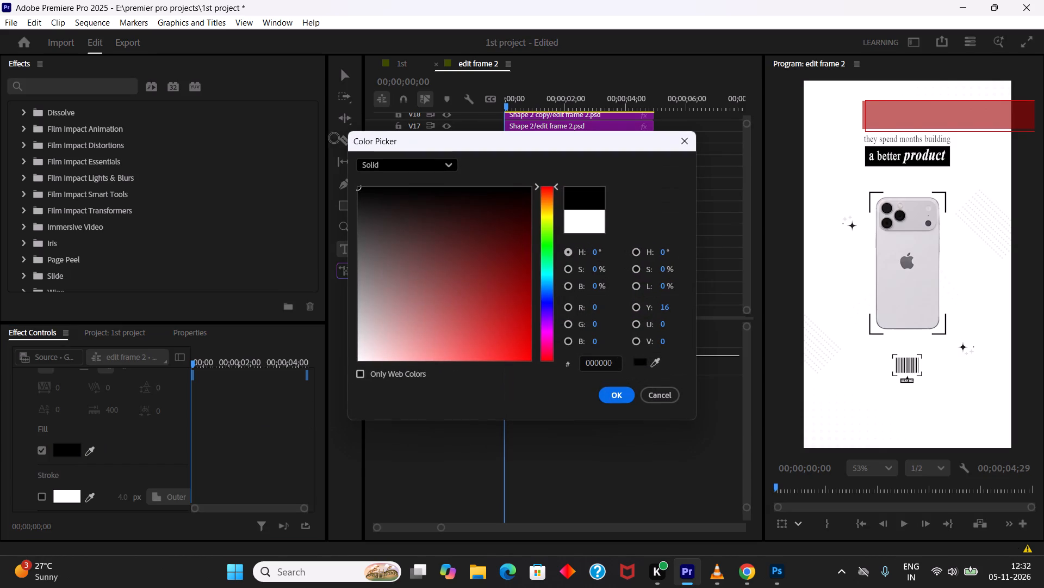
{"action": "left_click_drag", "start_coordinate": [334, 138], "coordinate": [601, 88]}
{"action": "left_click", "coordinate": [618, 394]}
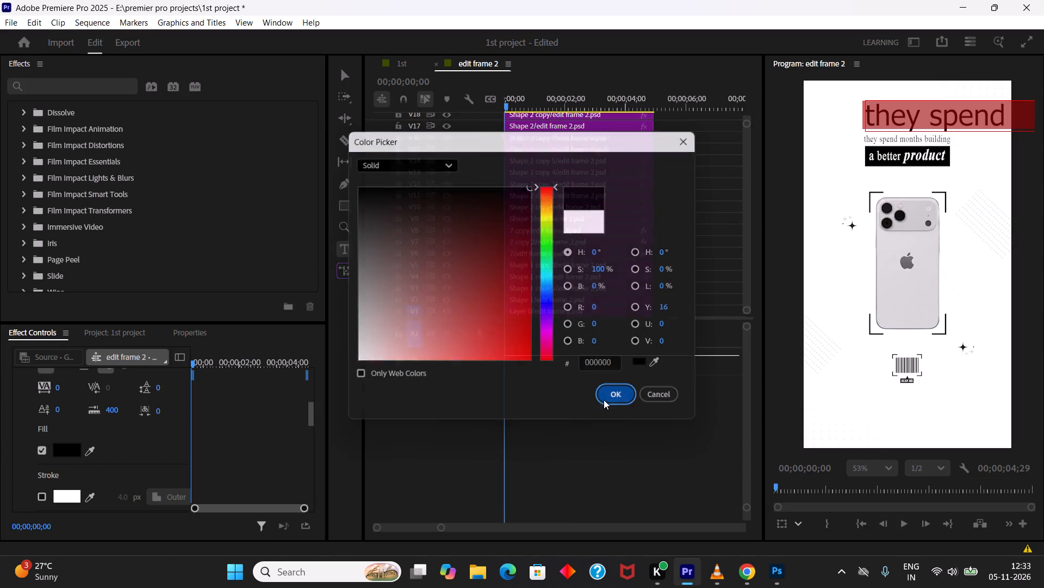
Set the font of the new text to Times New Roman.
{"action": "scroll", "coordinate": [95, 413], "scroll_direction": "up", "scroll_amount": 13}
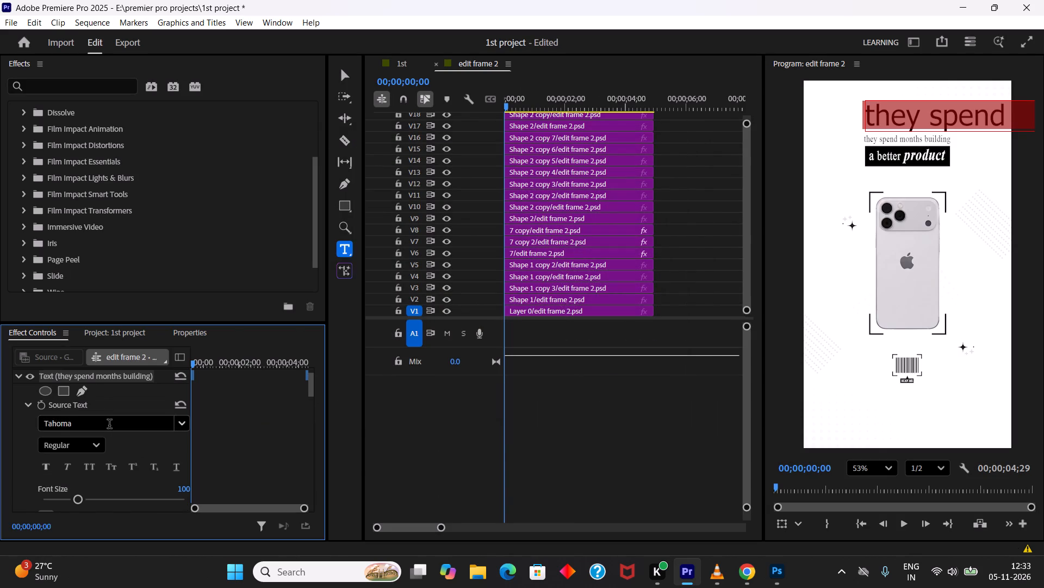
{"action": "left_click", "coordinate": [109, 423]}
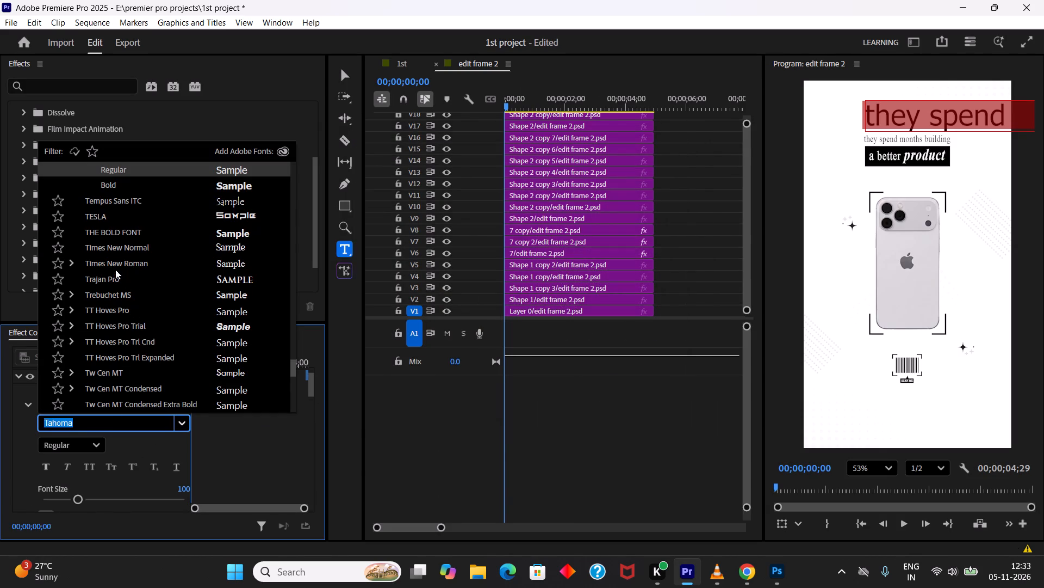
{"action": "left_click", "coordinate": [103, 266]}
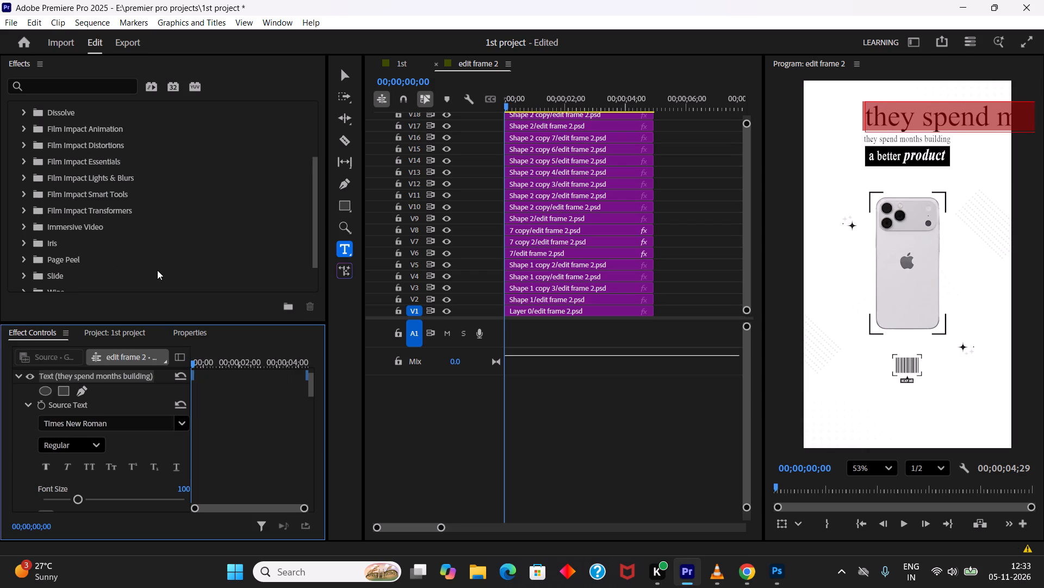
Reduce the new text's uniform scale to match the existing line, trying 50 and 20 before settling on 30.
{"action": "scroll", "coordinate": [129, 413], "scroll_direction": "up", "scroll_amount": 7}
{"action": "scroll", "coordinate": [129, 414], "scroll_direction": "down", "scroll_amount": 5}
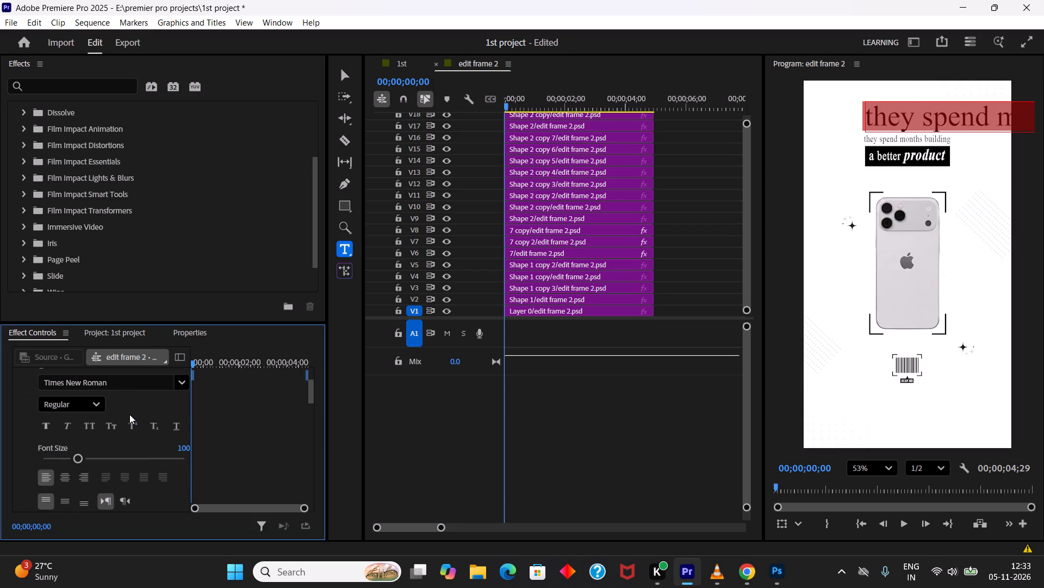
{"action": "scroll", "coordinate": [129, 414], "scroll_direction": "down", "scroll_amount": 14}
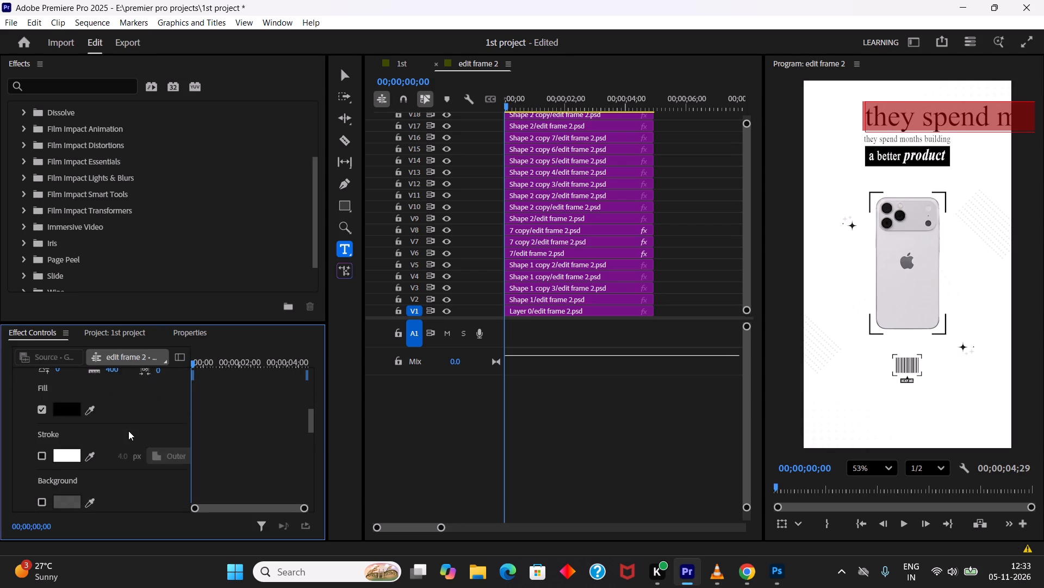
{"action": "scroll", "coordinate": [128, 431], "scroll_direction": "down", "scroll_amount": 11}
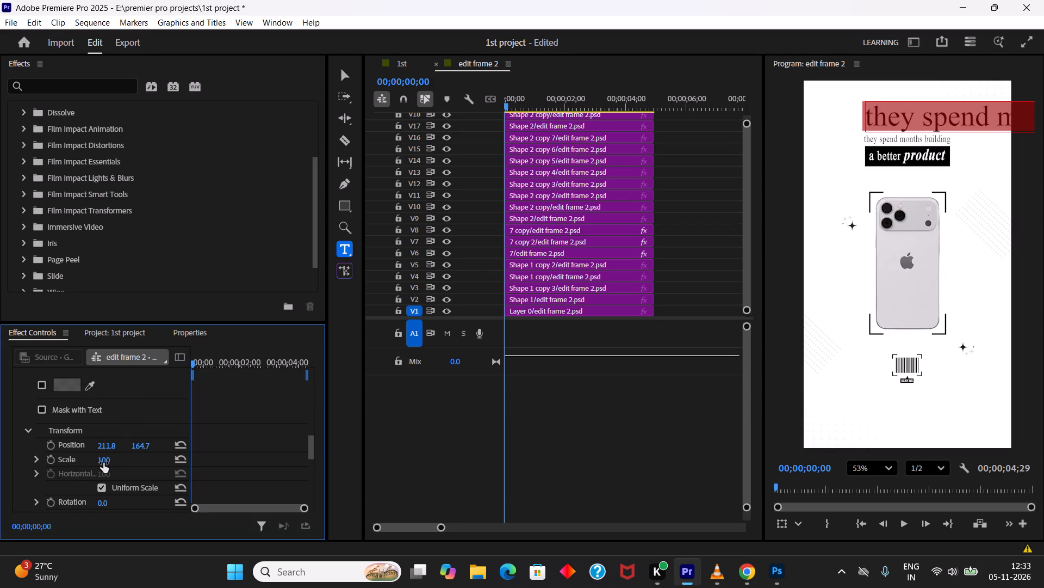
{"action": "left_click", "coordinate": [103, 463]}
{"action": "type", "text": "50"}
{"action": "key", "text": "Return"}
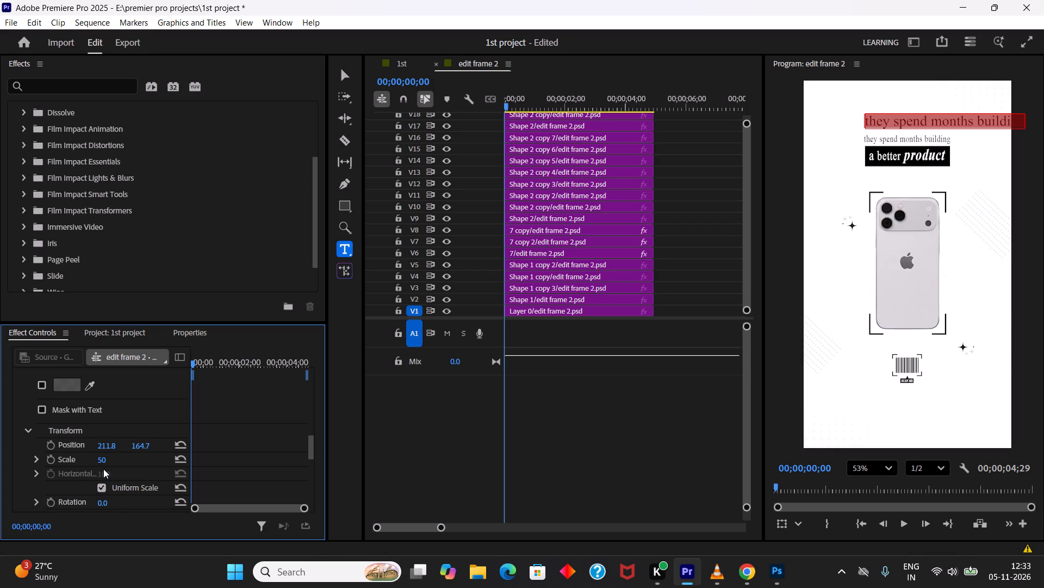
{"action": "left_click", "coordinate": [104, 461]}
{"action": "key", "text": "2"}
{"action": "key", "text": "0"}
{"action": "key", "text": "Return"}
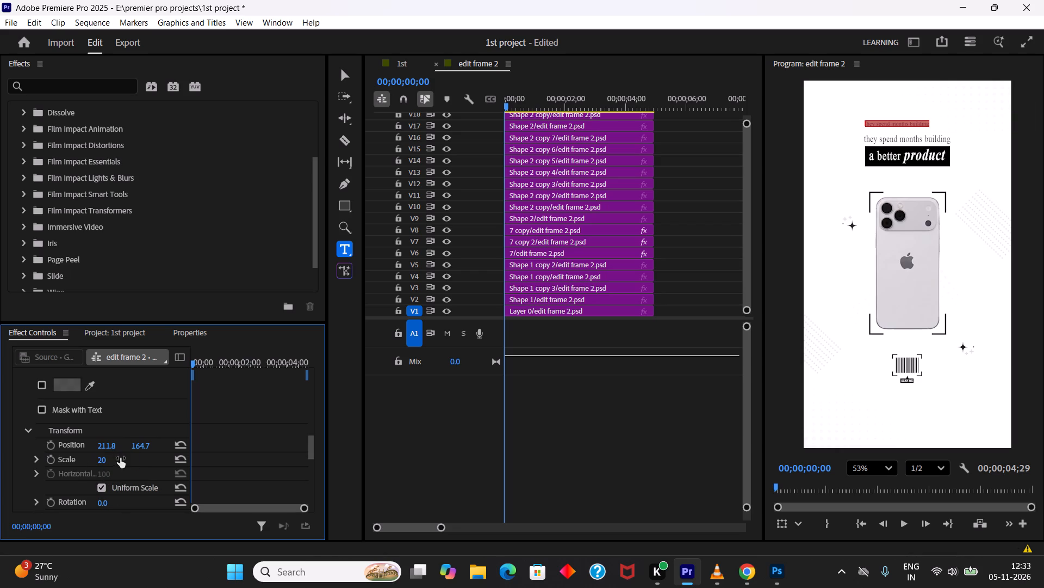
{"action": "left_click", "coordinate": [101, 461]}
{"action": "key", "text": "3"}
{"action": "key", "text": "0"}
{"action": "key", "text": "Return"}
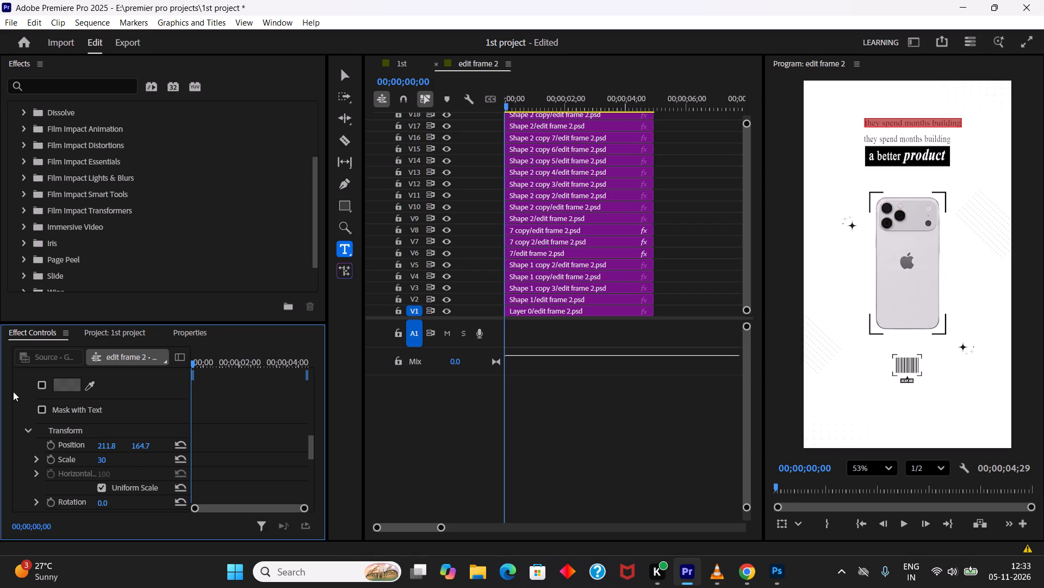
Move the new text to just above the existing "they spend months building" line, at about 199.8, 183.7.
{"action": "left_click", "coordinate": [344, 70]}
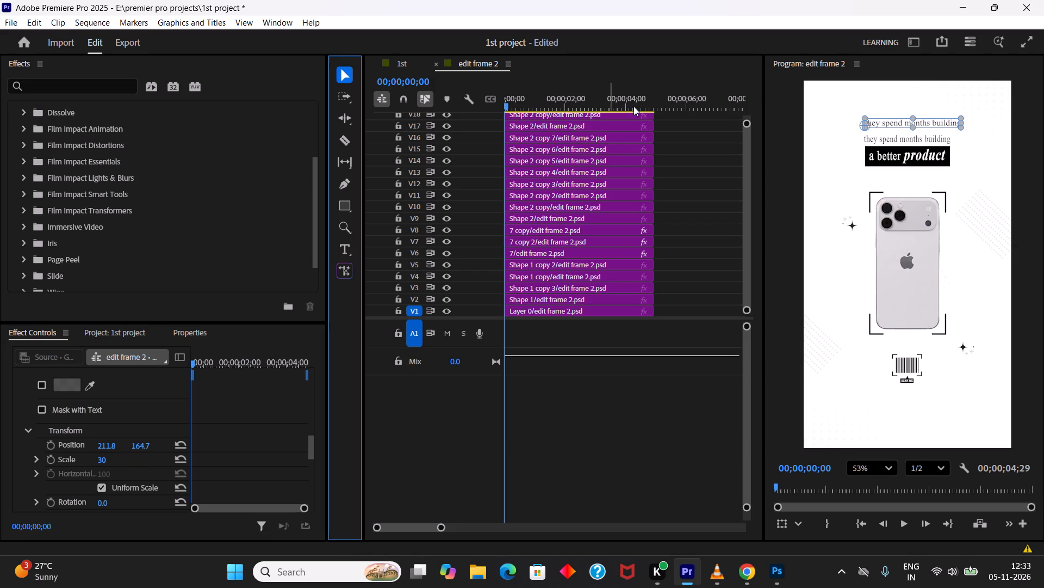
{"action": "left_click_drag", "start_coordinate": [900, 122], "coordinate": [897, 126]}
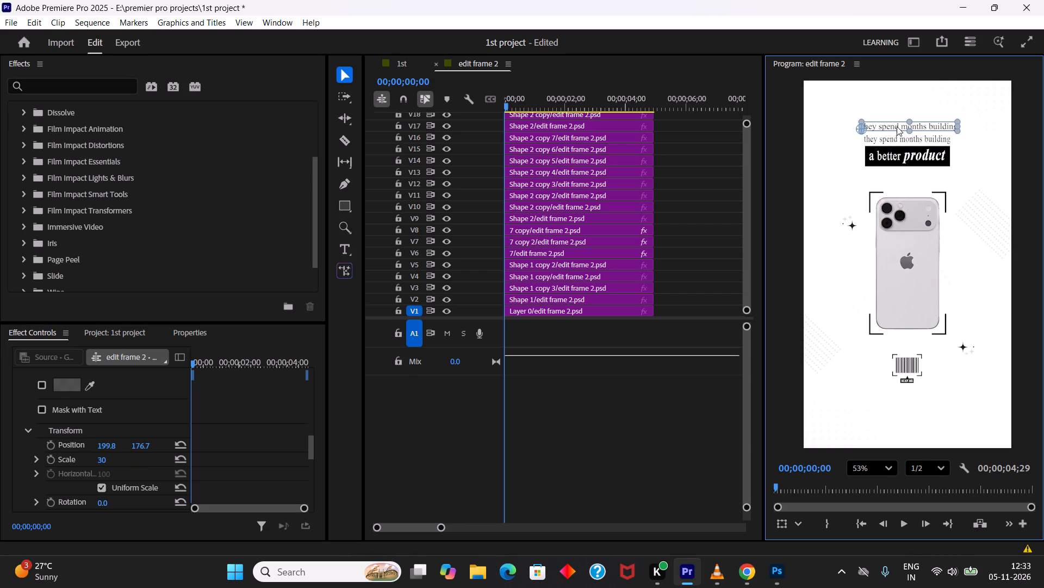
{"action": "left_click_drag", "start_coordinate": [897, 126], "coordinate": [897, 127]}
Delete the original "they spend months building/edit frame 2.psd" clip from track V39.
{"action": "scroll", "coordinate": [601, 190], "scroll_direction": "up", "scroll_amount": 5}
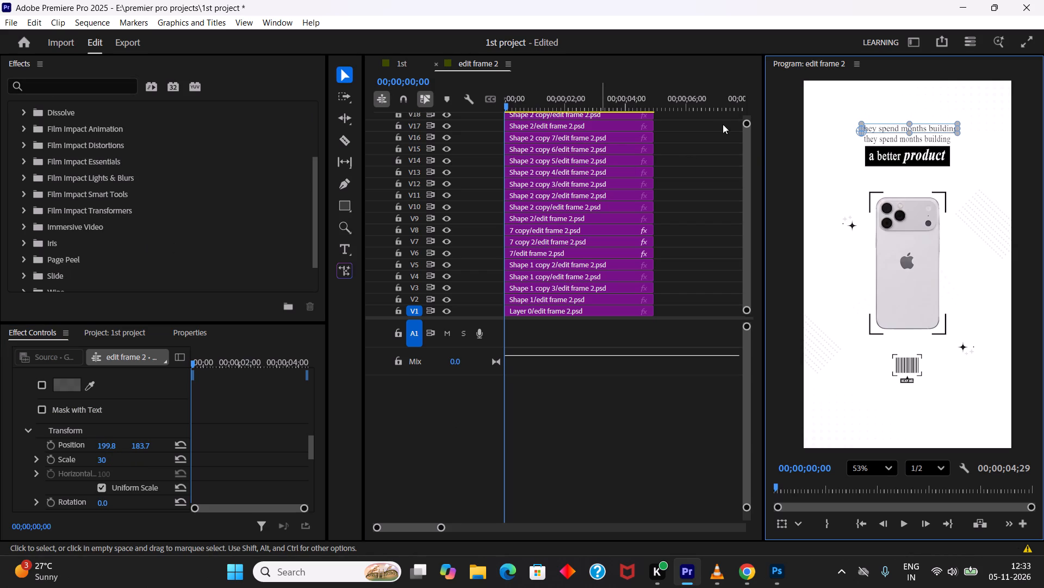
{"action": "left_click_drag", "start_coordinate": [748, 124], "coordinate": [748, 108]}
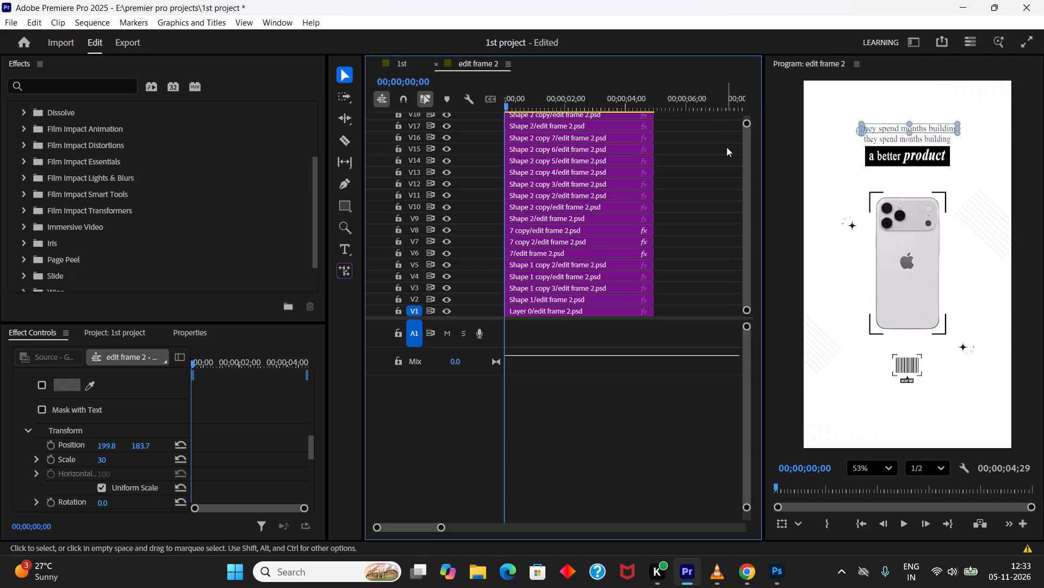
{"action": "scroll", "coordinate": [709, 198], "scroll_direction": "up", "scroll_amount": 18, "text": "ctrl"}
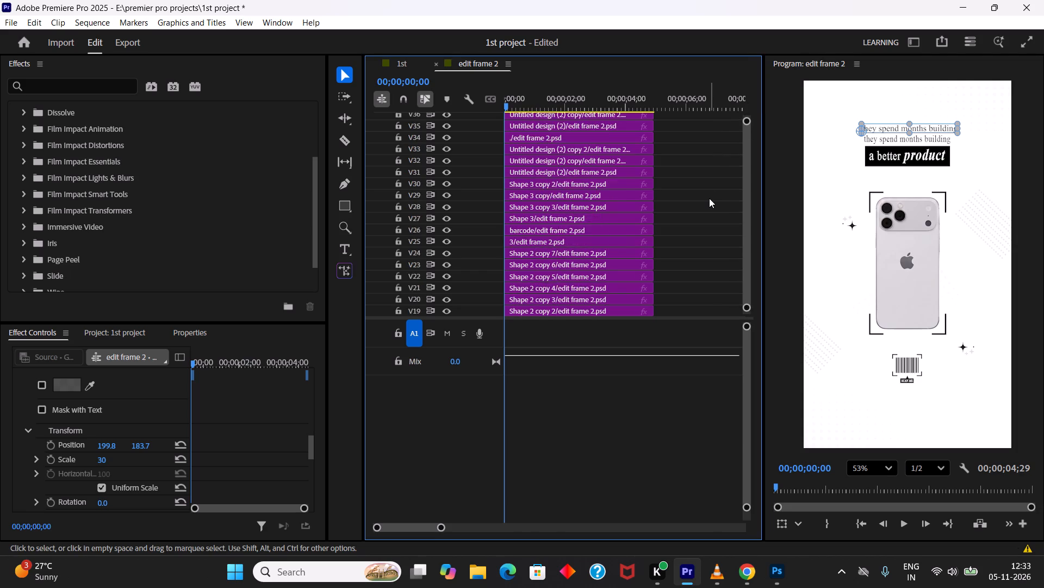
{"action": "scroll", "coordinate": [709, 198], "scroll_direction": "up", "scroll_amount": 20, "text": "ctrl"}
{"action": "scroll", "coordinate": [709, 198], "scroll_direction": "up", "scroll_amount": 1, "text": "ctrl"}
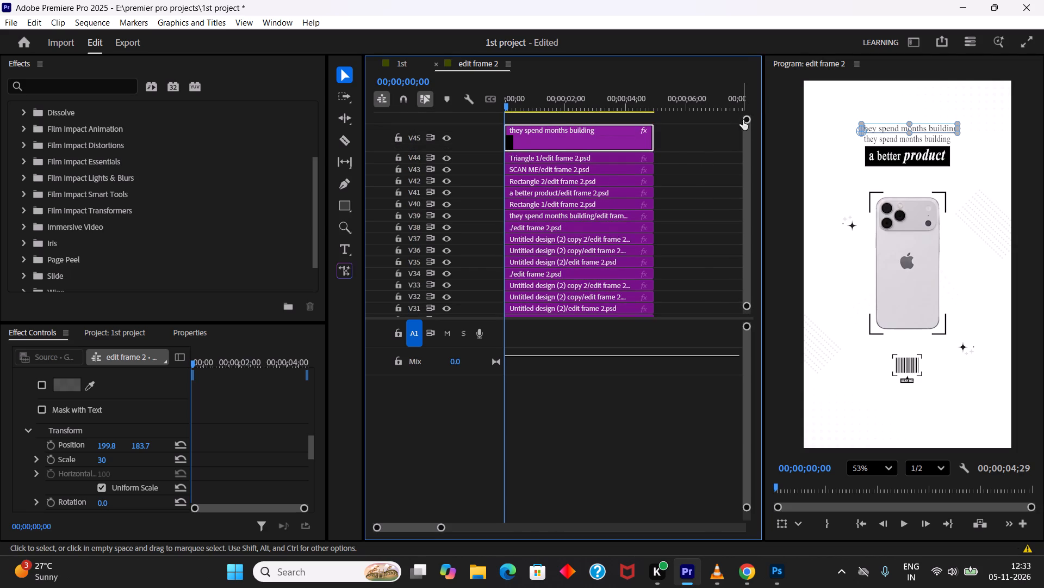
{"action": "left_click_drag", "start_coordinate": [747, 119], "coordinate": [747, 93]}
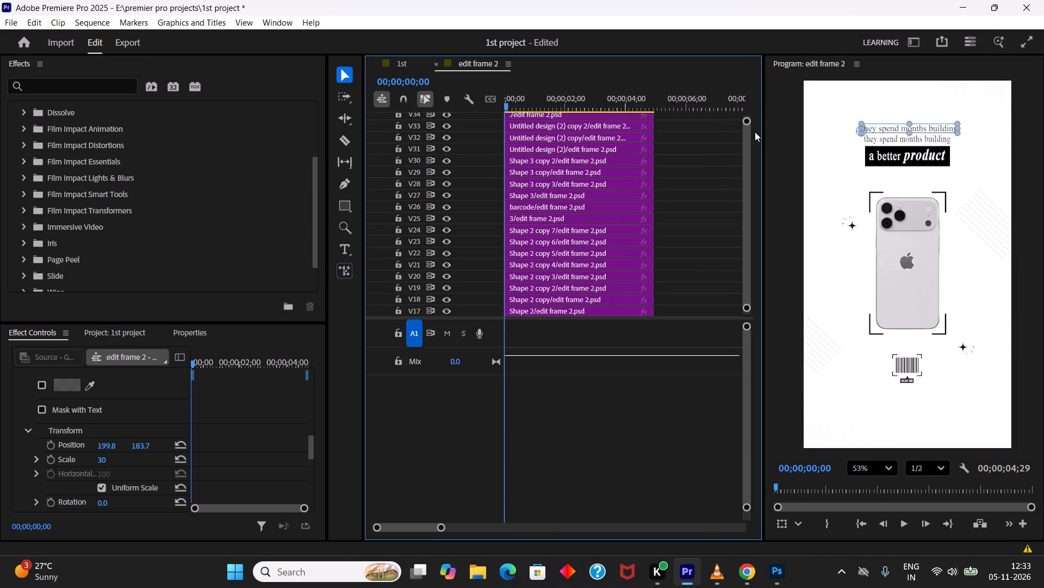
{"action": "scroll", "coordinate": [705, 192], "scroll_direction": "up", "scroll_amount": 9}
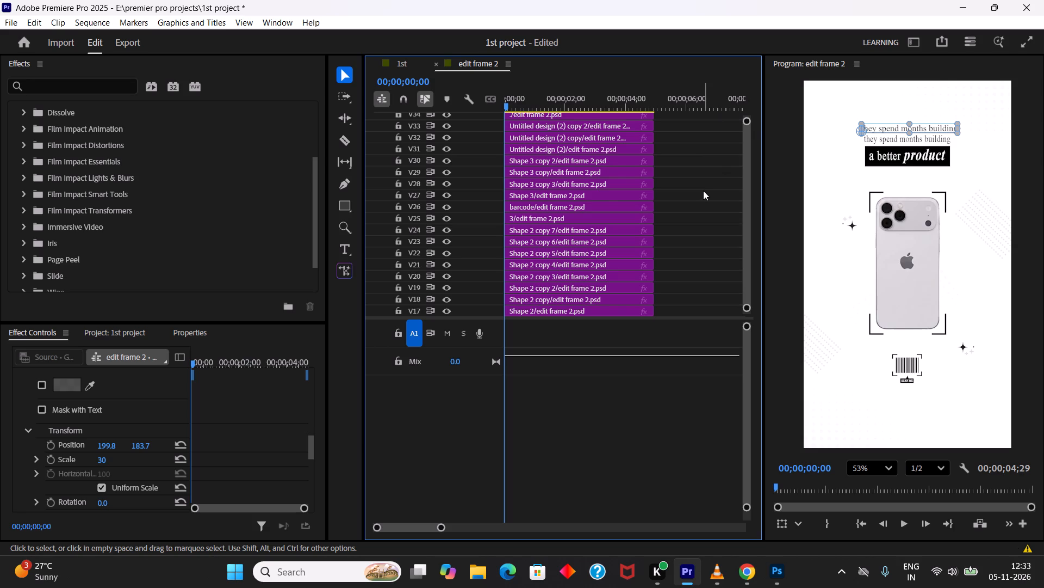
{"action": "scroll", "coordinate": [703, 191], "scroll_direction": "up", "scroll_amount": 13, "text": "ctrl"}
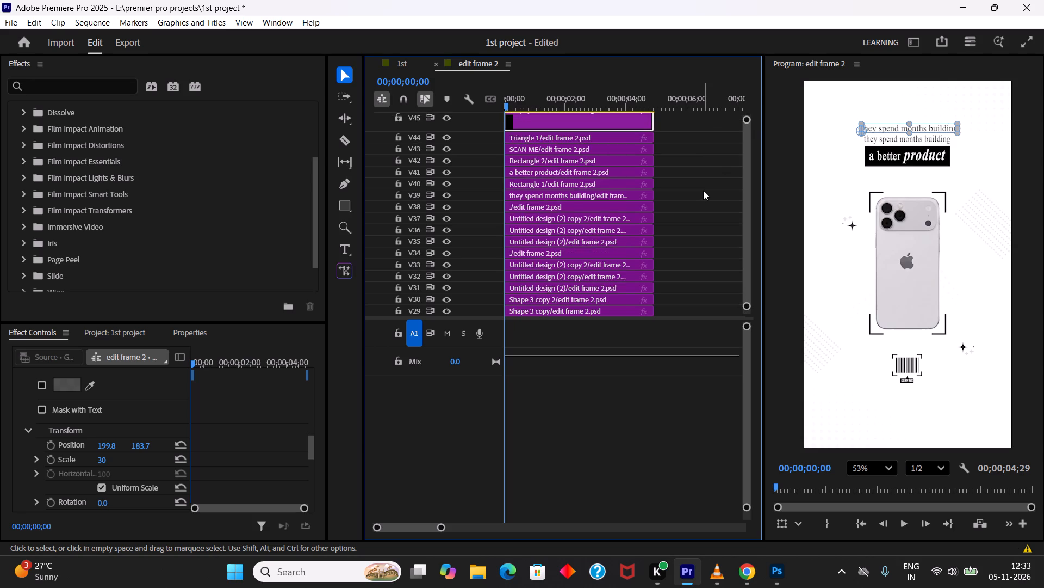
{"action": "scroll", "coordinate": [703, 191], "scroll_direction": "up", "scroll_amount": 5, "text": "ctrl"}
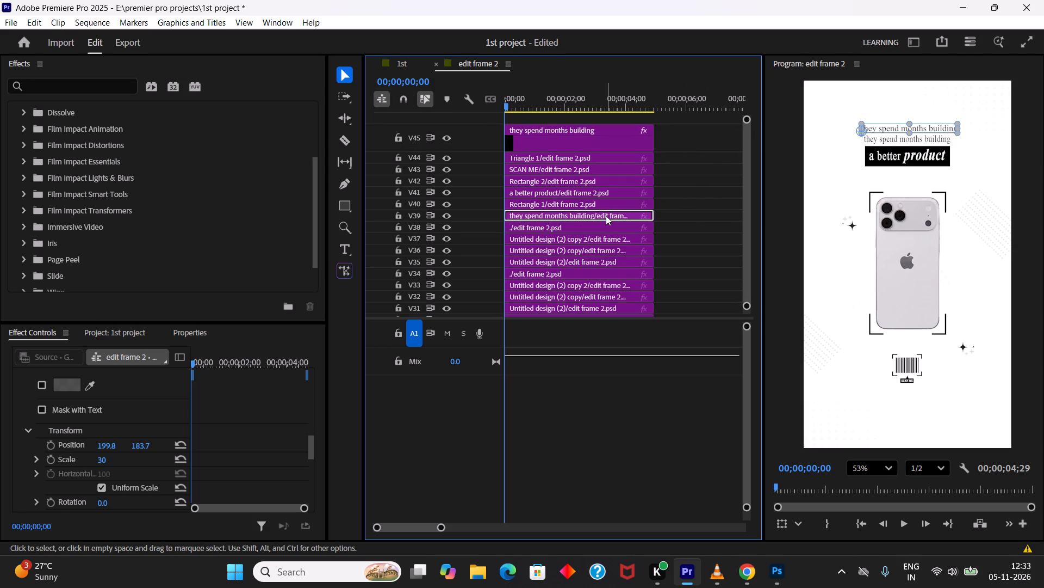
{"action": "left_click", "coordinate": [606, 216]}
{"action": "key", "text": "Delete"}
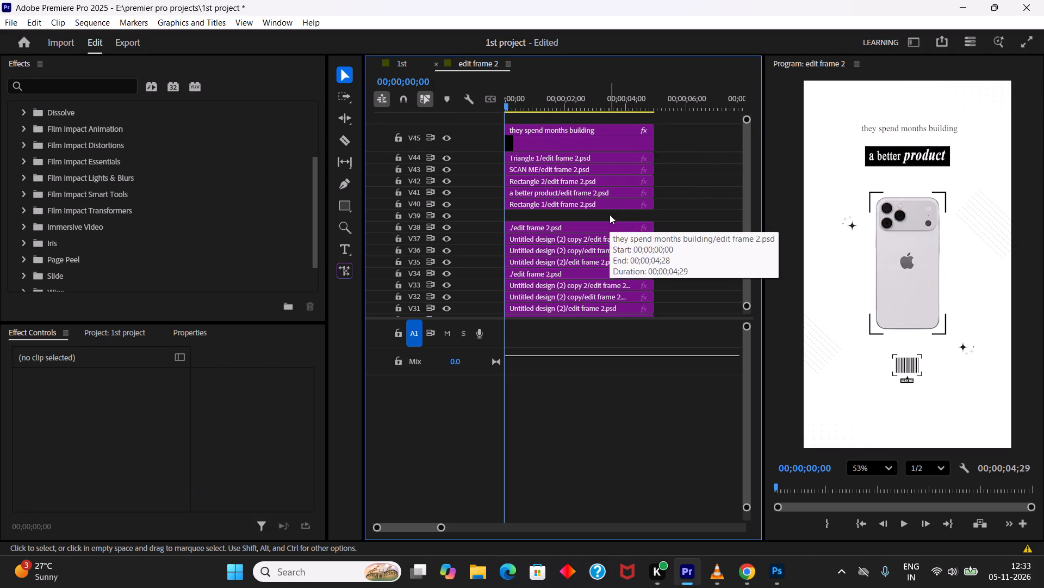
Lower the new "they spend months building" text to vertical position 217.7, just above the "a better product" box, keeping the Regular style.
{"action": "left_click", "coordinate": [546, 126]}
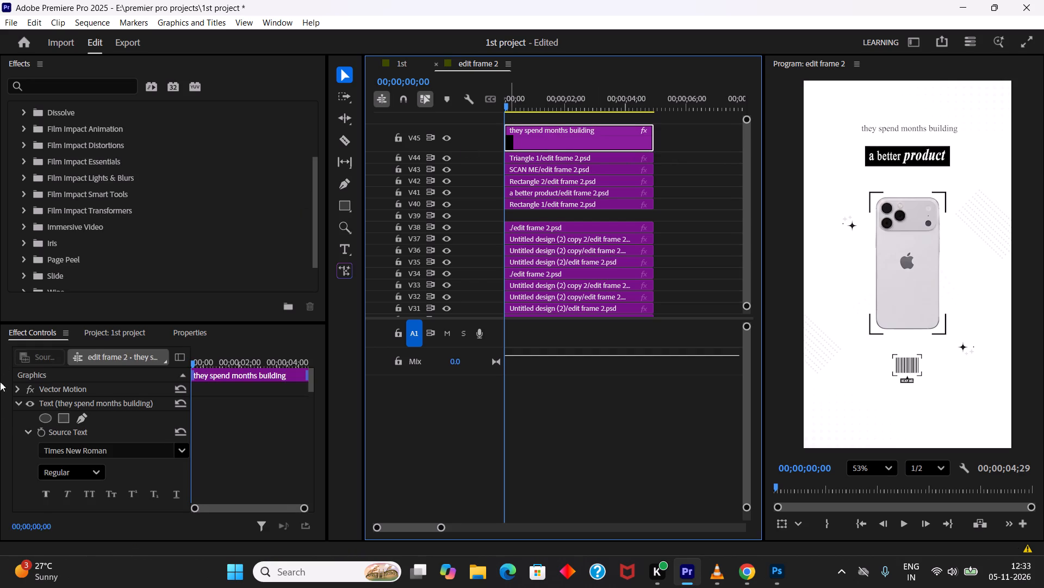
{"action": "left_click_drag", "start_coordinate": [165, 323], "coordinate": [170, 228]}
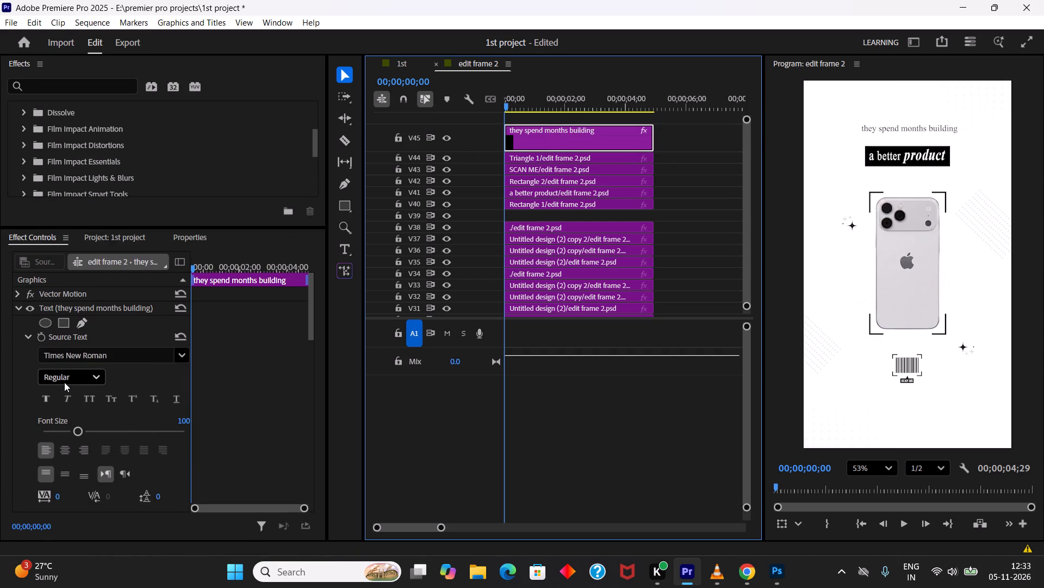
{"action": "scroll", "coordinate": [64, 382], "scroll_direction": "down", "scroll_amount": 4}
{"action": "scroll", "coordinate": [72, 381], "scroll_direction": "up", "scroll_amount": 1}
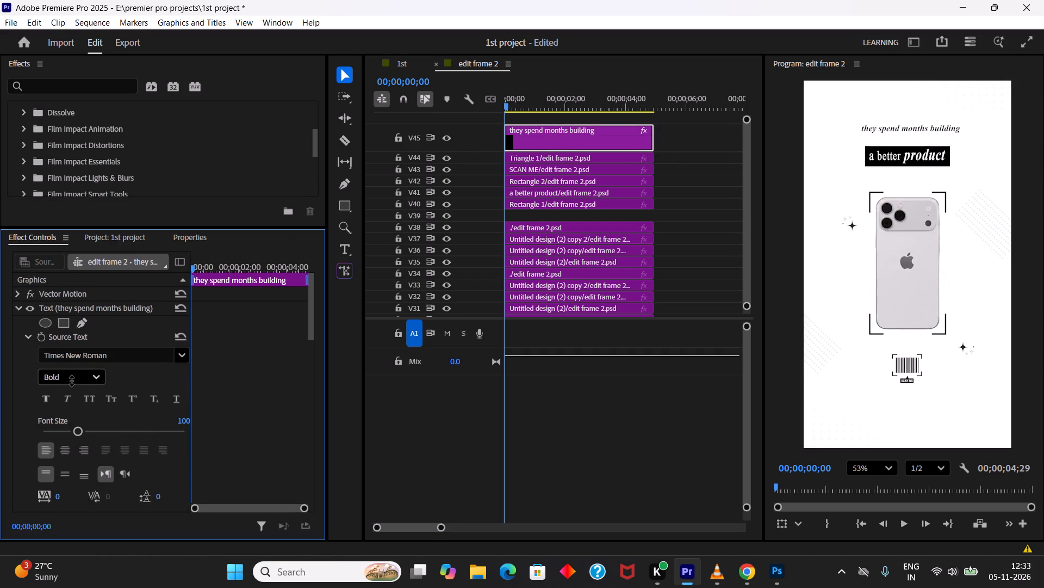
{"action": "scroll", "coordinate": [72, 381], "scroll_direction": "up", "scroll_amount": 1}
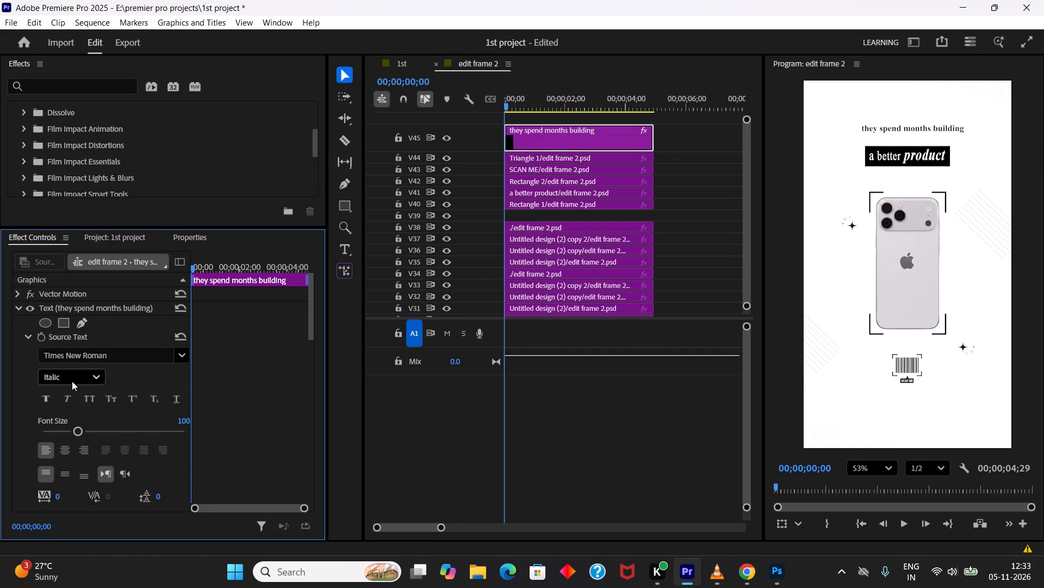
{"action": "scroll", "coordinate": [74, 381], "scroll_direction": "up", "scroll_amount": 1}
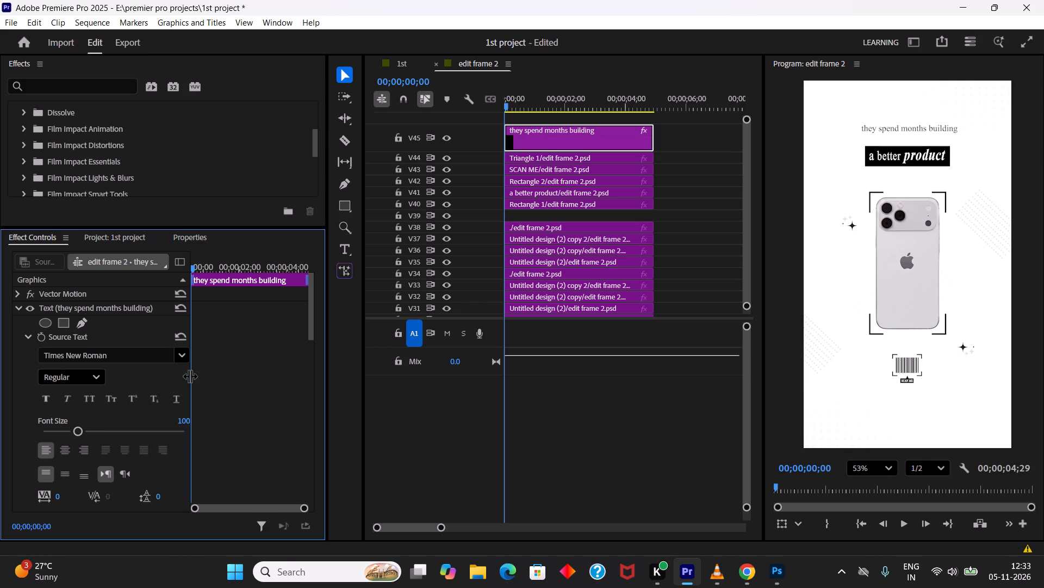
{"action": "scroll", "coordinate": [190, 375], "scroll_direction": "down", "scroll_amount": 5}
{"action": "scroll", "coordinate": [193, 369], "scroll_direction": "down", "scroll_amount": 16}
{"action": "scroll", "coordinate": [228, 396], "scroll_direction": "down", "scroll_amount": 6}
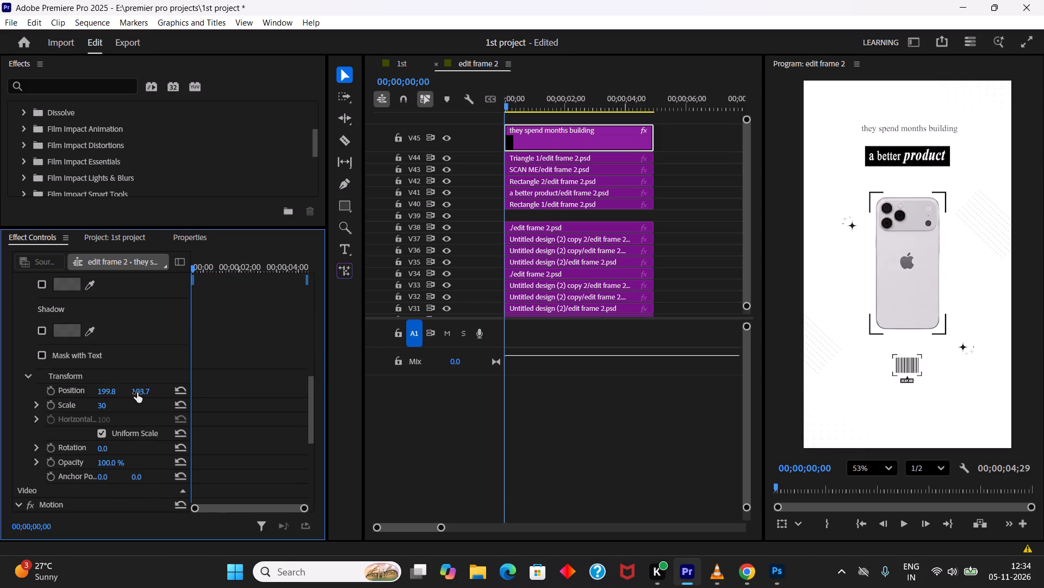
{"action": "left_click_drag", "start_coordinate": [137, 393], "coordinate": [162, 394]}
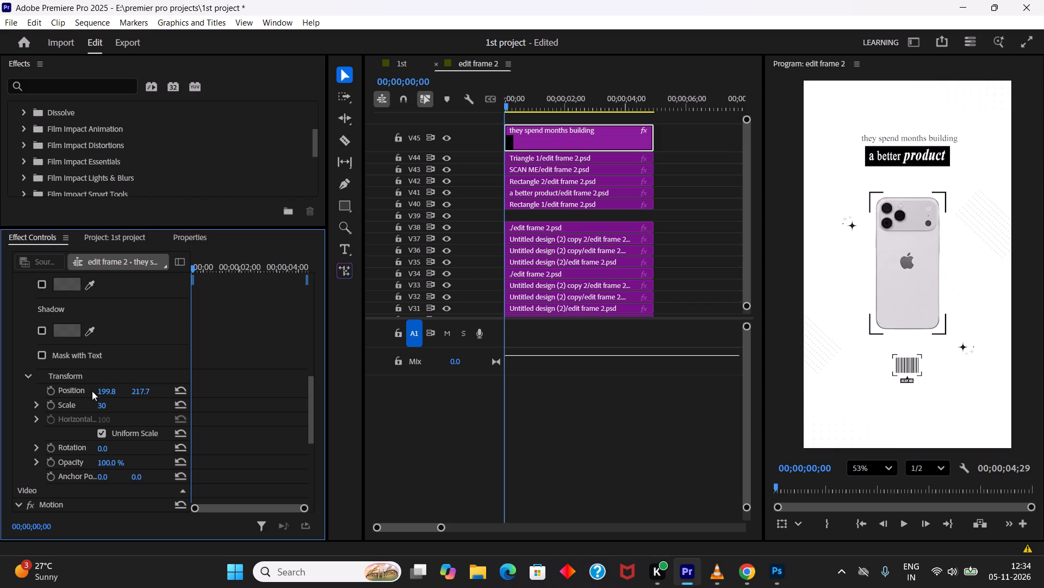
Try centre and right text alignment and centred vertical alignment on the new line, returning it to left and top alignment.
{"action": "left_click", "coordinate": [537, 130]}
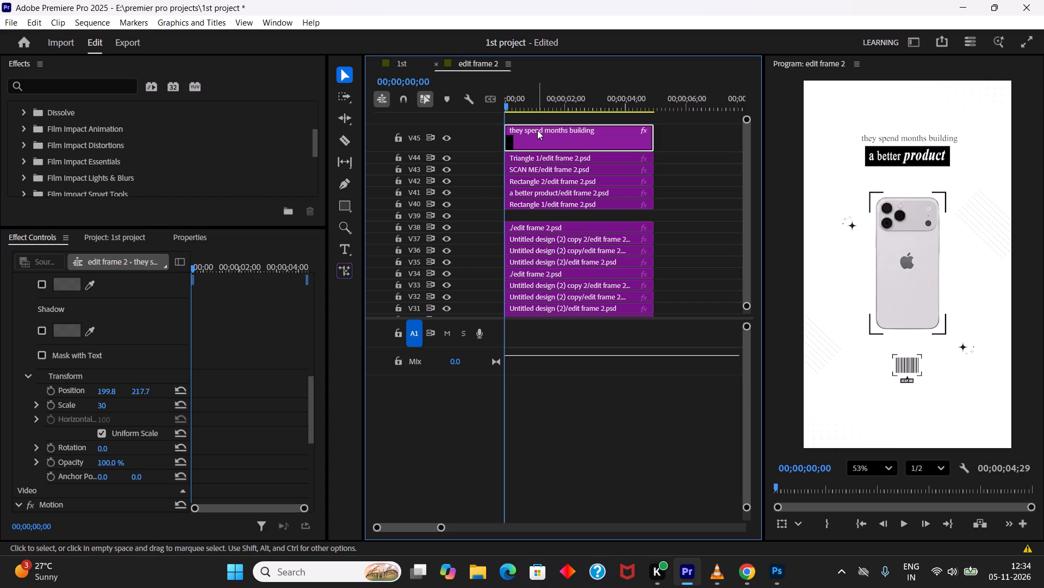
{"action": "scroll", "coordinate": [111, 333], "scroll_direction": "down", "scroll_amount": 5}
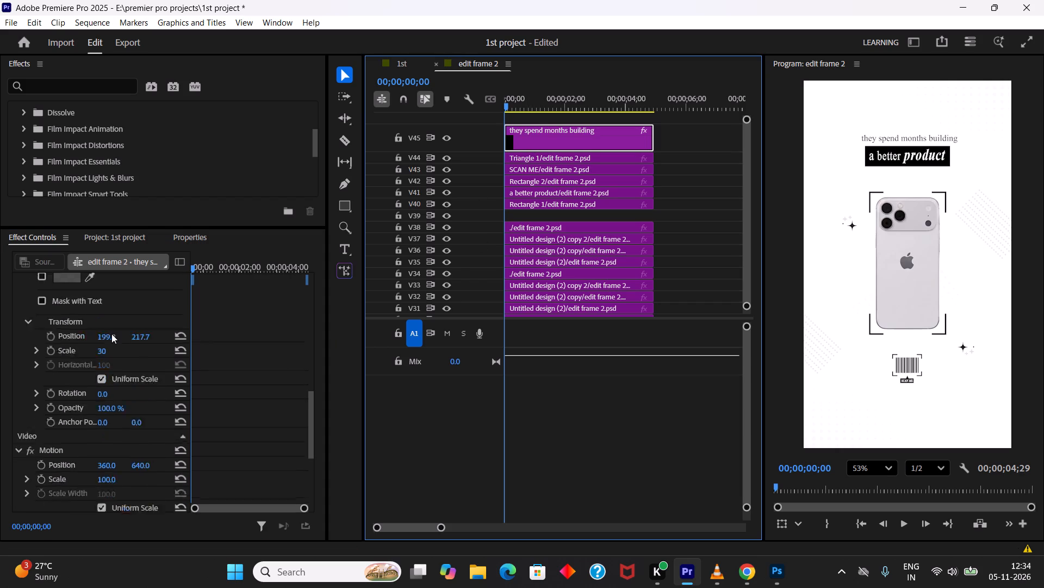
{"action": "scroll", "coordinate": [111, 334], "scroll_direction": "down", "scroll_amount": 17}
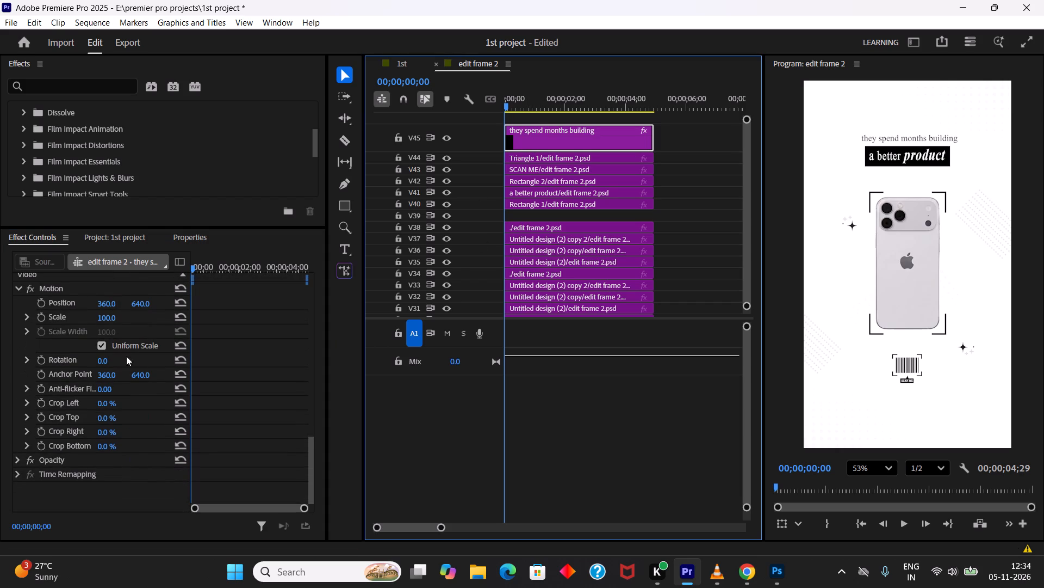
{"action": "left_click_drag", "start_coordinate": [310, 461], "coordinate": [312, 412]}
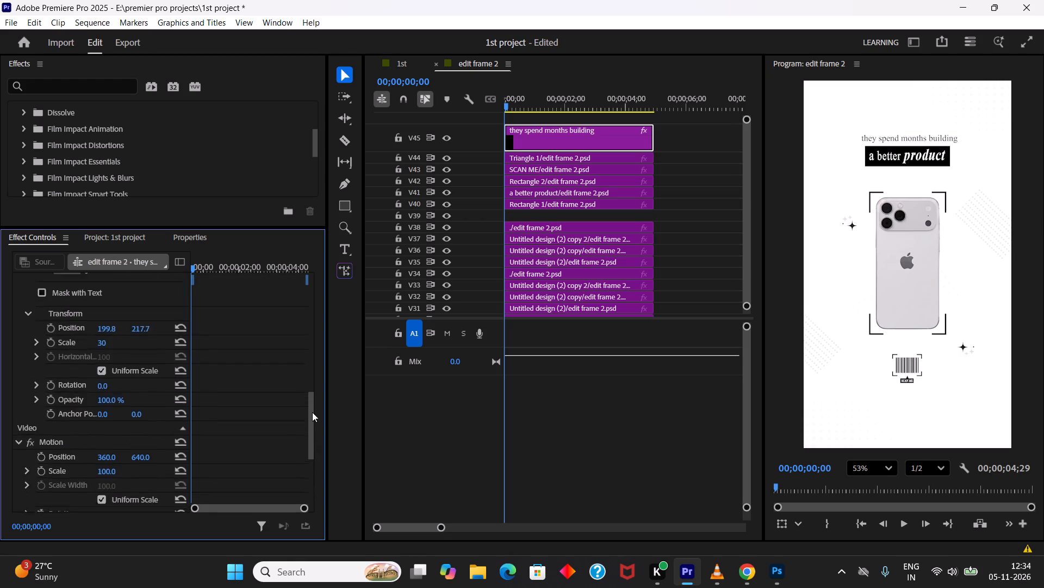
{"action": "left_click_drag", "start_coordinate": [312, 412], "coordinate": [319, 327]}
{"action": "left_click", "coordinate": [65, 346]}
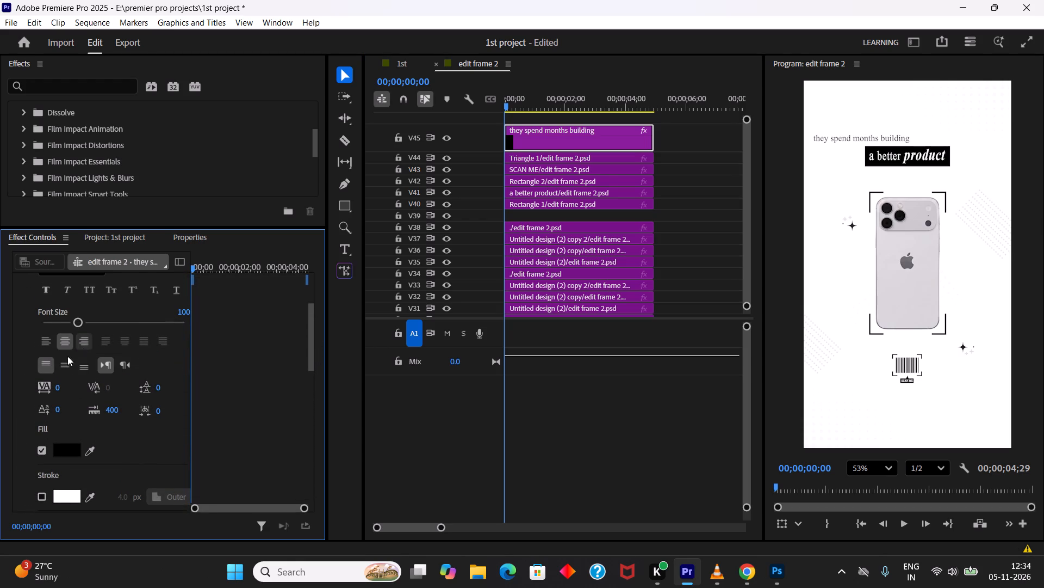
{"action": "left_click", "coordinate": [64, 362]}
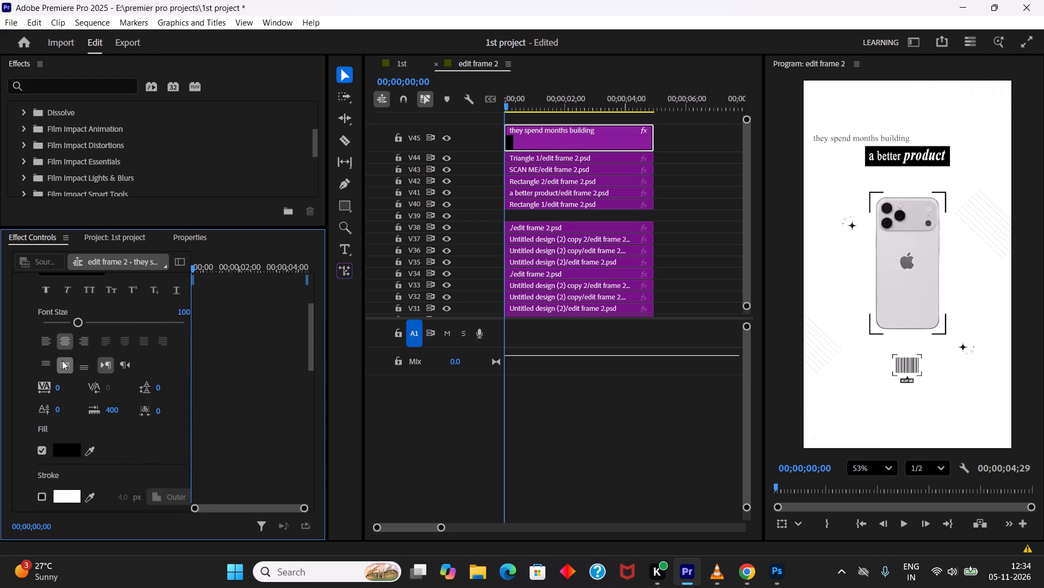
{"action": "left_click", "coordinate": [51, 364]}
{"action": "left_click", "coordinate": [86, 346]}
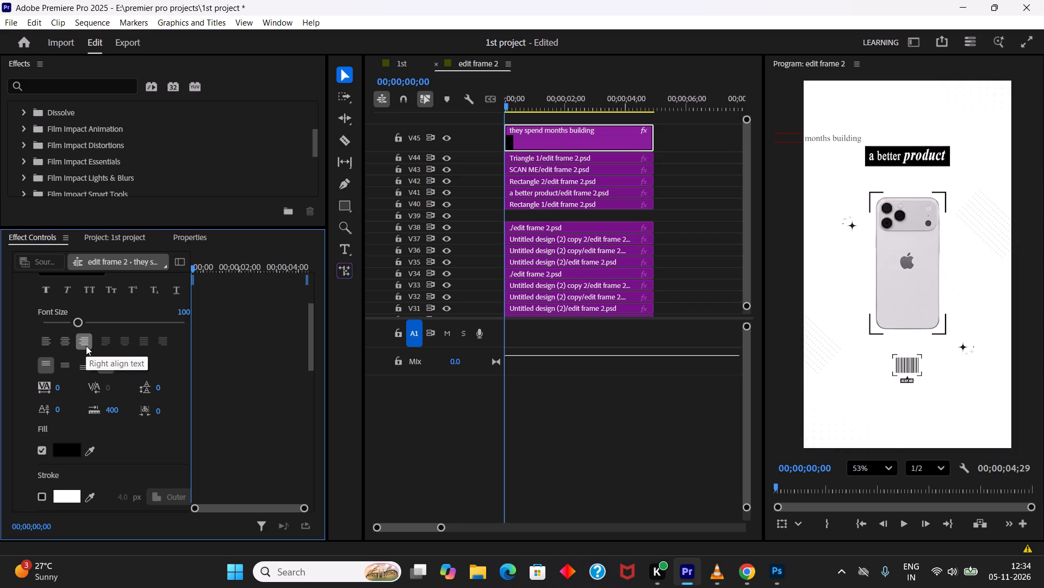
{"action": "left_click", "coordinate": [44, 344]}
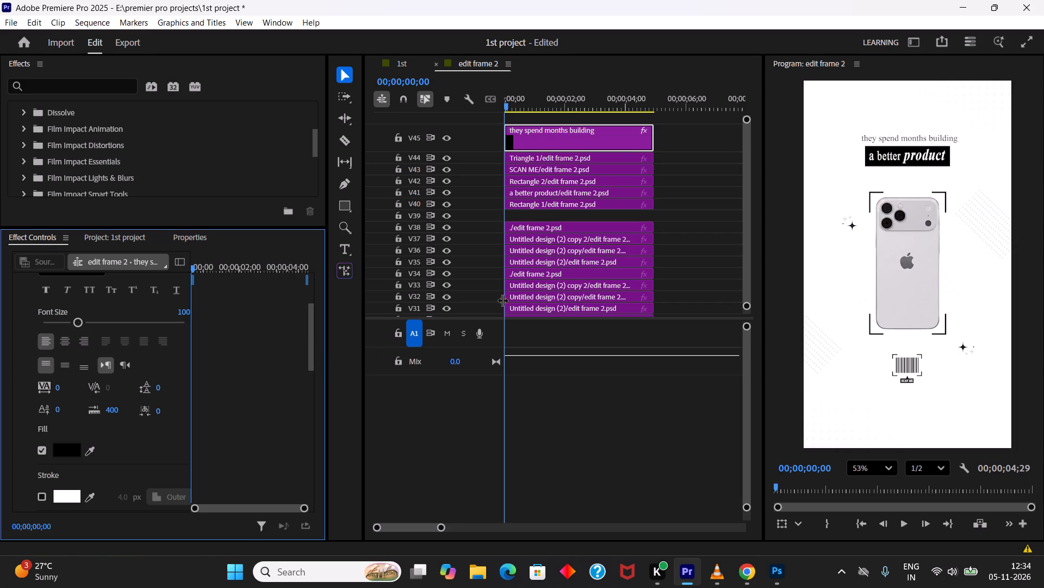
Move the new "they spend months building" text clip from V45 down to the empty track V39.
{"action": "left_click_drag", "start_coordinate": [521, 108], "coordinate": [476, 108]}
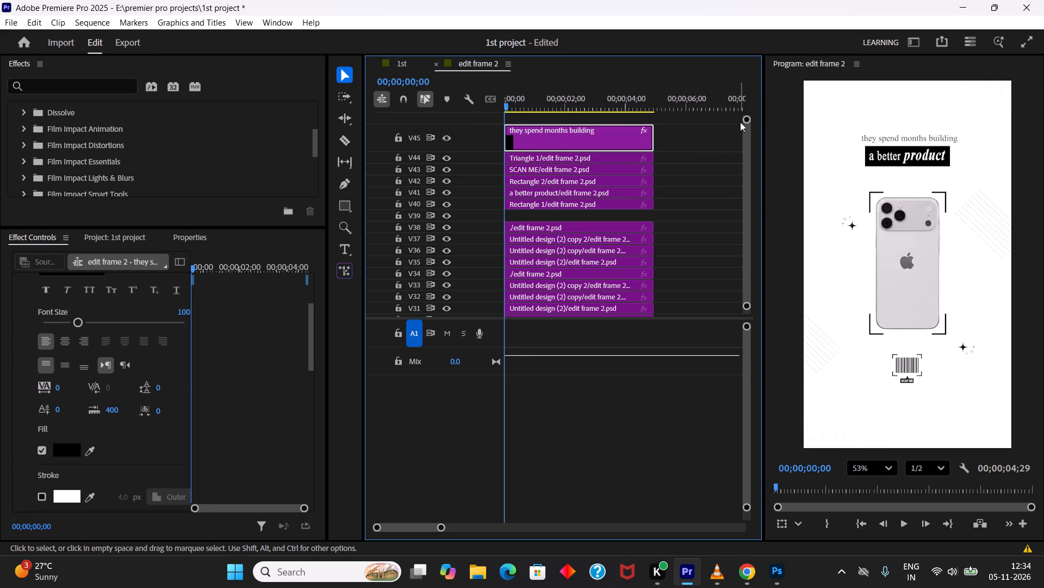
{"action": "left_click_drag", "start_coordinate": [748, 119], "coordinate": [750, 70]}
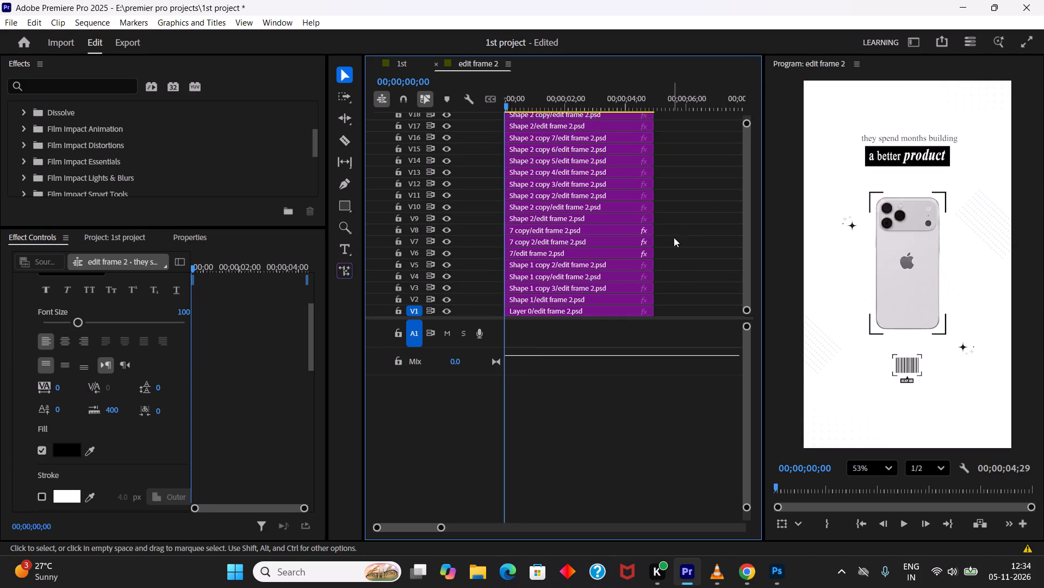
{"action": "scroll", "coordinate": [687, 230], "scroll_direction": "up", "scroll_amount": 13, "text": "ctrl"}
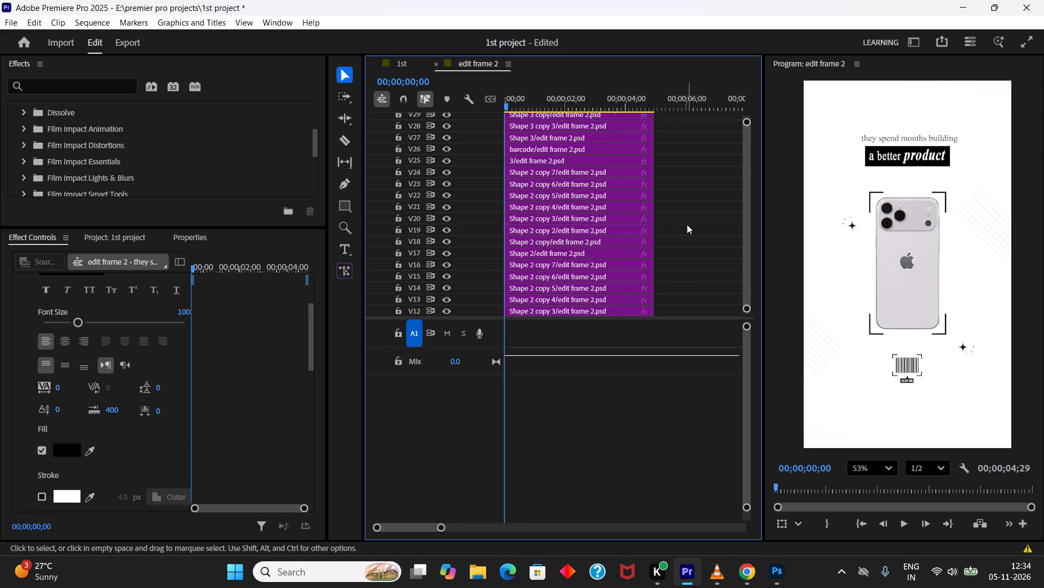
{"action": "scroll", "coordinate": [687, 224], "scroll_direction": "up", "scroll_amount": 15, "text": "ctrl"}
{"action": "left_click_drag", "start_coordinate": [749, 200], "coordinate": [749, 219]}
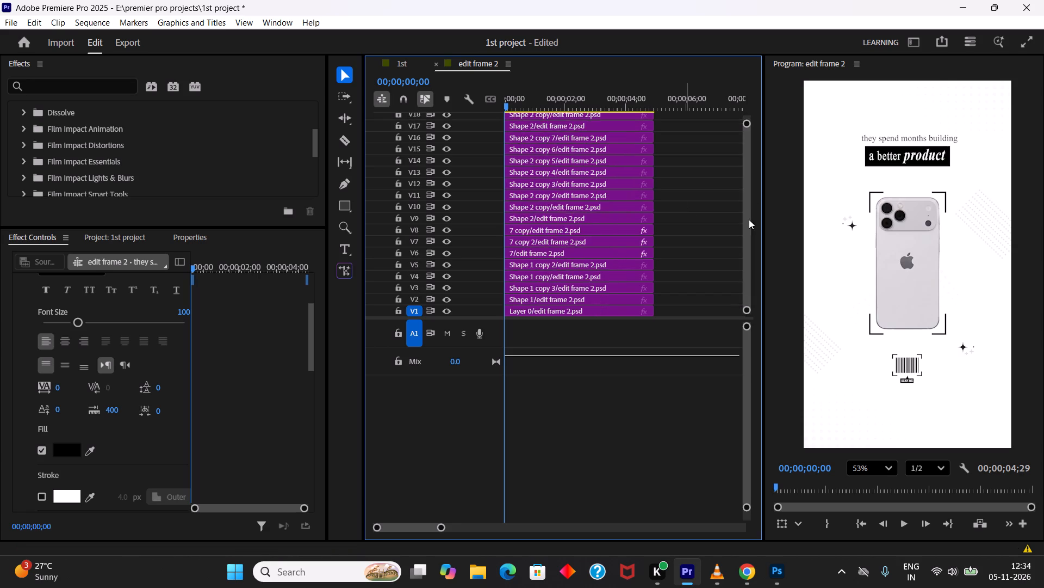
{"action": "left_click_drag", "start_coordinate": [749, 219], "coordinate": [752, 140]}
{"action": "left_click", "coordinate": [697, 167]}
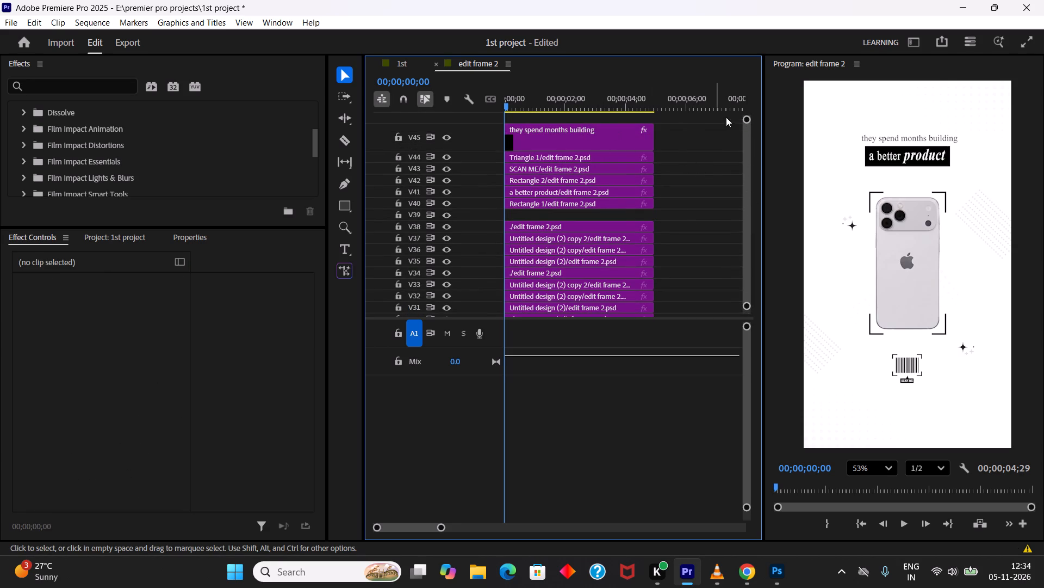
{"action": "left_click", "coordinate": [632, 128]}
{"action": "left_click_drag", "start_coordinate": [744, 118], "coordinate": [747, 133]}
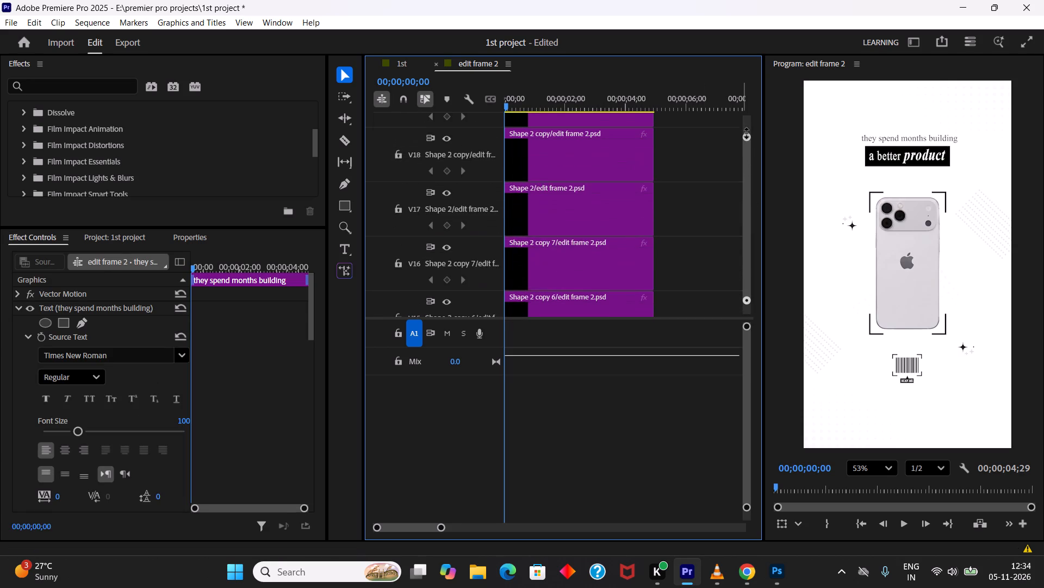
{"action": "left_click_drag", "start_coordinate": [747, 133], "coordinate": [762, 40]}
{"action": "left_click_drag", "start_coordinate": [743, 162], "coordinate": [744, 127]}
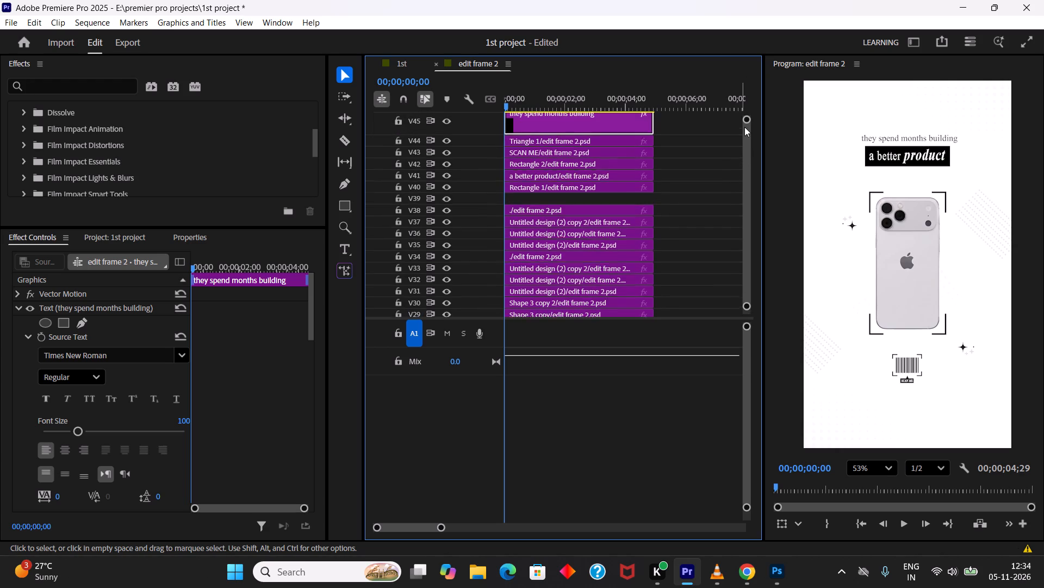
{"action": "left_click_drag", "start_coordinate": [744, 127], "coordinate": [744, 115]}
{"action": "left_click", "coordinate": [690, 195]}
{"action": "scroll", "coordinate": [689, 194], "scroll_direction": "up", "scroll_amount": 11}
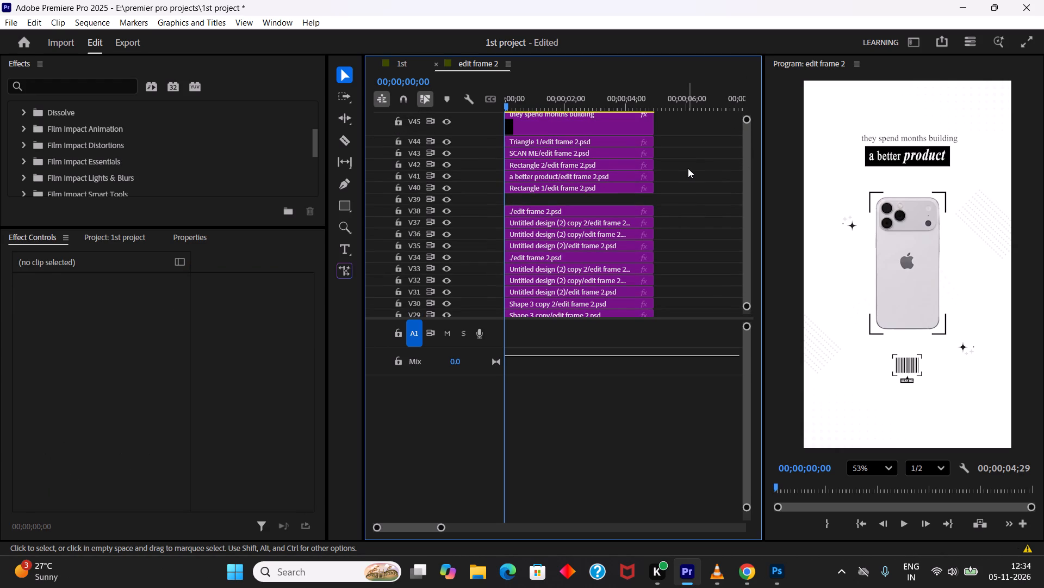
{"action": "left_click", "coordinate": [617, 122]}
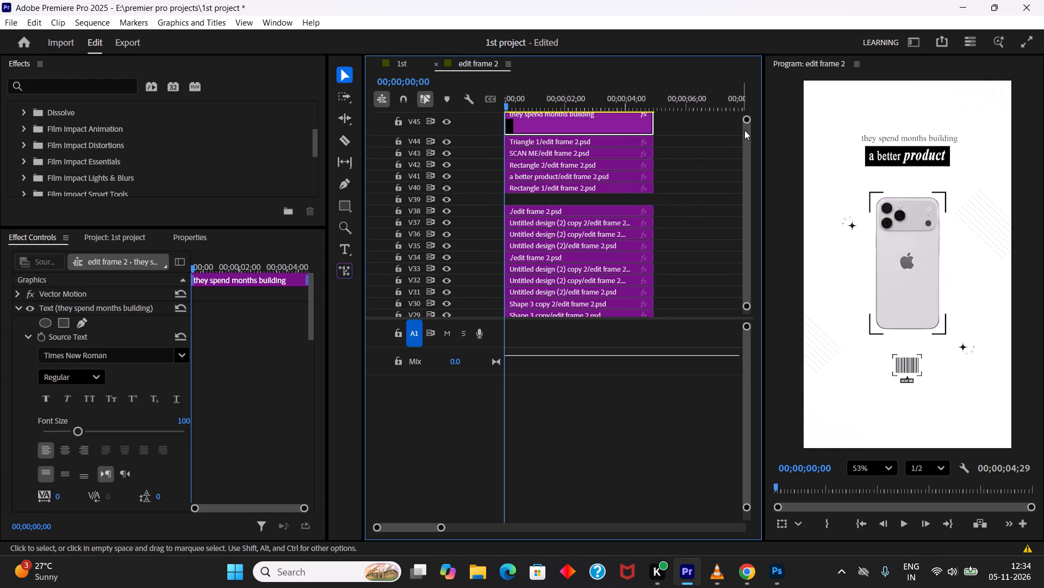
{"action": "left_click_drag", "start_coordinate": [749, 142], "coordinate": [747, 120]}
{"action": "left_click_drag", "start_coordinate": [623, 119], "coordinate": [616, 194]}
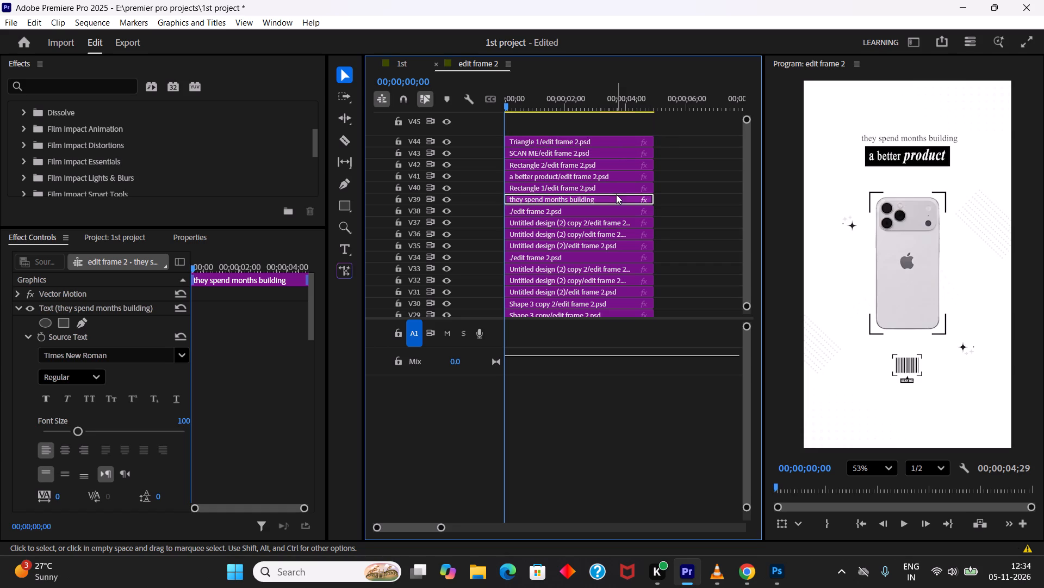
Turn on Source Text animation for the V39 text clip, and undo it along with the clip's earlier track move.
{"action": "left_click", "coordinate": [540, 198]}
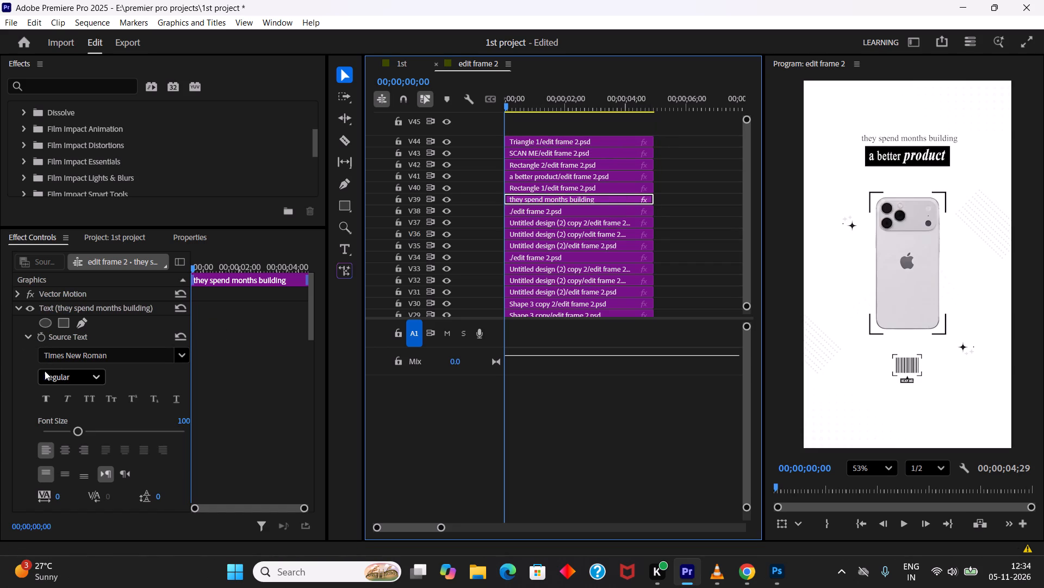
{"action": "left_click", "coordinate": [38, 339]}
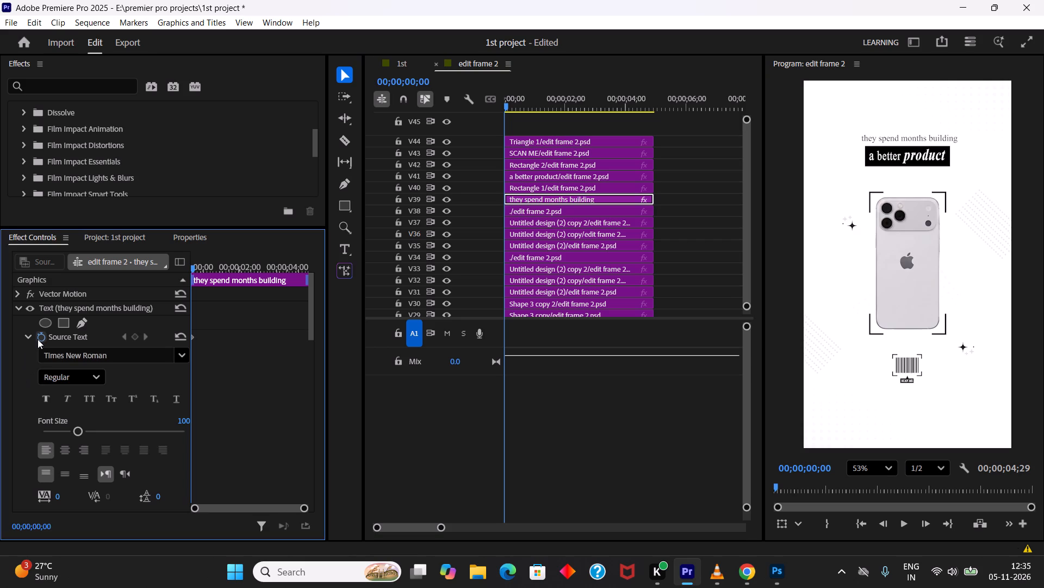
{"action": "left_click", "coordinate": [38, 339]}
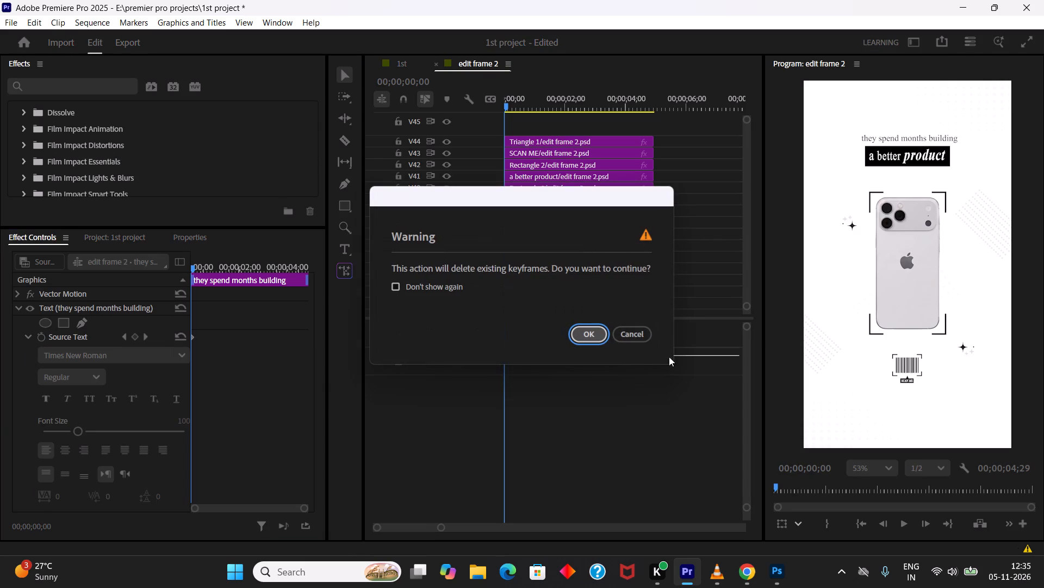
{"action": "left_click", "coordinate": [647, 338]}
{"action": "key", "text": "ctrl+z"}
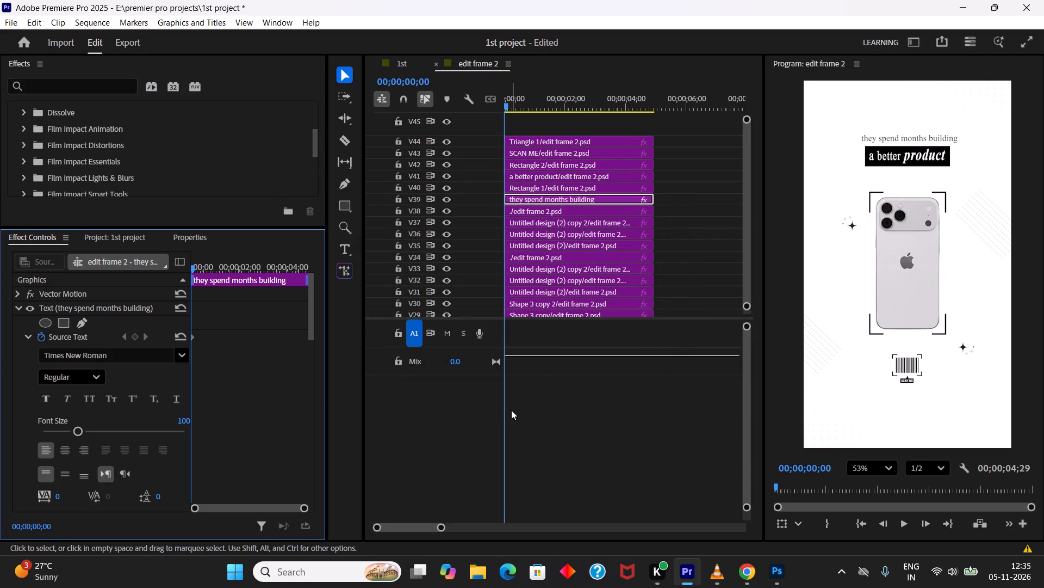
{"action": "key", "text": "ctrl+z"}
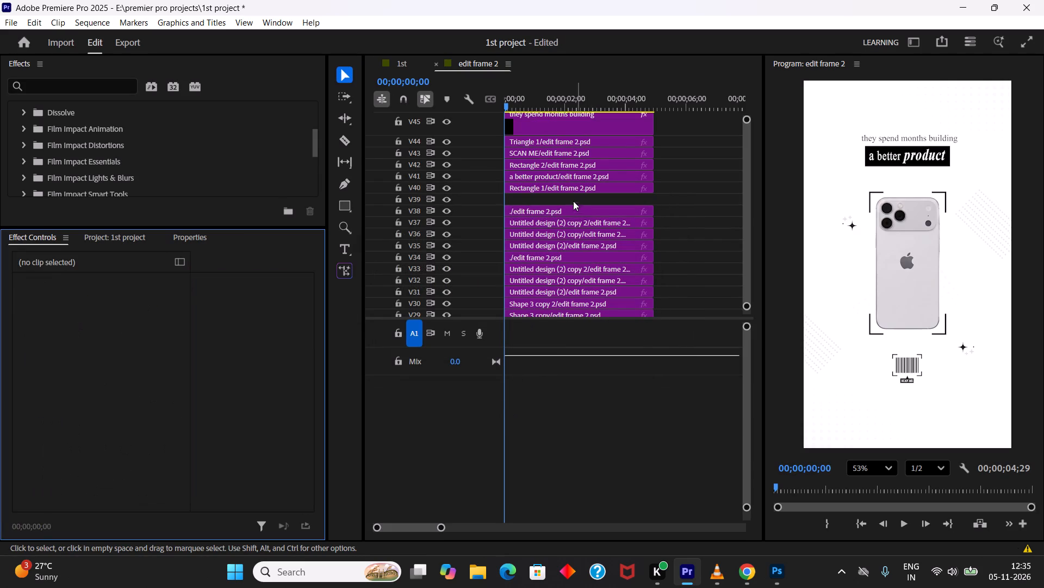
Move the "they spend months building" text clip from V45 down to the empty track V39.
{"action": "scroll", "coordinate": [555, 137], "scroll_direction": "up", "scroll_amount": 3}
{"action": "left_click", "coordinate": [556, 119]}
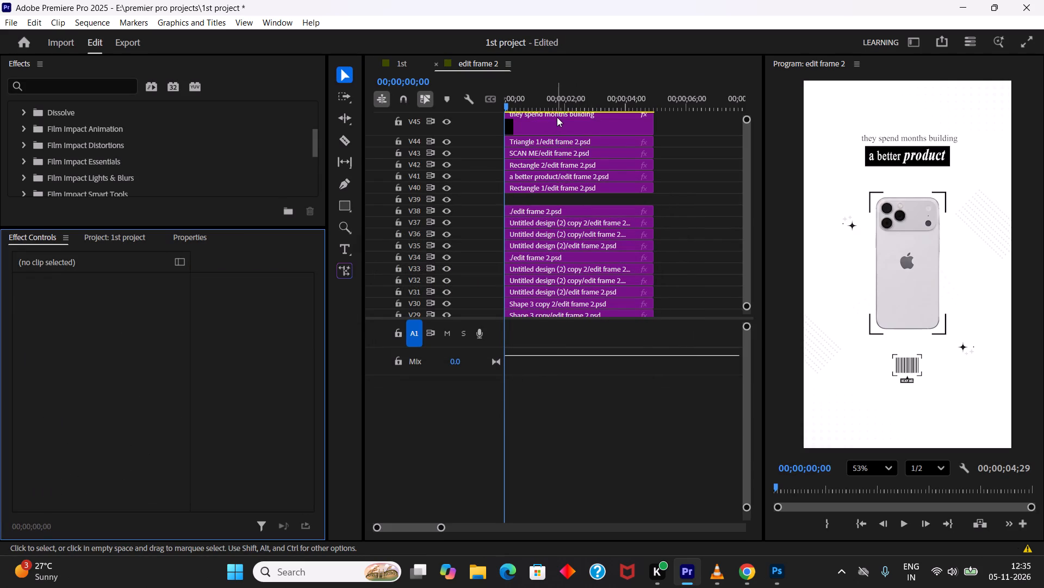
{"action": "left_click", "coordinate": [558, 116]}
{"action": "left_click_drag", "start_coordinate": [558, 115], "coordinate": [545, 175]}
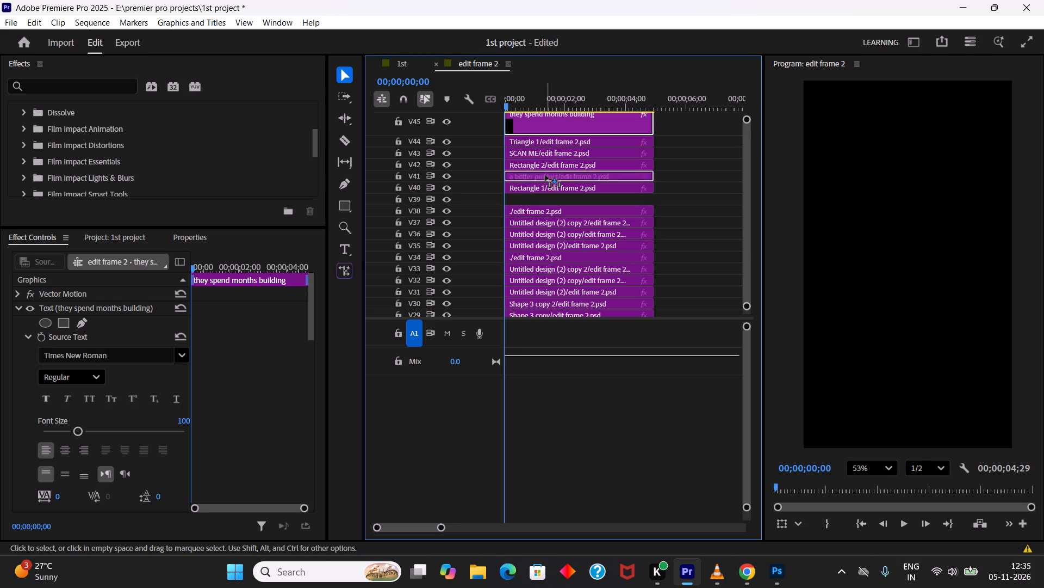
{"action": "left_click_drag", "start_coordinate": [545, 175], "coordinate": [546, 194]}
{"action": "left_click_drag", "start_coordinate": [543, 108], "coordinate": [484, 114]}
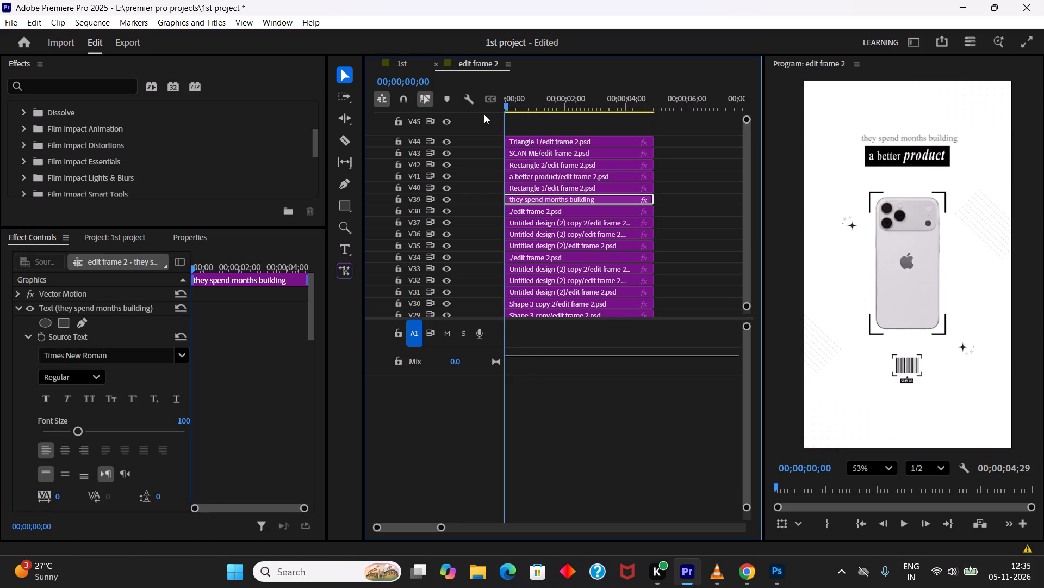
{"action": "left_click_drag", "start_coordinate": [484, 114], "coordinate": [482, 114]}
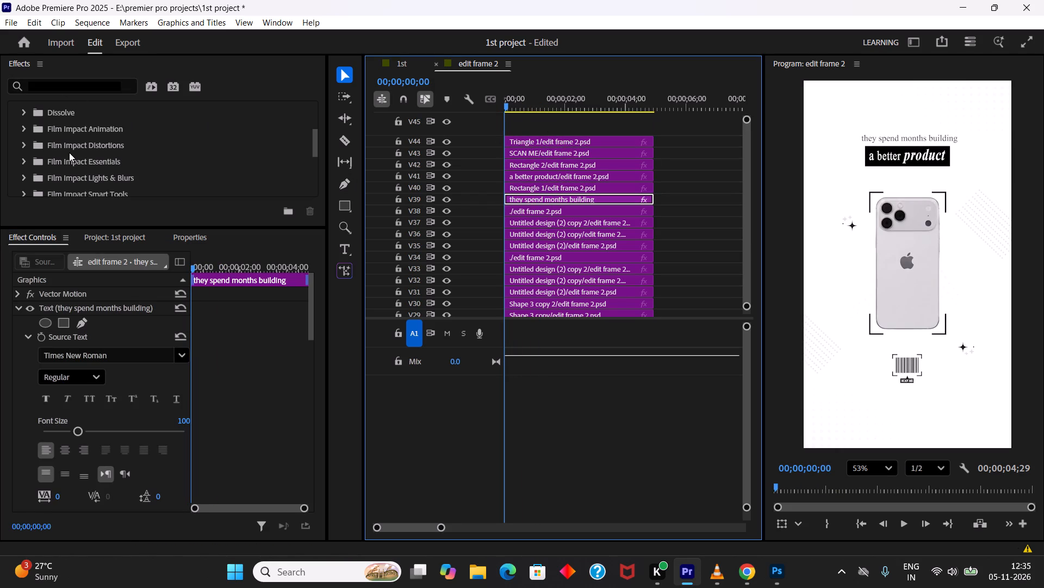
Apply the FI: Text Animator transition from Film Impact Smart Tools to the start of the "they spend months building" clip on V39.
{"action": "scroll", "coordinate": [69, 152], "scroll_direction": "down", "scroll_amount": 4}
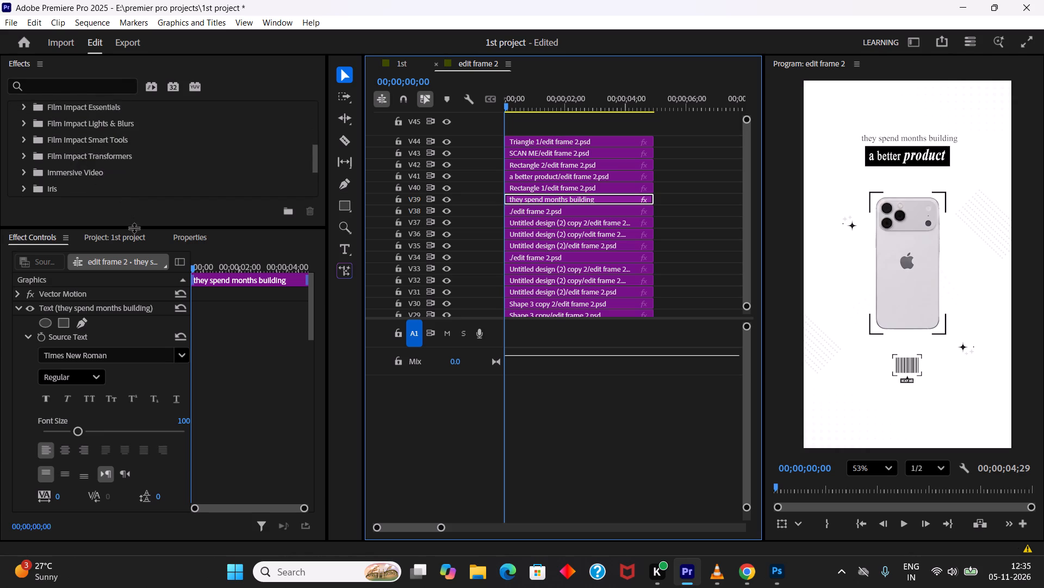
{"action": "left_click_drag", "start_coordinate": [134, 228], "coordinate": [131, 311]}
{"action": "scroll", "coordinate": [49, 193], "scroll_direction": "down", "scroll_amount": 5}
{"action": "scroll", "coordinate": [49, 193], "scroll_direction": "up", "scroll_amount": 6}
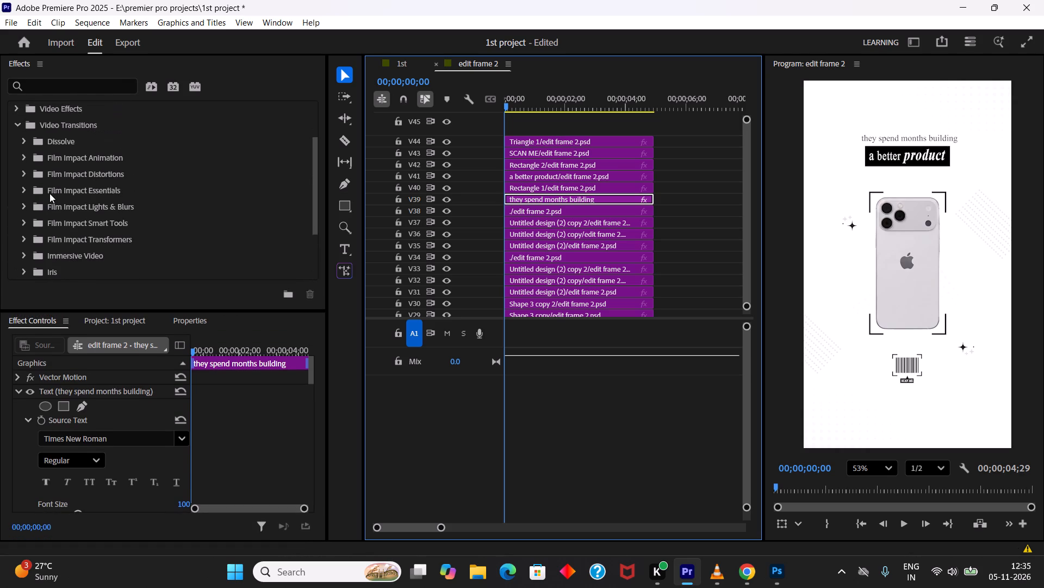
{"action": "left_click", "coordinate": [18, 126]}
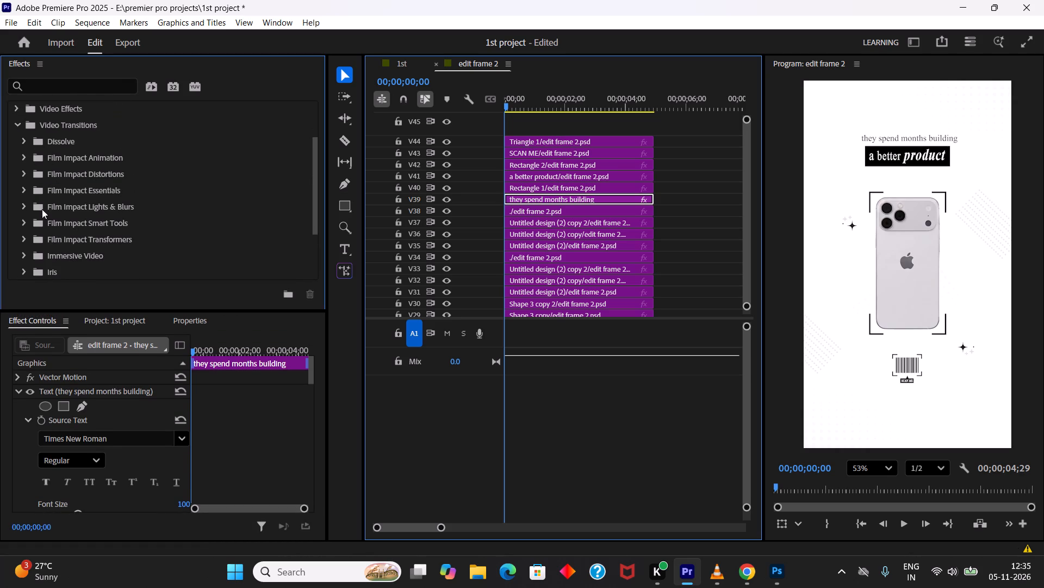
{"action": "left_click", "coordinate": [17, 192]}
{"action": "scroll", "coordinate": [17, 192], "scroll_direction": "down", "scroll_amount": 4}
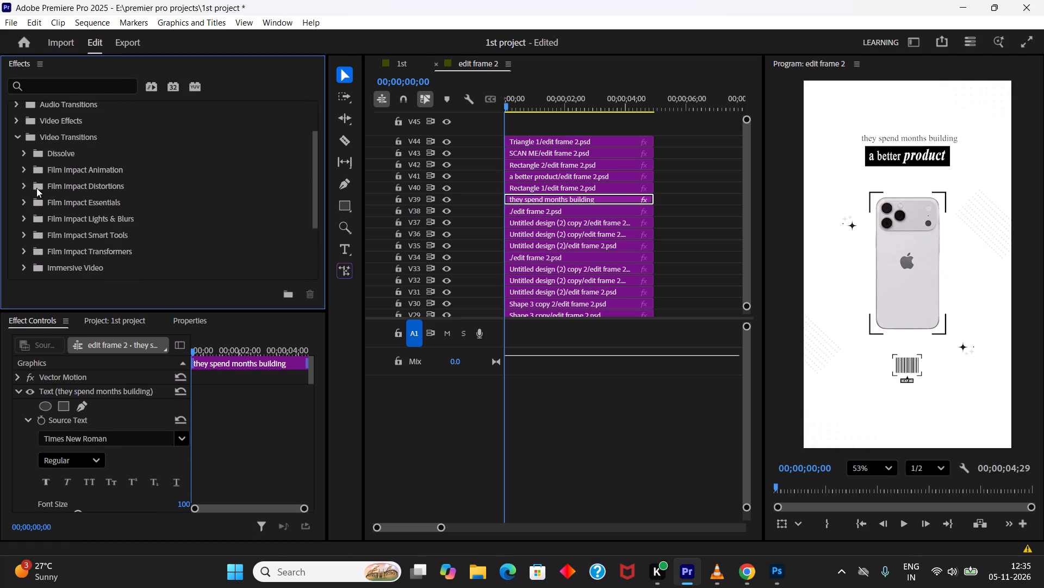
{"action": "left_click", "coordinate": [22, 234]}
{"action": "scroll", "coordinate": [60, 229], "scroll_direction": "down", "scroll_amount": 3}
{"action": "scroll", "coordinate": [121, 223], "scroll_direction": "down", "scroll_amount": 1}
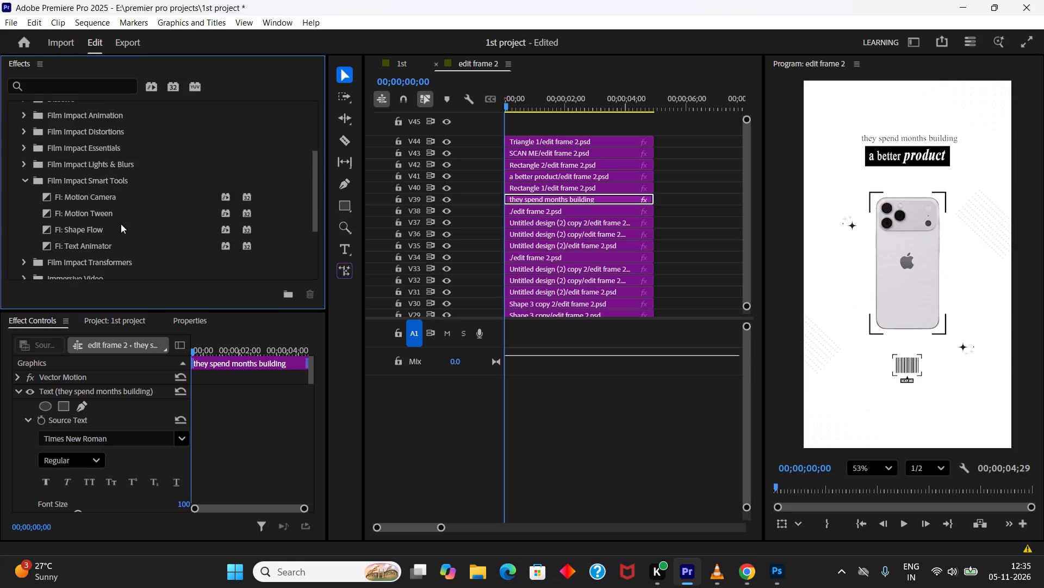
{"action": "left_click_drag", "start_coordinate": [83, 245], "coordinate": [512, 197]}
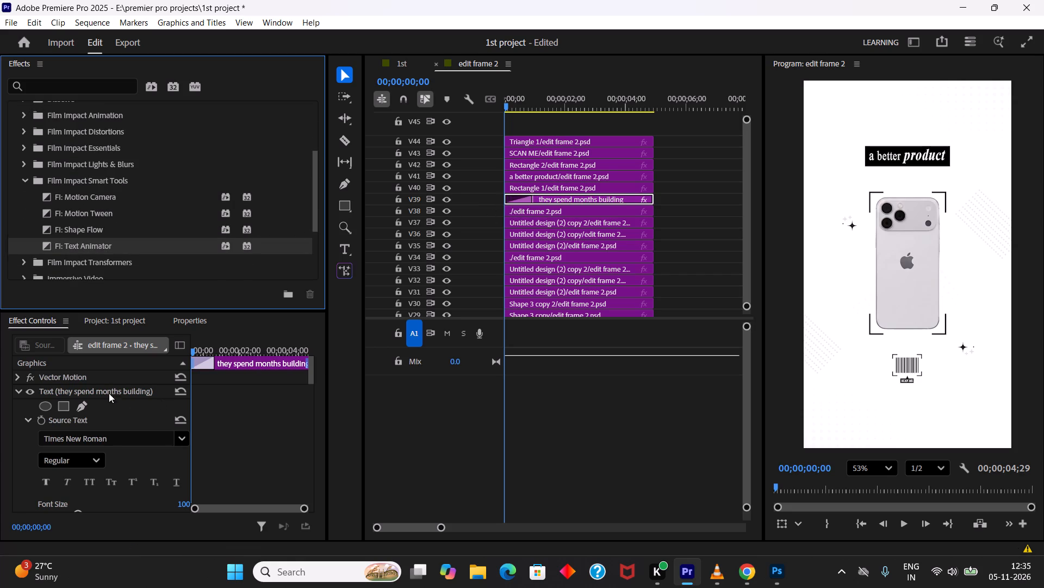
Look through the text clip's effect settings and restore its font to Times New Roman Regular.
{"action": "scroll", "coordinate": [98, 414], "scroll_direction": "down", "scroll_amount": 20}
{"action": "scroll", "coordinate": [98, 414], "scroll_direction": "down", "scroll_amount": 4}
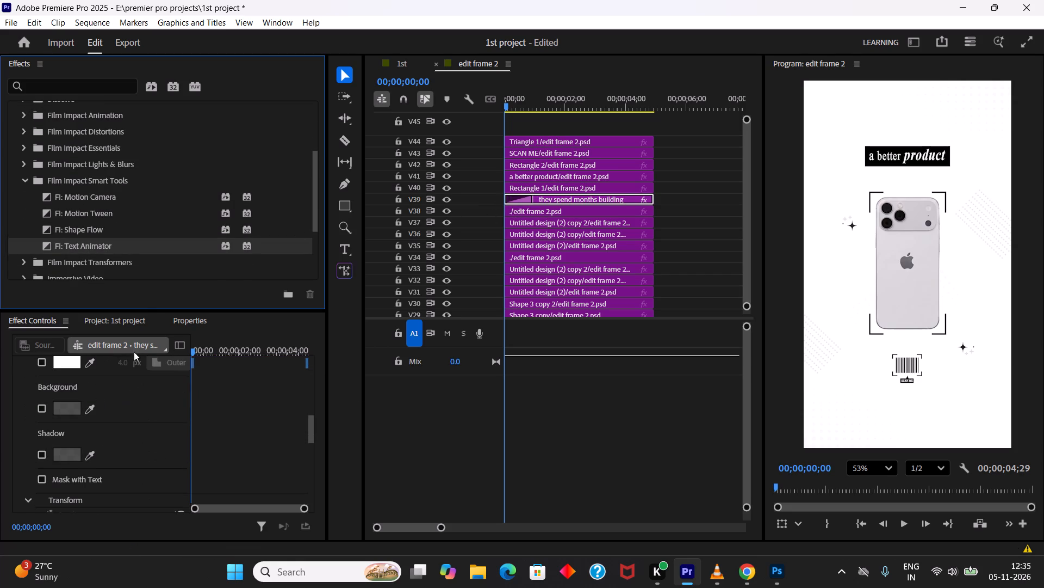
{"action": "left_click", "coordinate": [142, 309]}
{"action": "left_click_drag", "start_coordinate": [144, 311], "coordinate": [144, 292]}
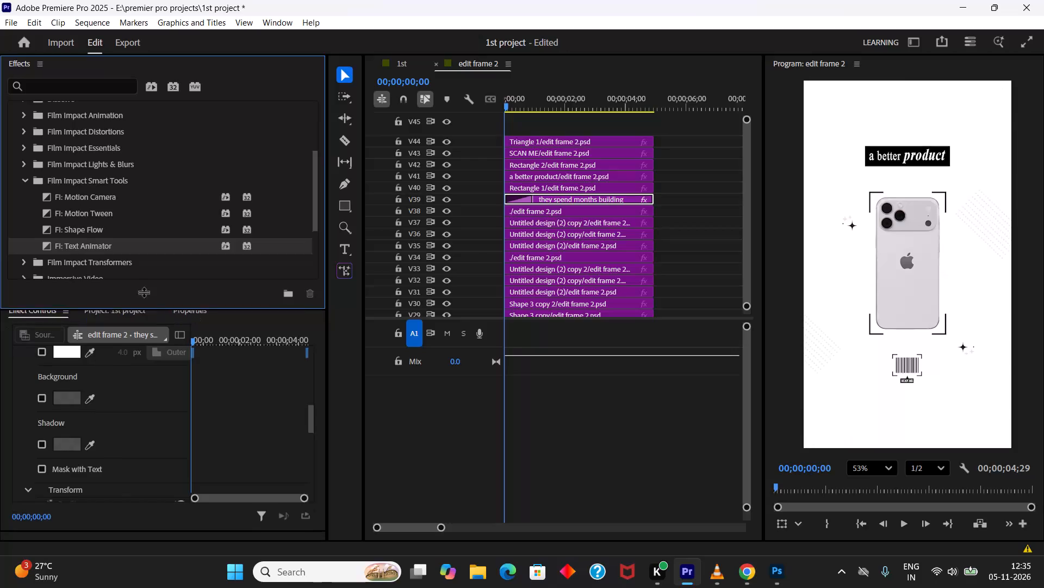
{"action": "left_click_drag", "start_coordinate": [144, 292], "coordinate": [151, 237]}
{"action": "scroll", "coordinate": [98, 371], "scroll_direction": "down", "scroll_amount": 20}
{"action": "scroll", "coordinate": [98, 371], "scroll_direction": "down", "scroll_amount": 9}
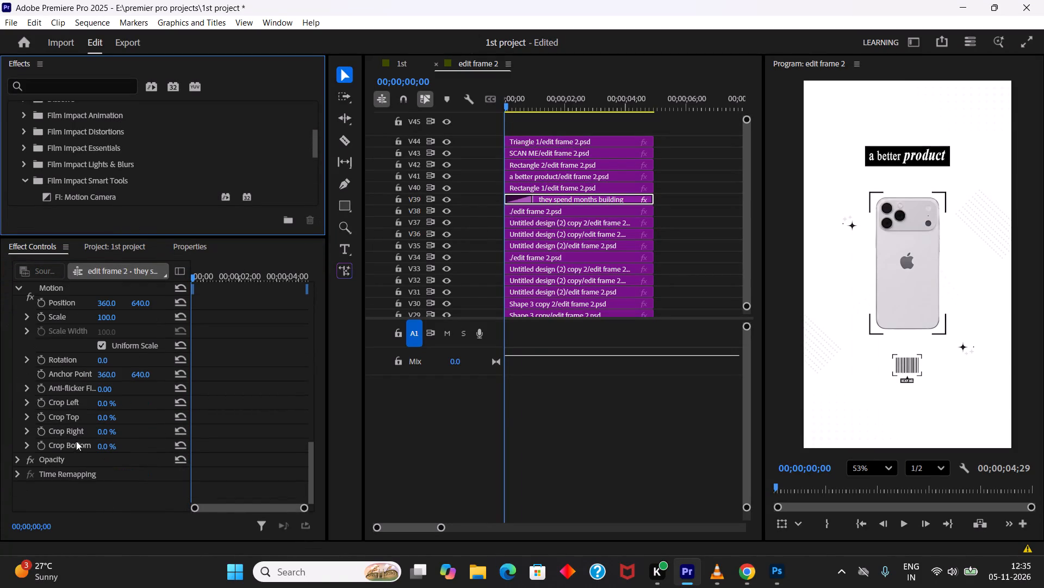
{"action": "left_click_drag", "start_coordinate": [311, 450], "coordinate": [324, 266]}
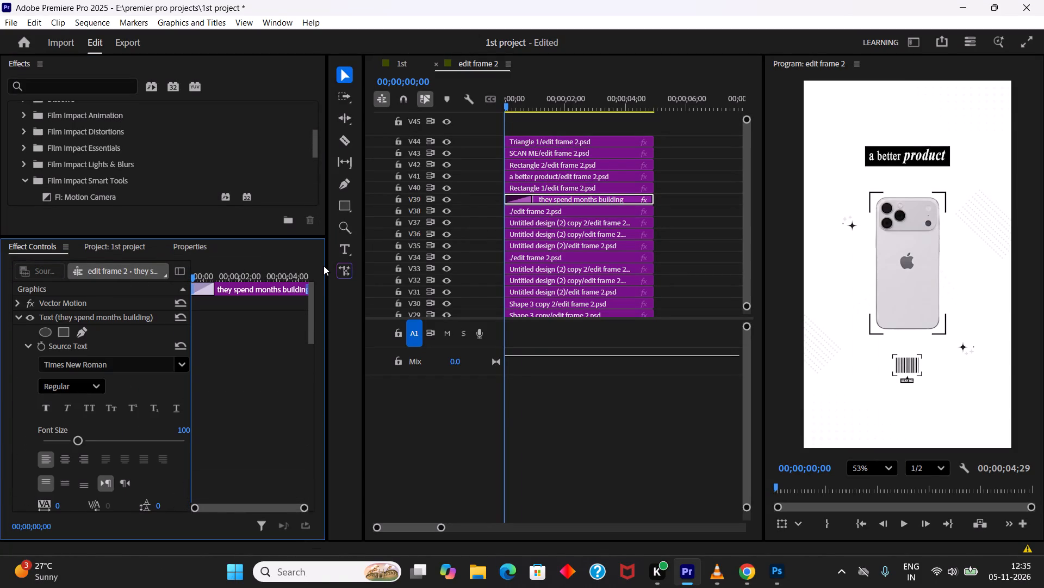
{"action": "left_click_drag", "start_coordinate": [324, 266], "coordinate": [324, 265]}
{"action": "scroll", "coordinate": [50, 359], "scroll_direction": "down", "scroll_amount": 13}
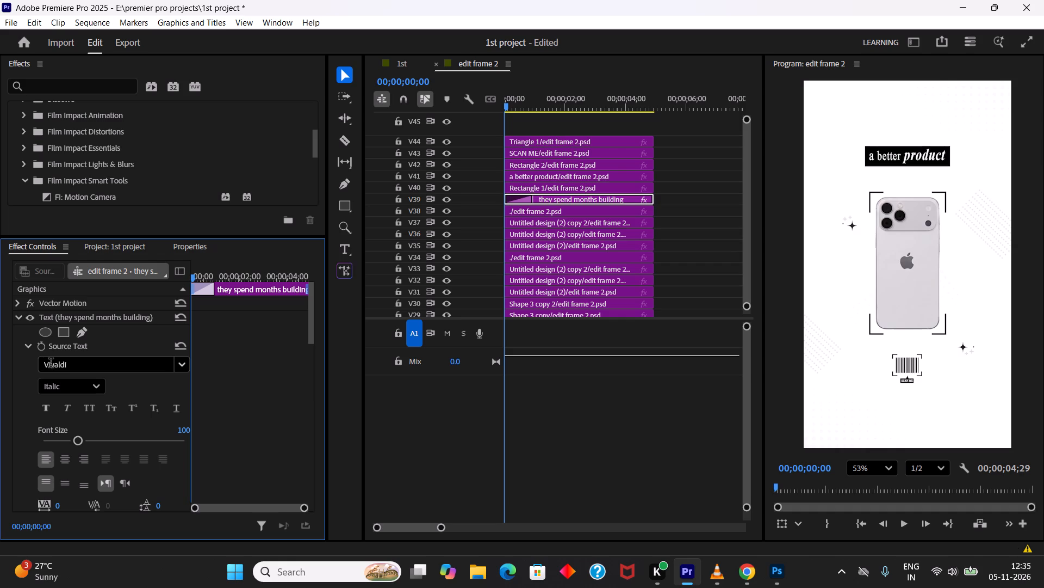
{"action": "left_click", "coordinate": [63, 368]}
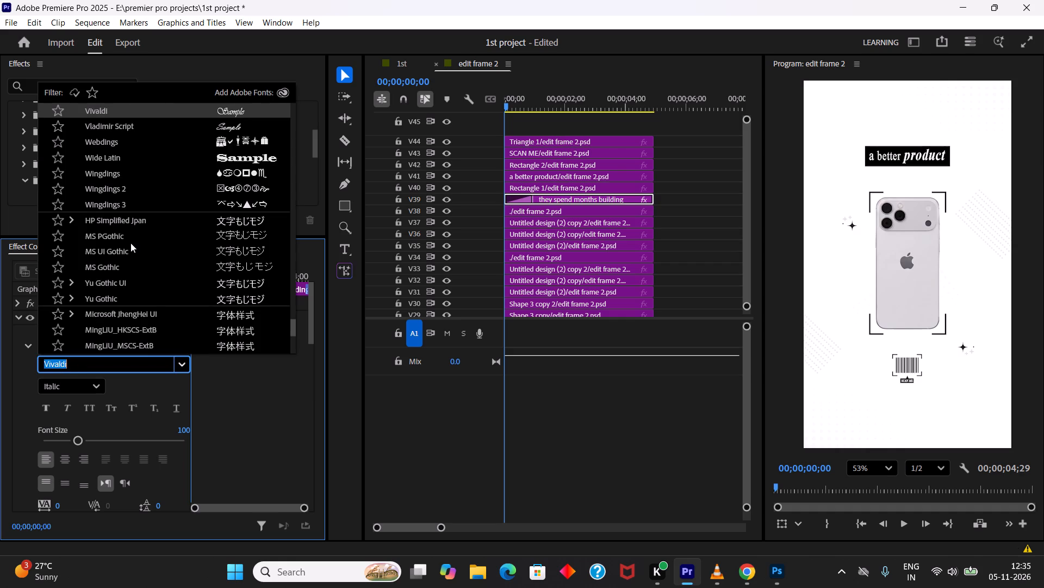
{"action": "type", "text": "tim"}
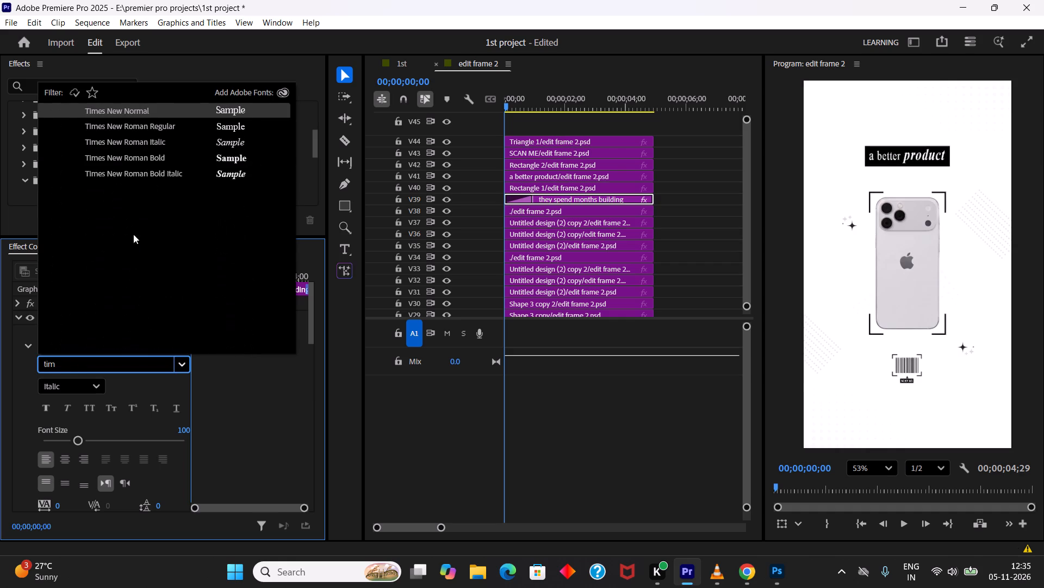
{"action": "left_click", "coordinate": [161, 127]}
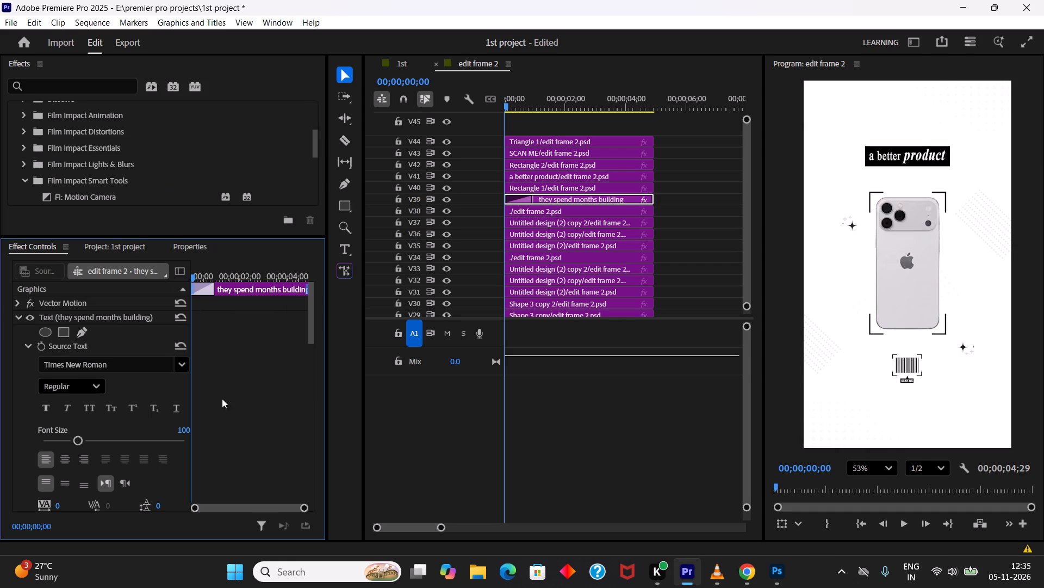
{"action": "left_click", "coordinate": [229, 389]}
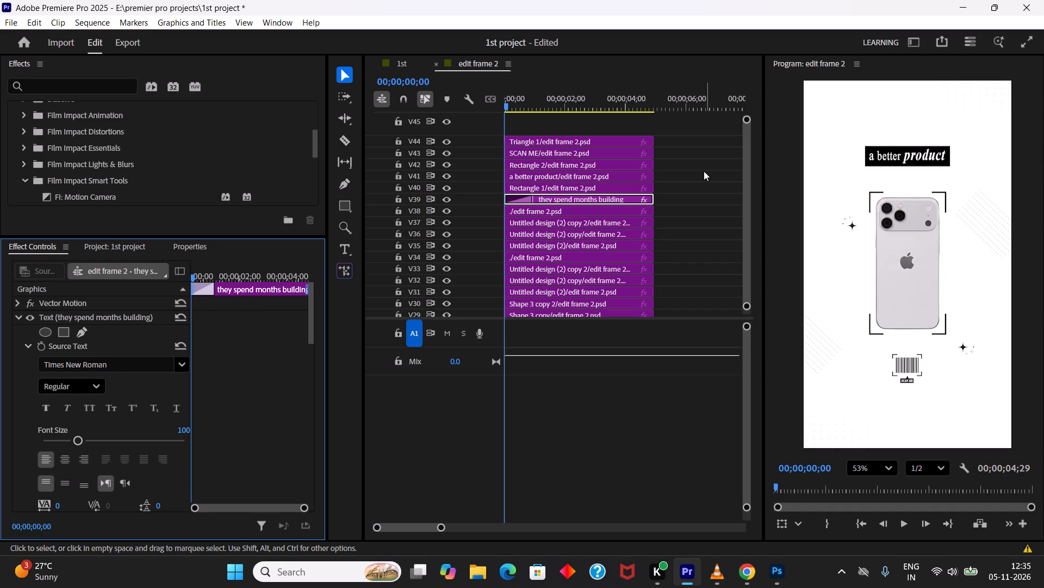
Select the Text Animator transition at the start of the V39 text clip and open its preset choices.
{"action": "left_click", "coordinate": [519, 195]}
{"action": "left_click", "coordinate": [518, 200]}
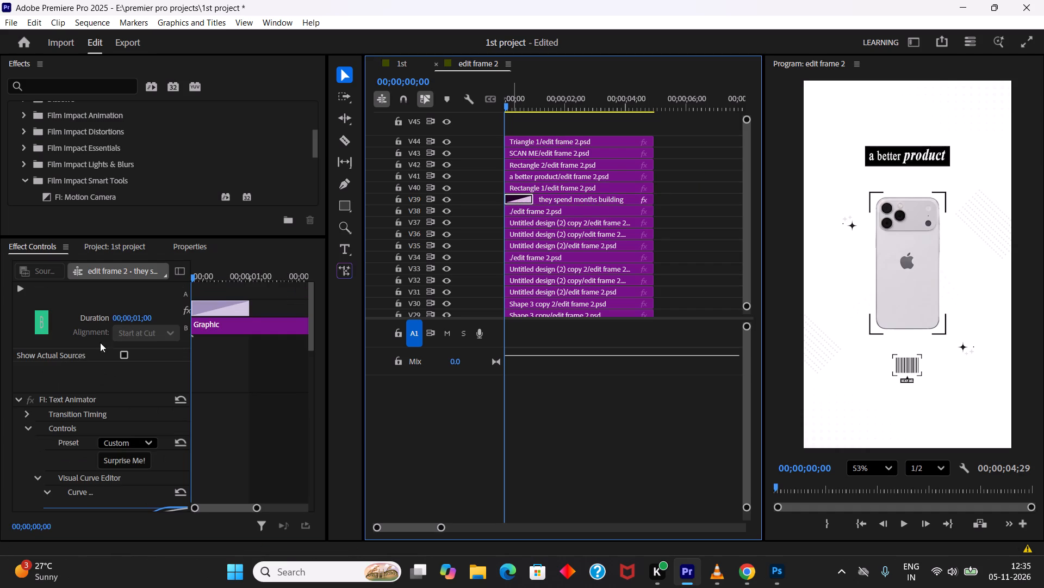
{"action": "left_click", "coordinate": [127, 439]}
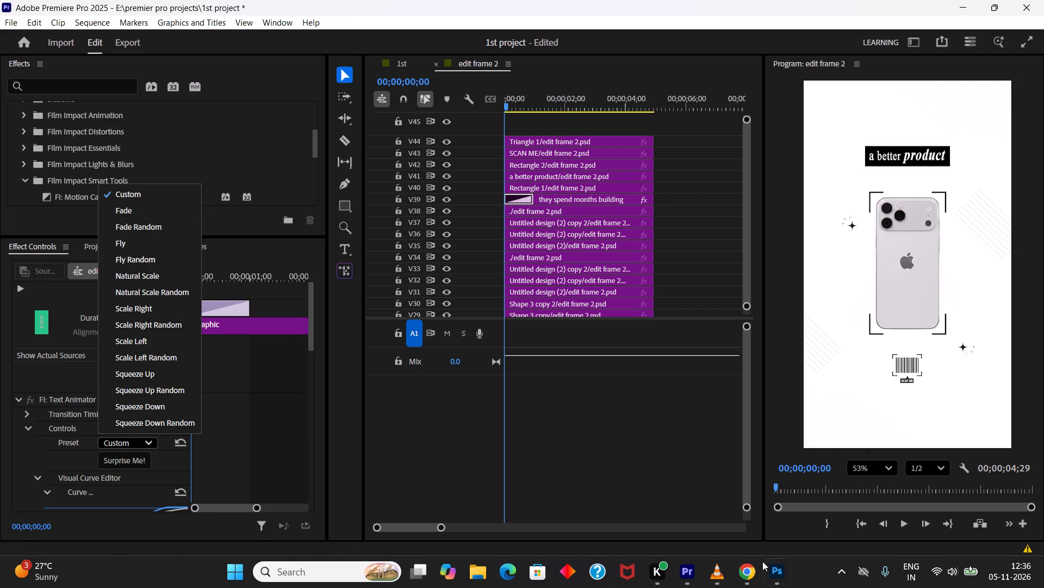
Replay the "Slide in Text Animation in Premiere Pro" tutorial in Chrome to check its Text Animator settings, and return to Premiere Pro.
{"action": "left_click", "coordinate": [754, 574]}
{"action": "left_click", "coordinate": [478, 357]}
{"action": "key", "text": "Left"}
{"action": "key", "text": "Left"}
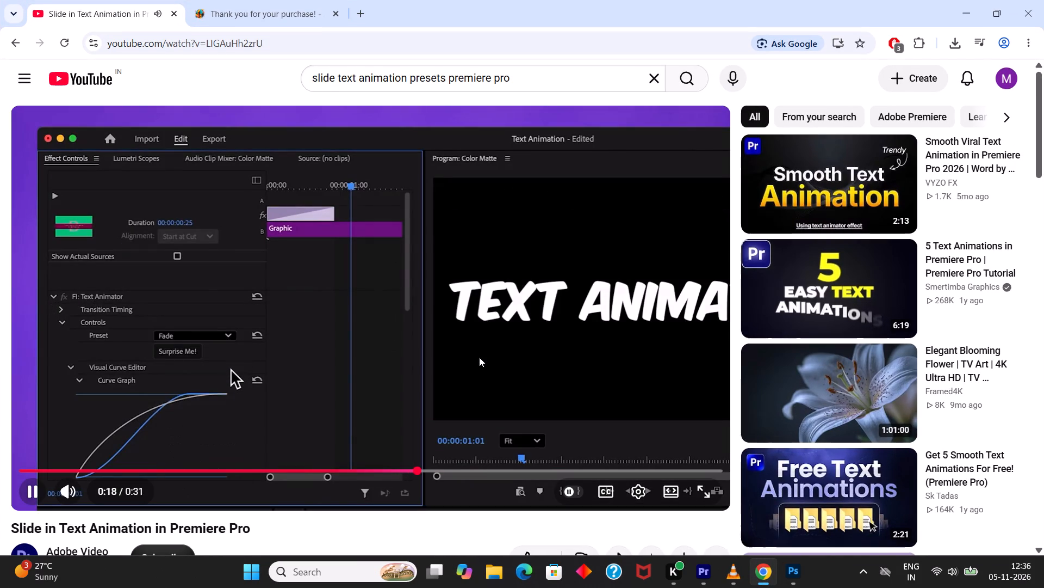
{"action": "left_click", "coordinate": [532, 283]}
{"action": "left_click", "coordinate": [707, 585]}
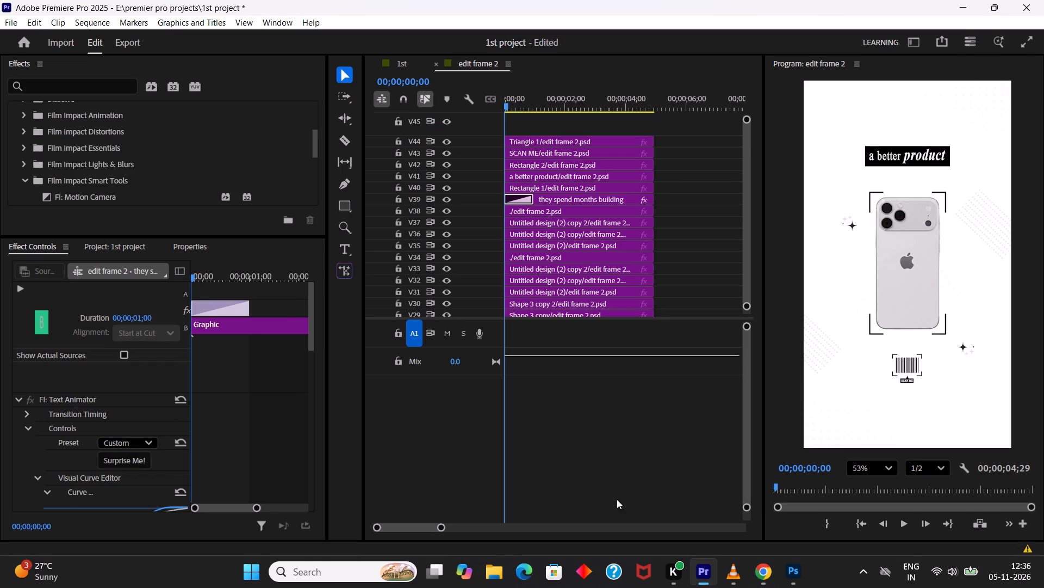
Set the Text Animator preset to Fade and its horizontal Push Position to 90.
{"action": "left_click", "coordinate": [120, 441]}
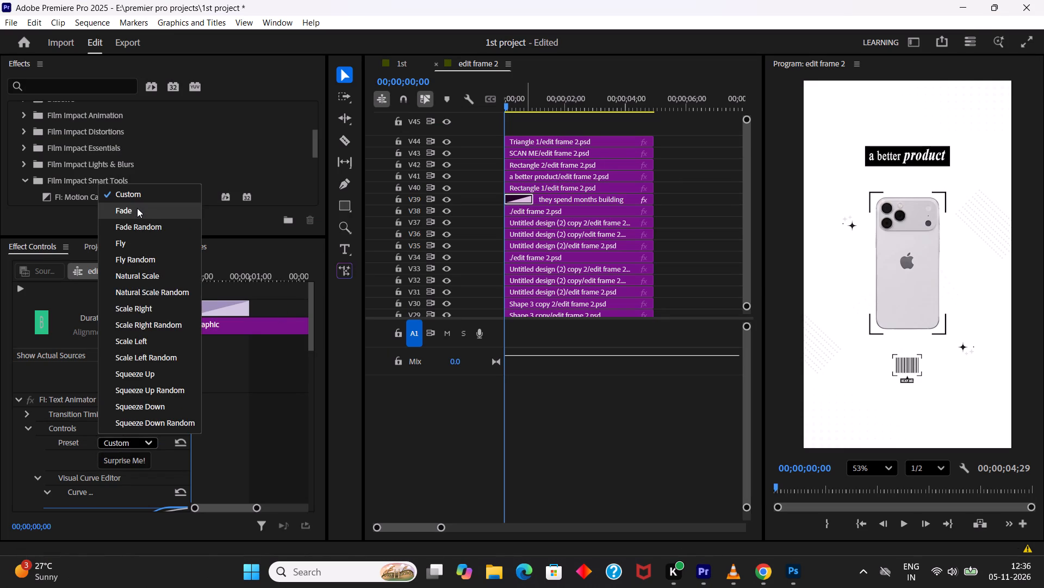
{"action": "left_click", "coordinate": [137, 208]}
{"action": "scroll", "coordinate": [67, 402], "scroll_direction": "down", "scroll_amount": 8}
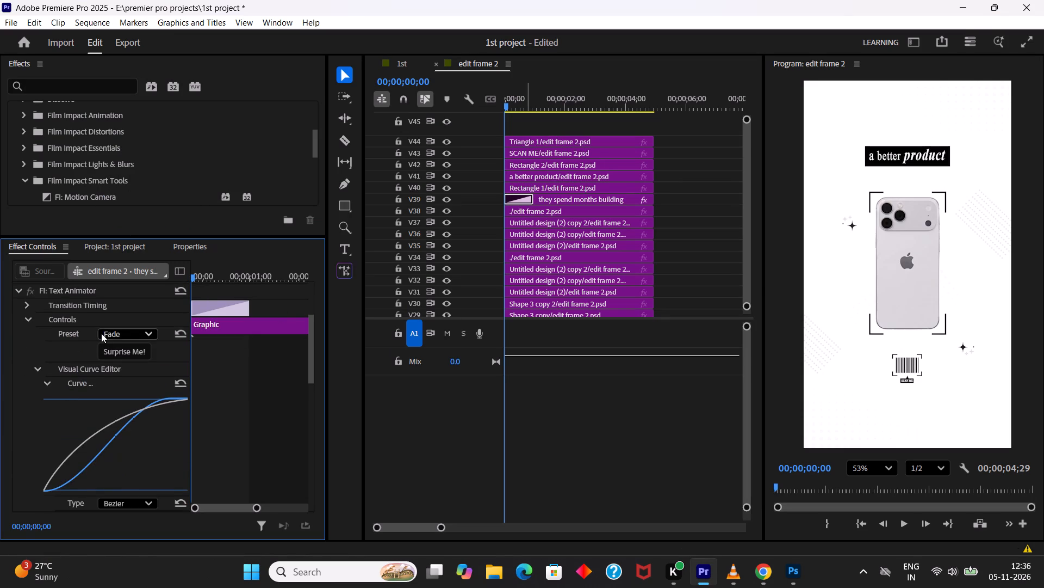
{"action": "scroll", "coordinate": [75, 341], "scroll_direction": "down", "scroll_amount": 10}
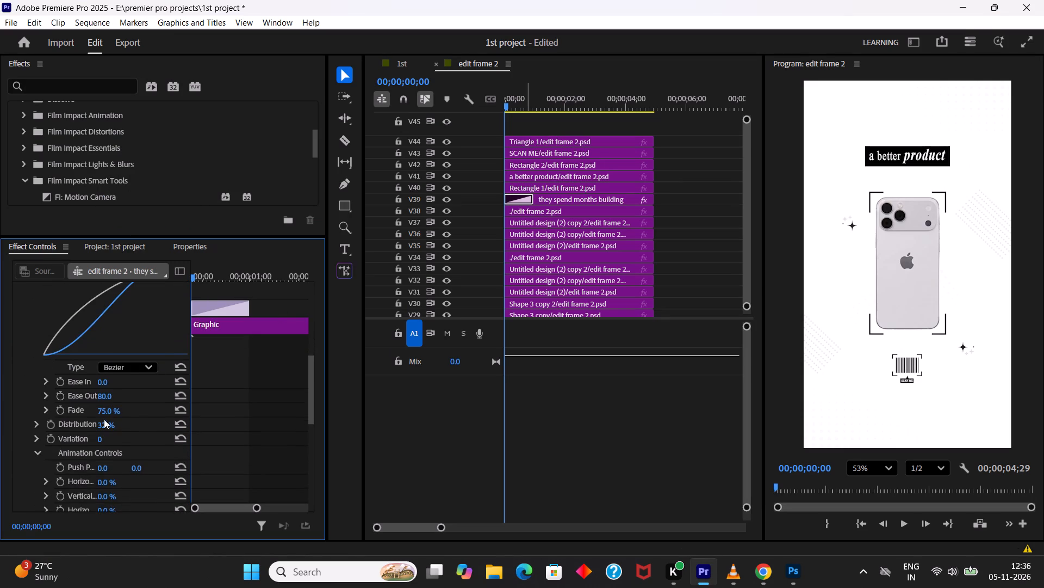
{"action": "left_click", "coordinate": [105, 471]}
{"action": "type", "text": "90"}
{"action": "key", "text": "Return"}
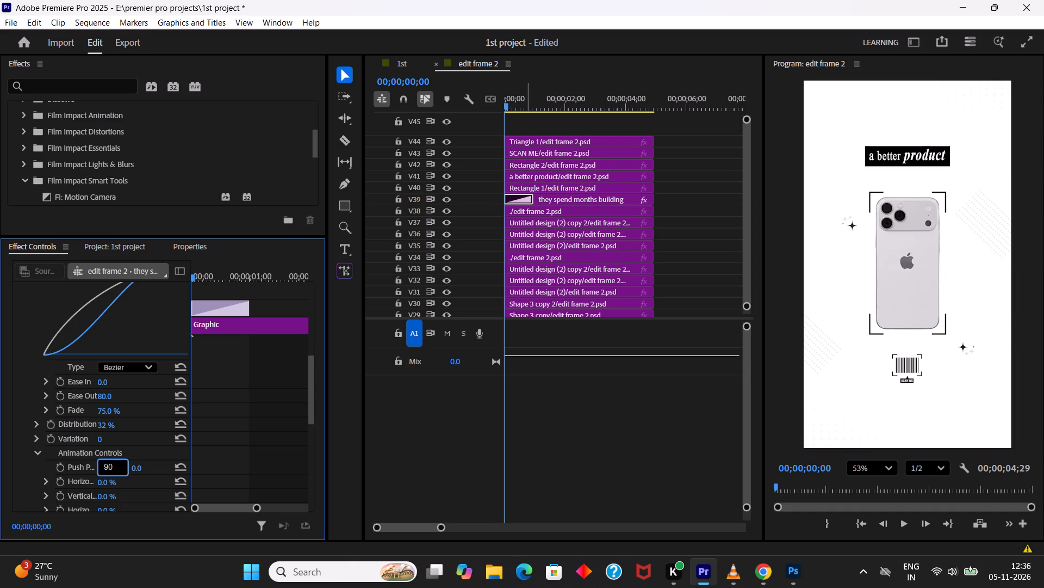
Switch to the slide-in text tutorial in Chrome and play it through the Motion Blur setting, pausing there.
{"action": "left_click", "coordinate": [762, 566]}
{"action": "left_click", "coordinate": [425, 338]}
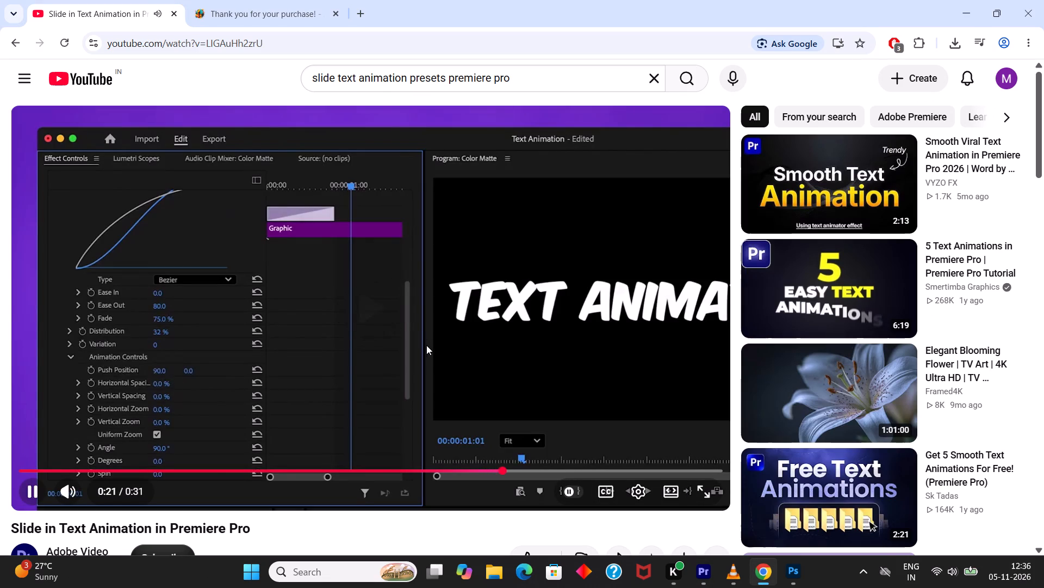
{"action": "left_click", "coordinate": [361, 254]}
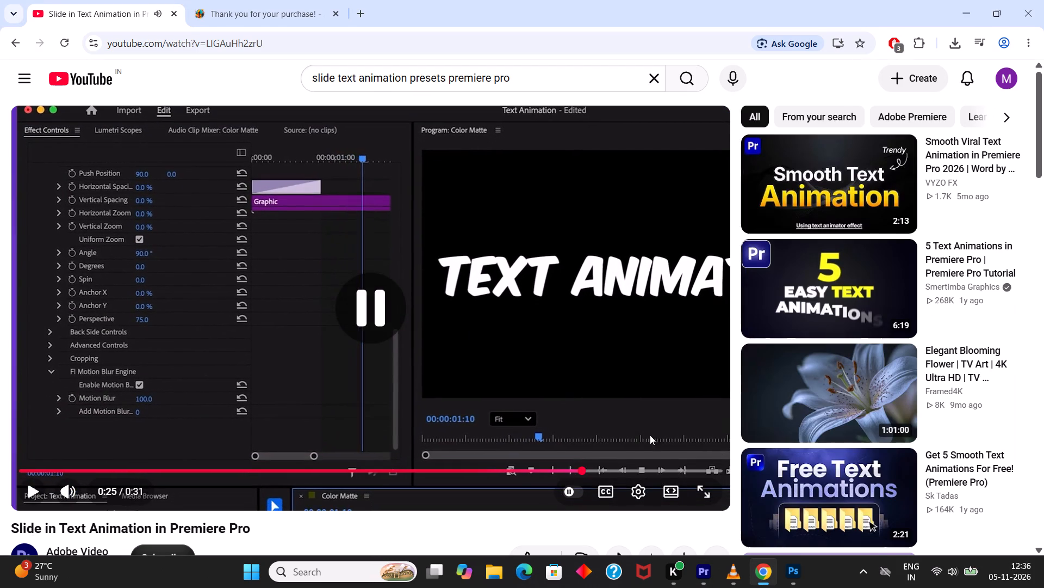
Return to Premiere Pro and set the Text Animator transition's Motion Blur to 100 in the FI Motion Blur Engine.
{"action": "left_click", "coordinate": [710, 573]}
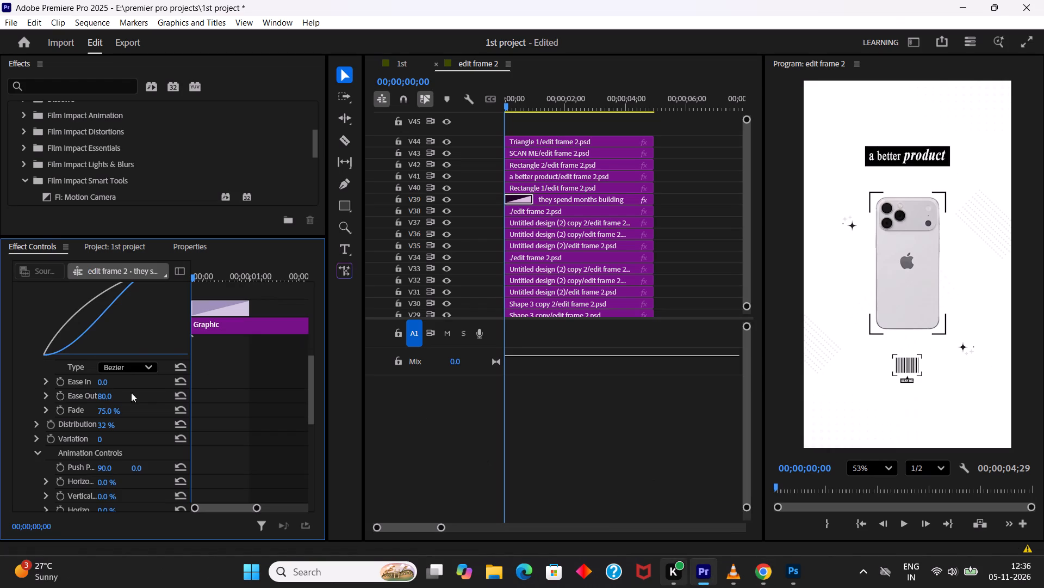
{"action": "scroll", "coordinate": [92, 411], "scroll_direction": "down", "scroll_amount": 14}
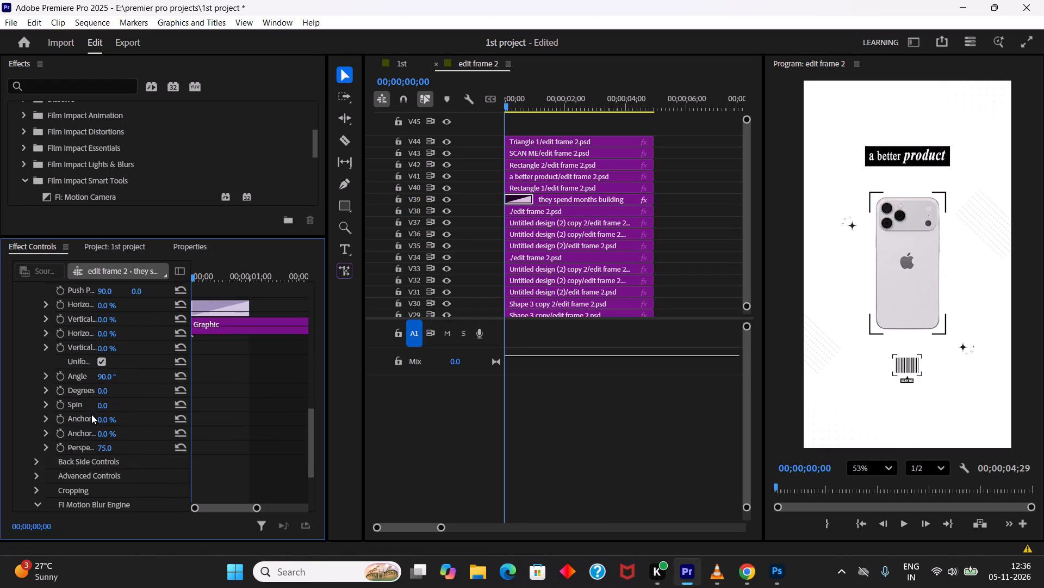
{"action": "scroll", "coordinate": [91, 414], "scroll_direction": "down", "scroll_amount": 5}
{"action": "left_click", "coordinate": [109, 457]}
{"action": "left_click", "coordinate": [108, 454]}
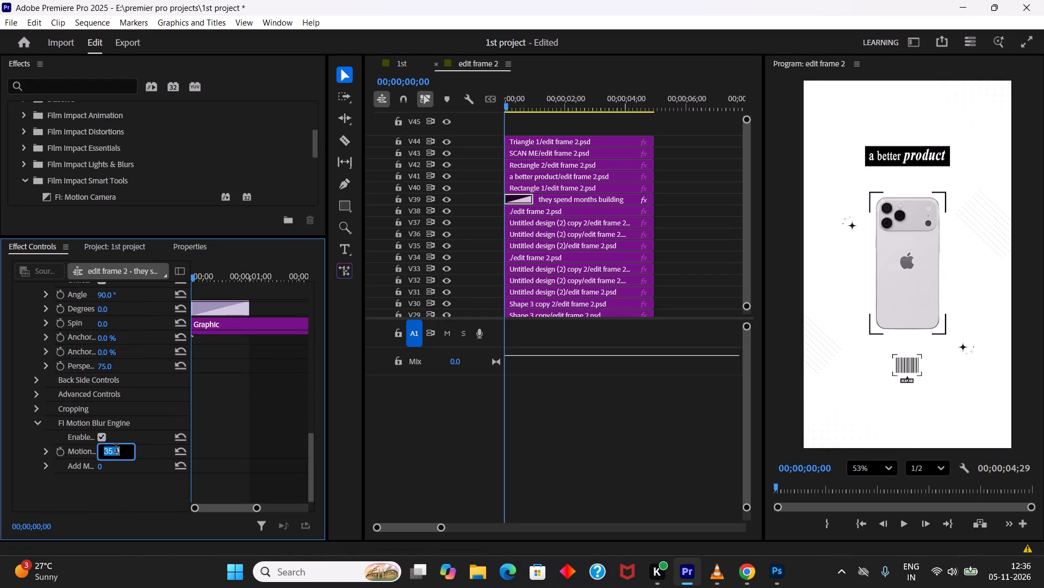
{"action": "type", "text": "100"}
{"action": "key", "text": "Return"}
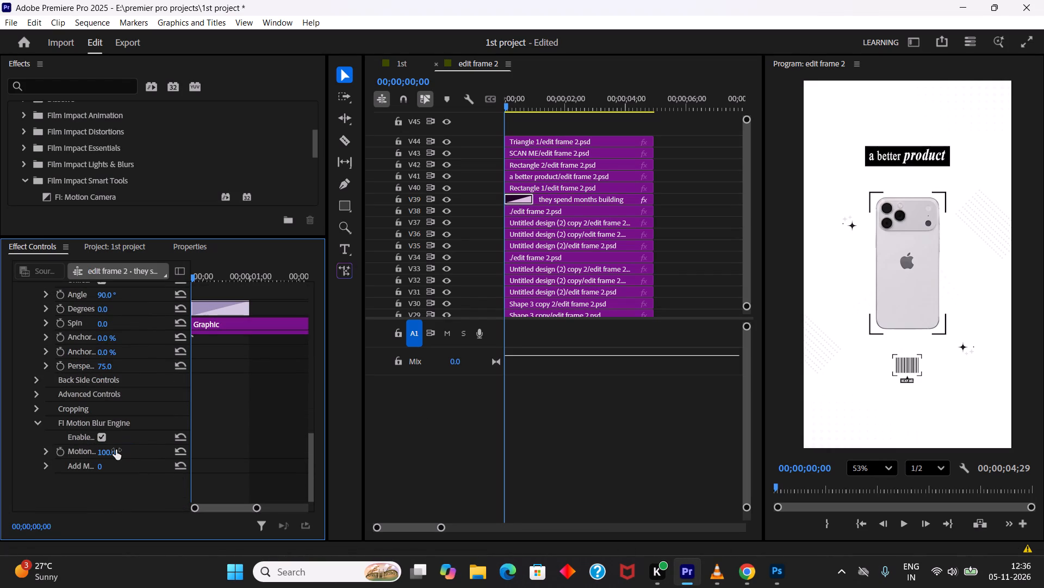
Switch to the "Slide in Text Animation in Premiere Pro" tutorial in Chrome and review its closing part after the Motion Blur setting.
{"action": "left_click", "coordinate": [743, 576]}
{"action": "left_click", "coordinate": [363, 260]}
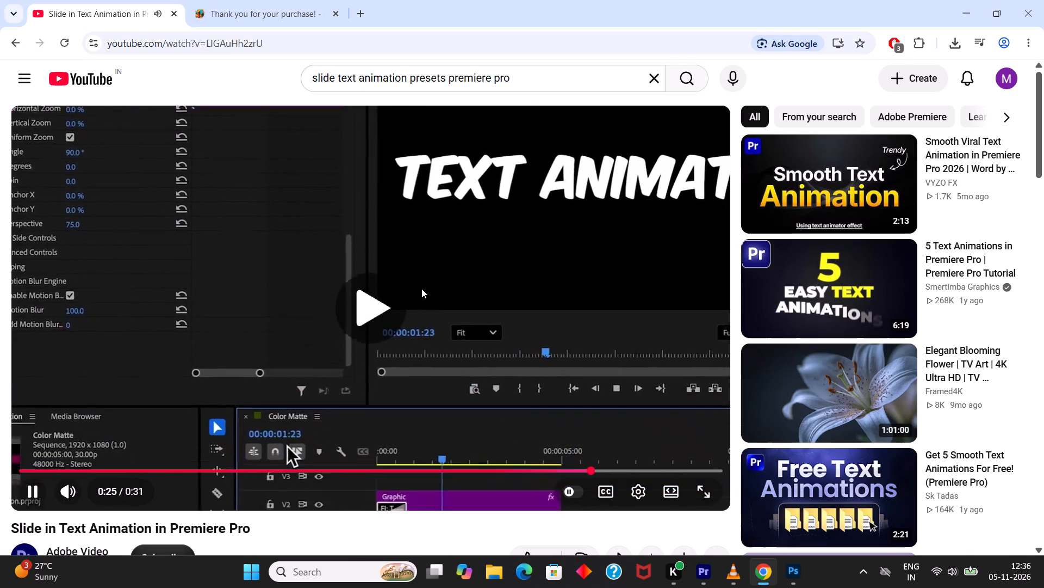
{"action": "left_click_drag", "start_coordinate": [421, 289], "coordinate": [363, 328]}
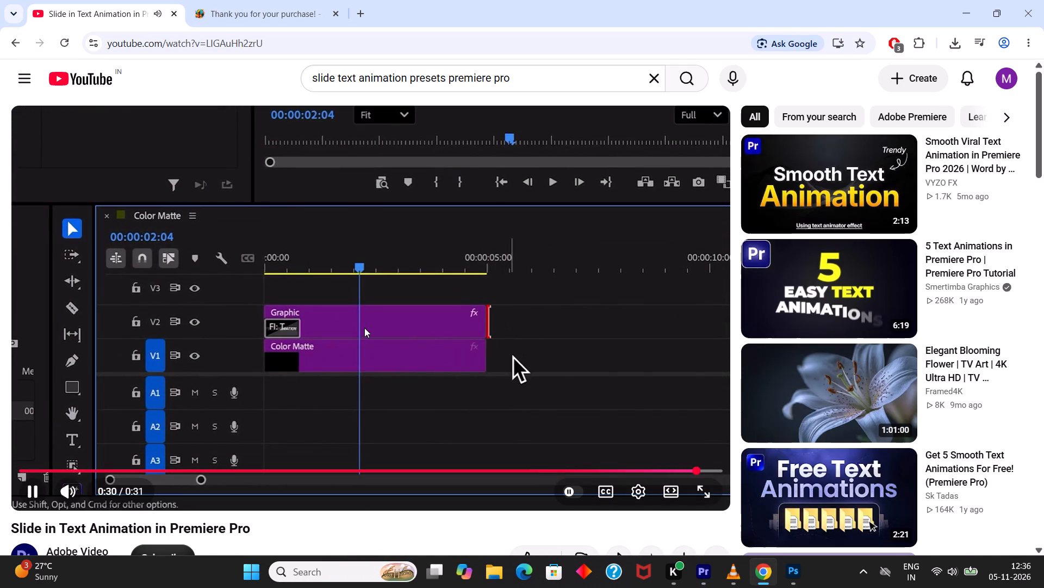
{"action": "left_click", "coordinate": [308, 340]}
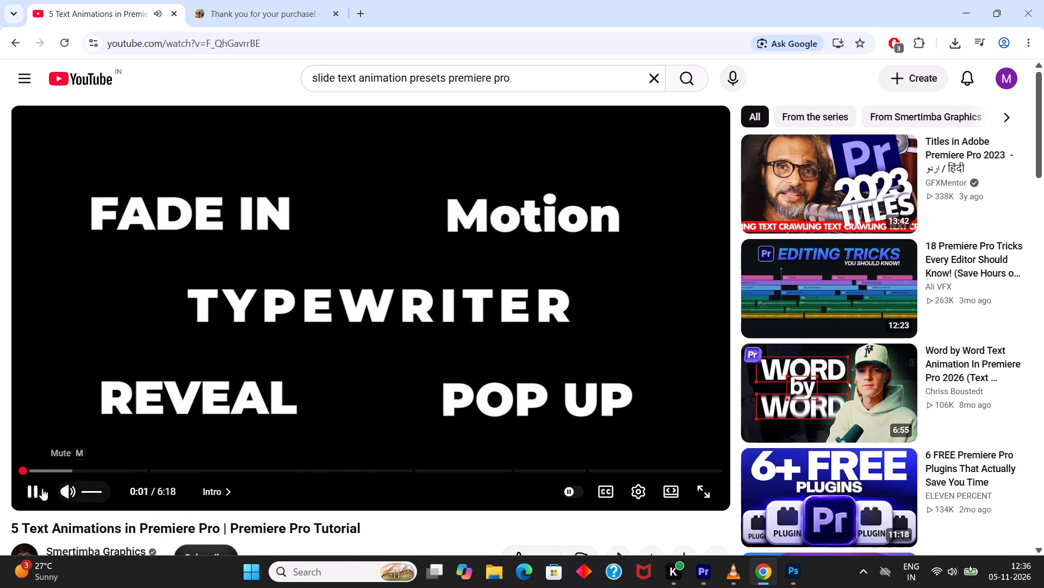
{"action": "left_click", "coordinate": [316, 381]}
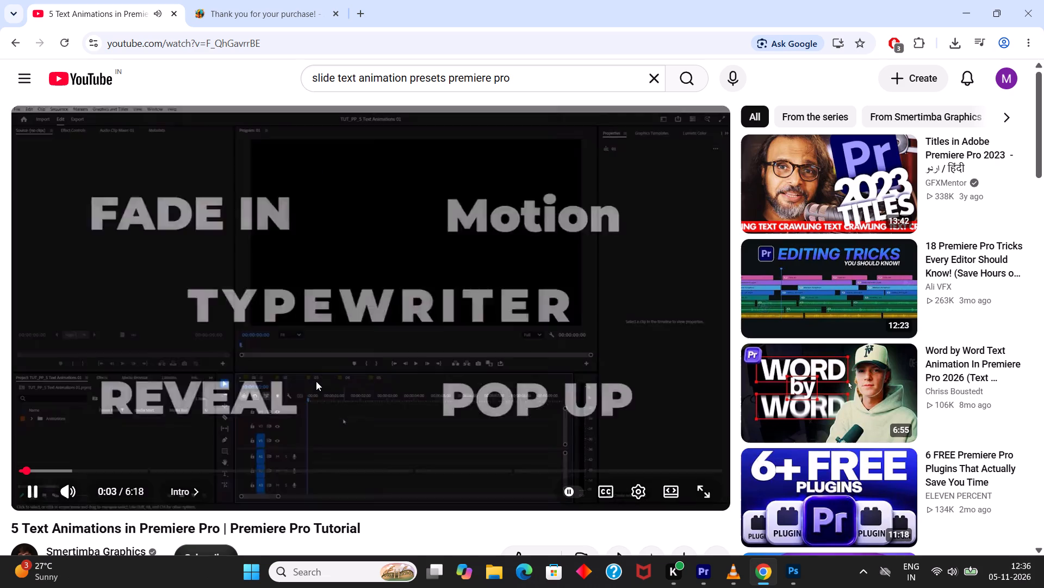
{"action": "left_click", "coordinate": [8, 44]}
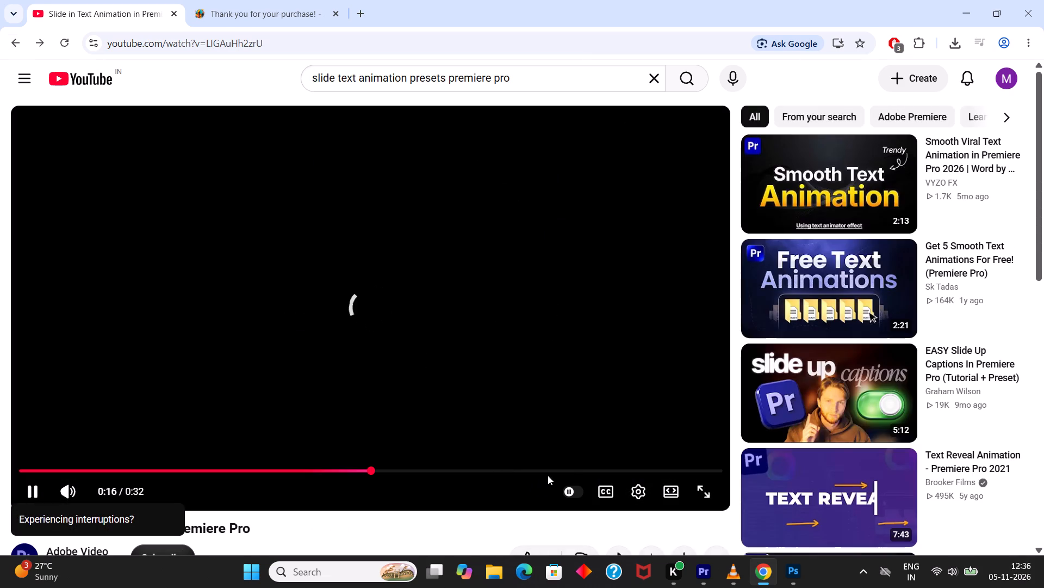
{"action": "left_click", "coordinate": [569, 470]}
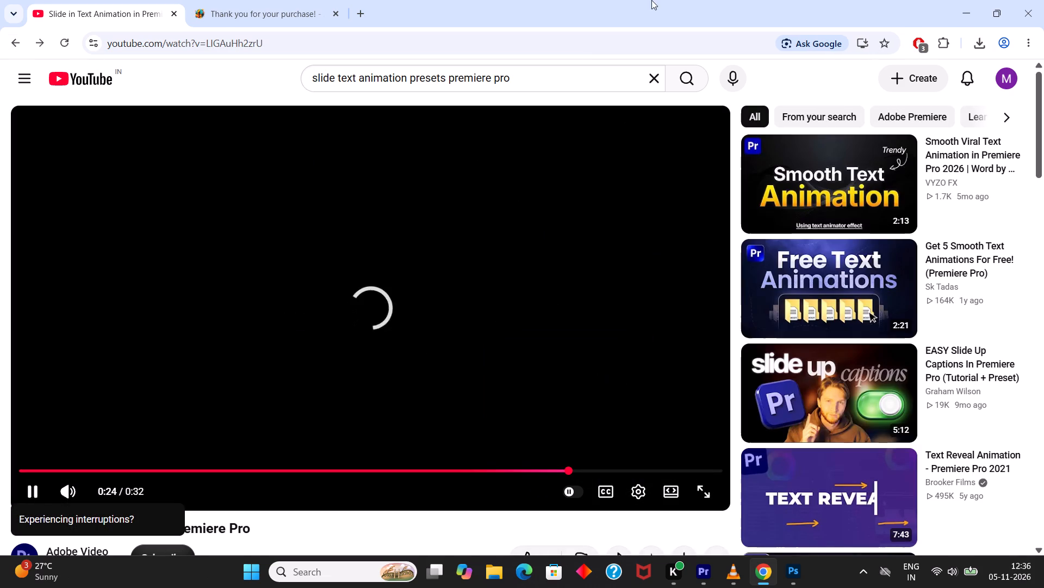
{"action": "right_click", "coordinate": [651, 0]}
{"action": "left_click", "coordinate": [610, 12]}
{"action": "right_click_drag", "start_coordinate": [624, 0], "coordinate": [602, 0]}
{"action": "right_click_drag", "start_coordinate": [535, 0], "coordinate": [523, 0]}
{"action": "left_click", "coordinate": [487, 0]}
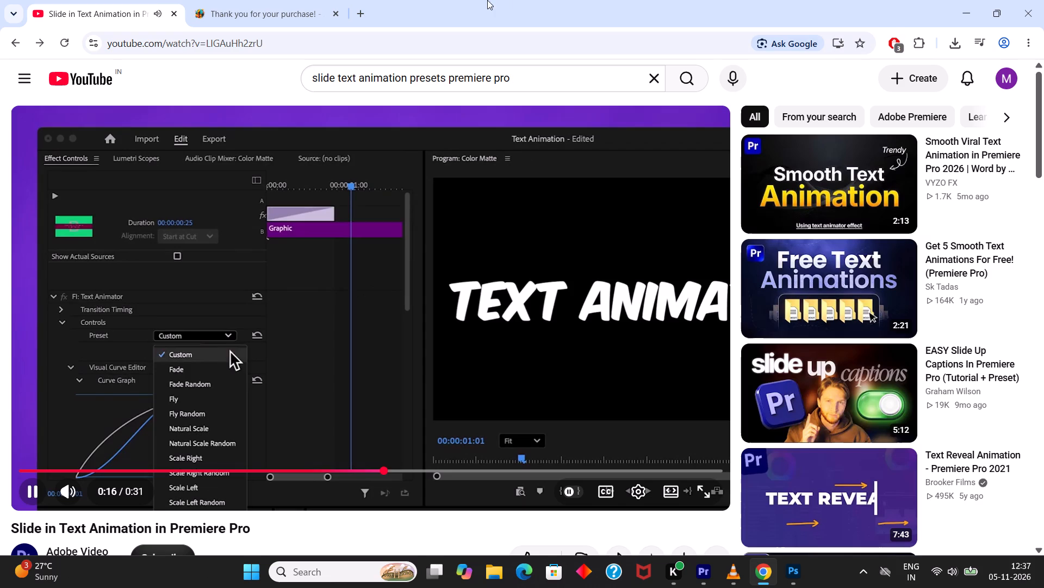
{"action": "left_click_drag", "start_coordinate": [610, 378], "coordinate": [591, 412]}
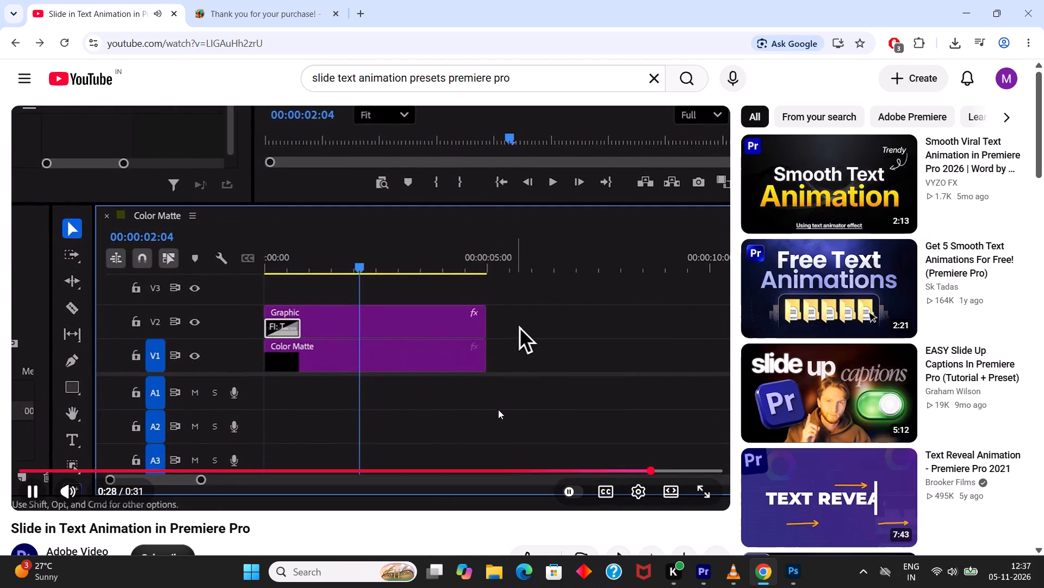
{"action": "left_click", "coordinate": [628, 474]}
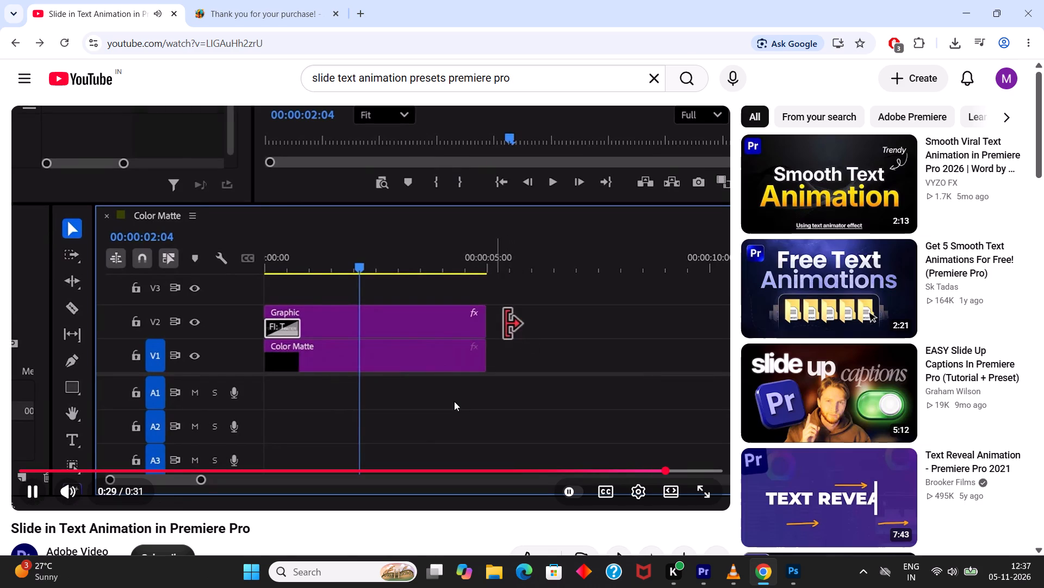
{"action": "key", "text": "space"}
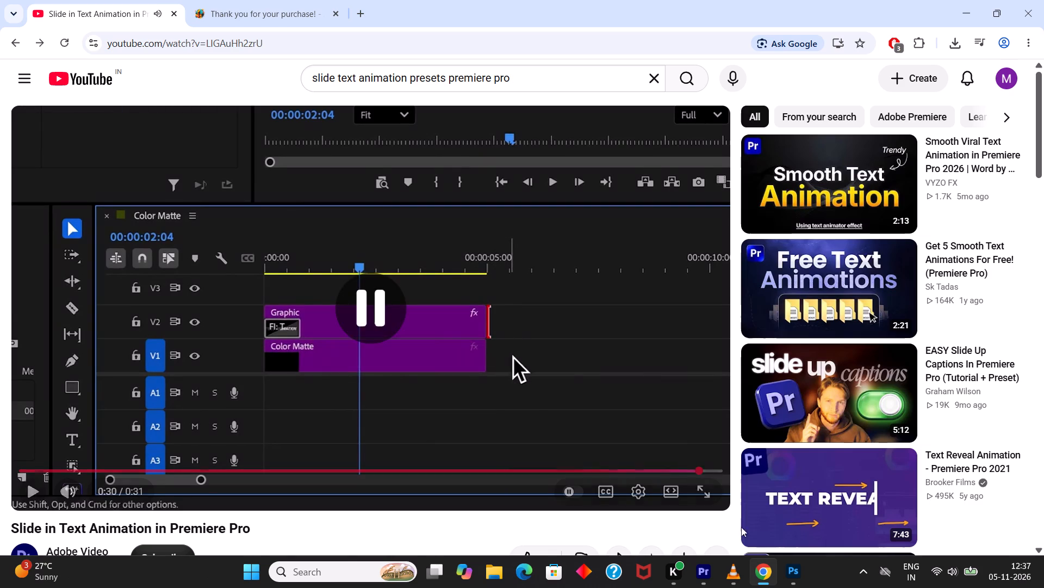
Return to Premiere Pro and play the "they spend months building" text animation several times from the start of edit frame 2.
{"action": "left_click", "coordinate": [705, 575]}
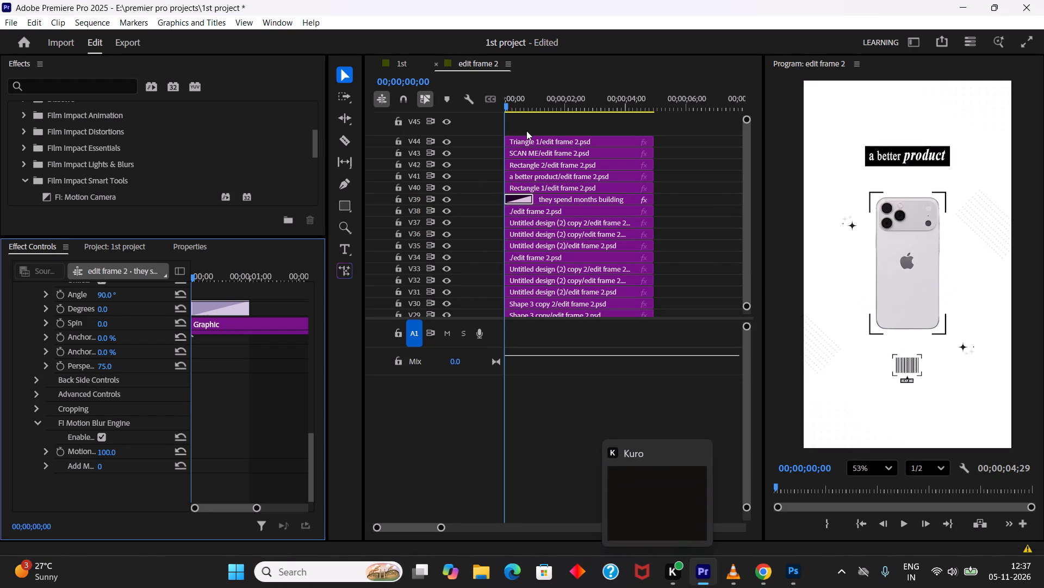
{"action": "key", "text": "space"}
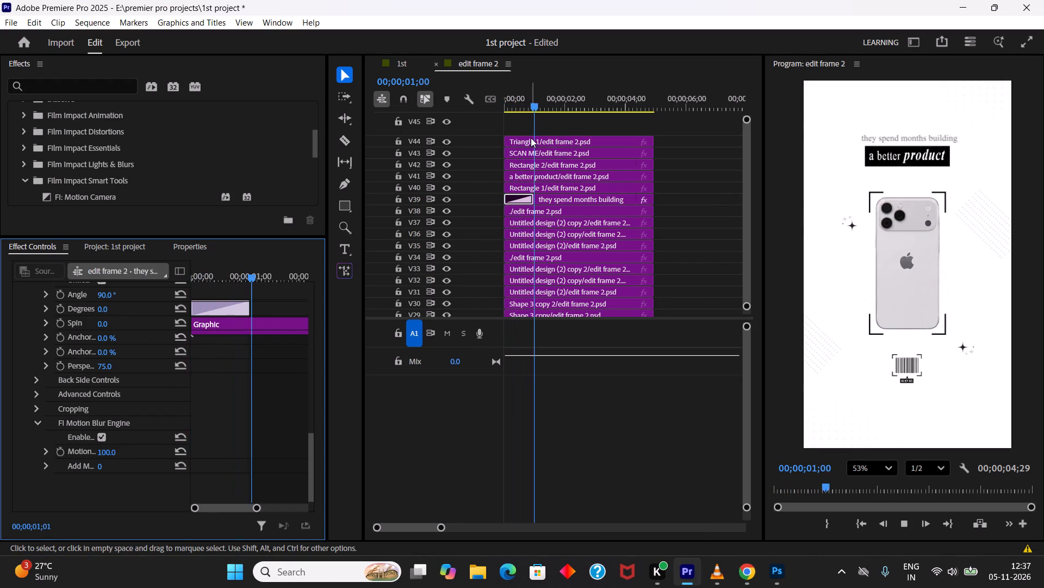
{"action": "key", "text": "space"}
{"action": "left_click_drag", "start_coordinate": [528, 107], "coordinate": [502, 113]}
{"action": "key", "text": "space"}
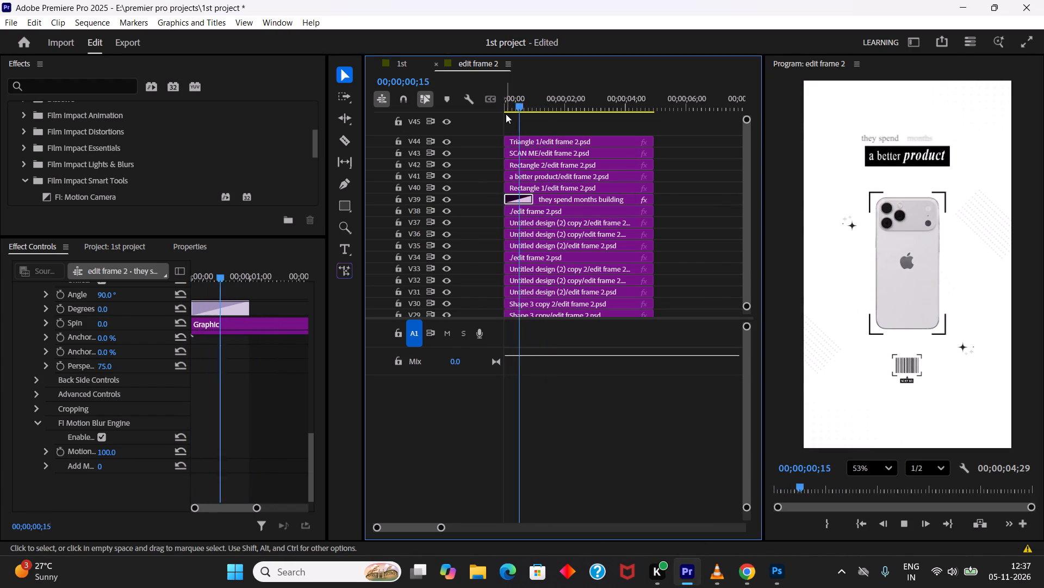
{"action": "key", "text": "space"}
{"action": "left_click_drag", "start_coordinate": [526, 107], "coordinate": [501, 111]}
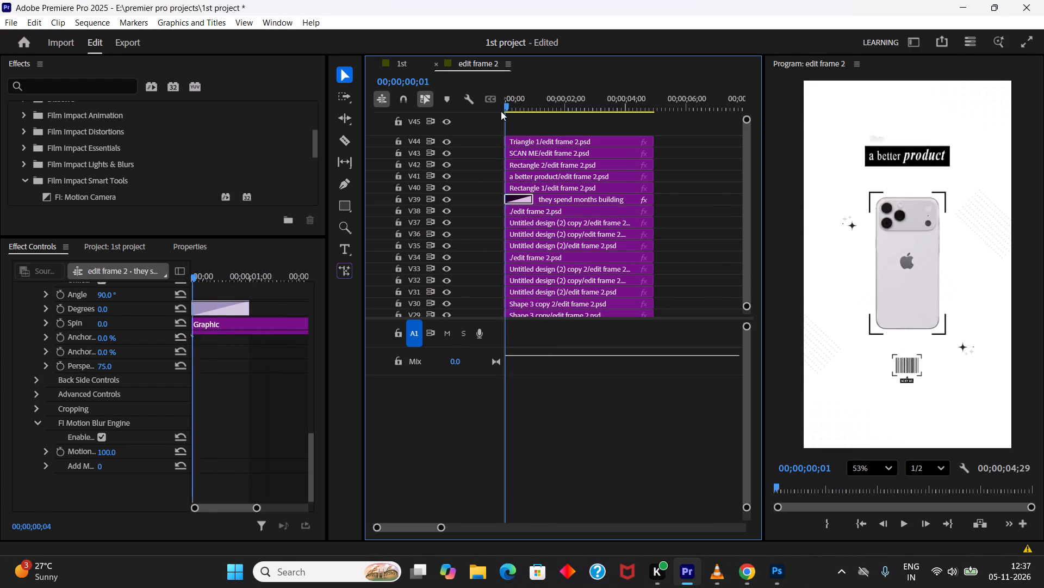
{"action": "left_click_drag", "start_coordinate": [501, 111], "coordinate": [478, 116]}
{"action": "key", "text": "space"}
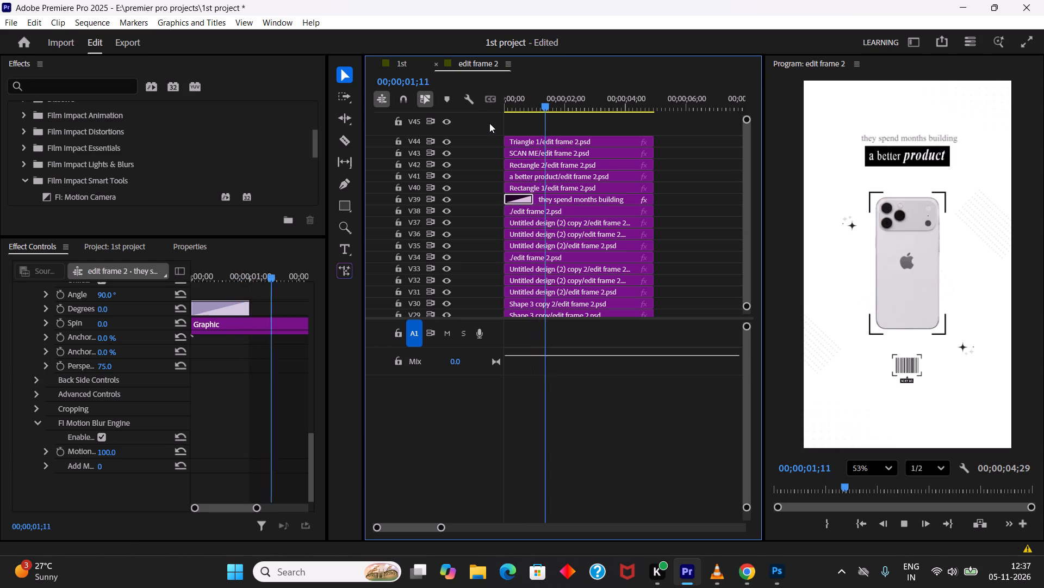
{"action": "key", "text": "space"}
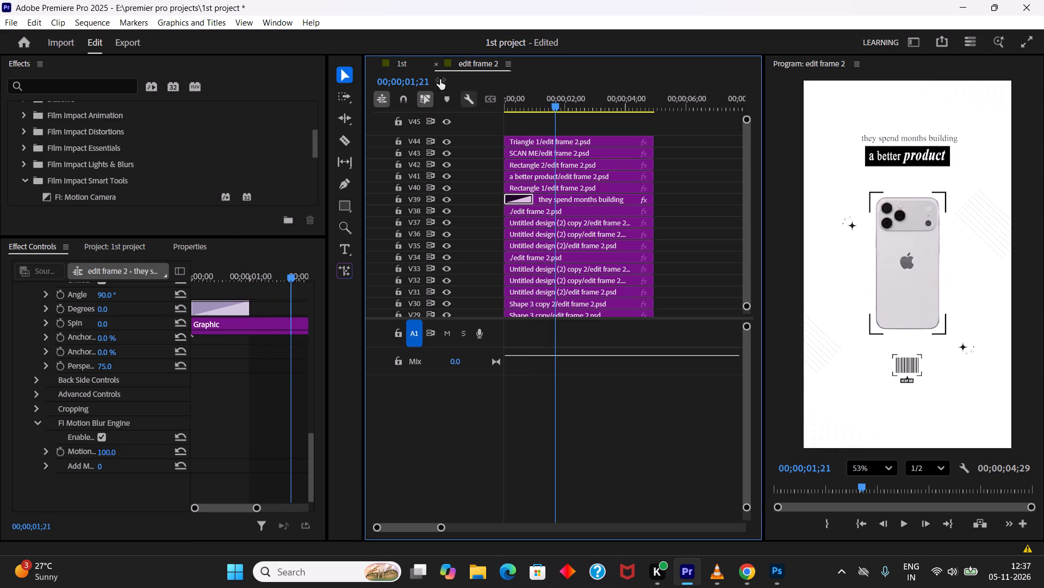
Preview the headline text animation in the 1st sequence and save the project.
{"action": "left_click", "coordinate": [408, 66]}
{"action": "left_click_drag", "start_coordinate": [530, 106], "coordinate": [506, 113]}
{"action": "key", "text": "space"}
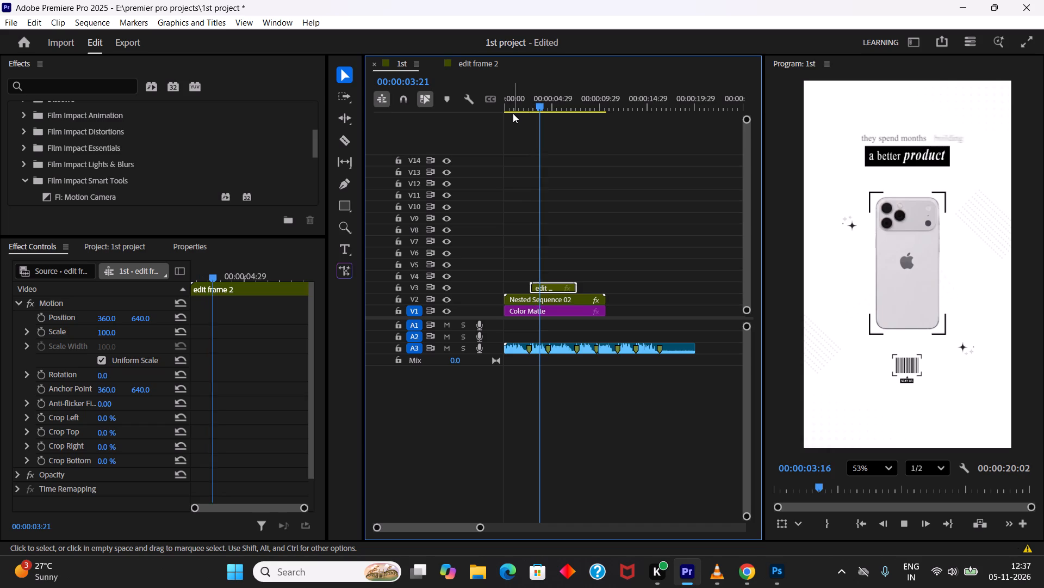
{"action": "key", "text": "space"}
{"action": "key", "text": "ctrl+s"}
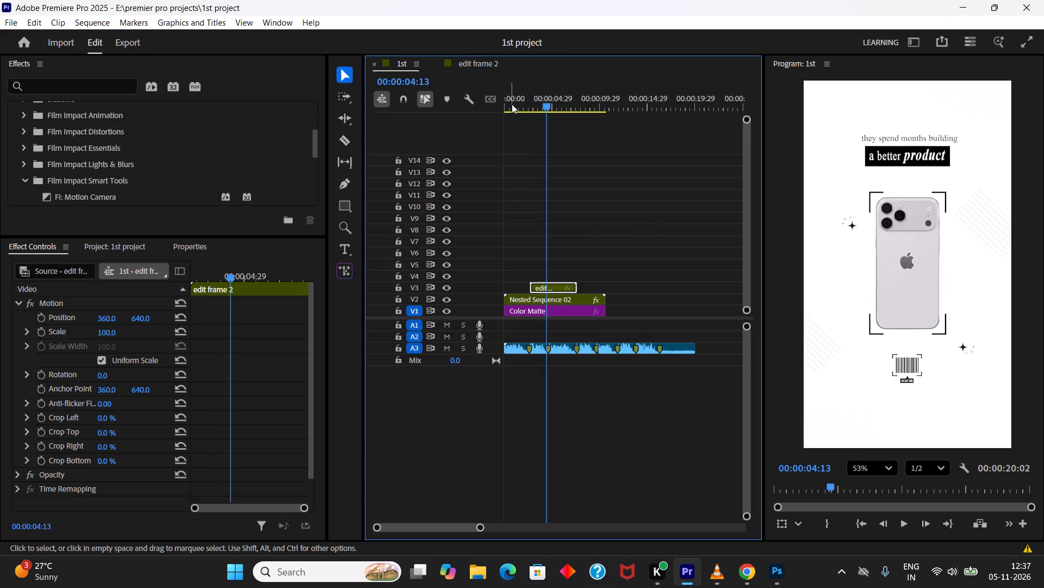
Replay the 1st sequence repeatedly from just before the edit frame 2 clip to check the headline animation's timing.
{"action": "left_click", "coordinate": [525, 108]}
{"action": "key", "text": "space"}
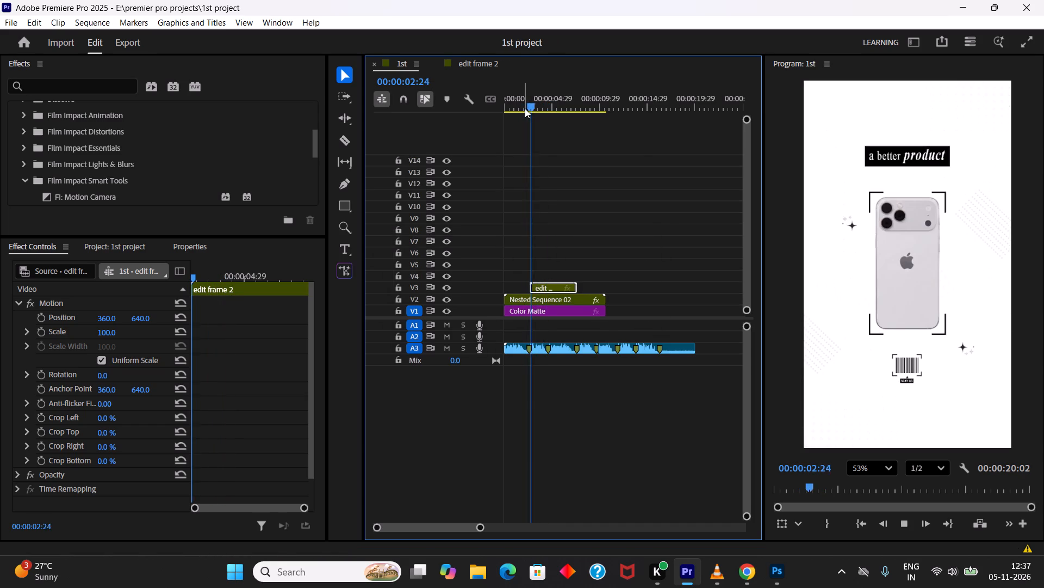
{"action": "key", "text": "space"}
{"action": "left_click", "coordinate": [525, 108]}
{"action": "key", "text": "space"}
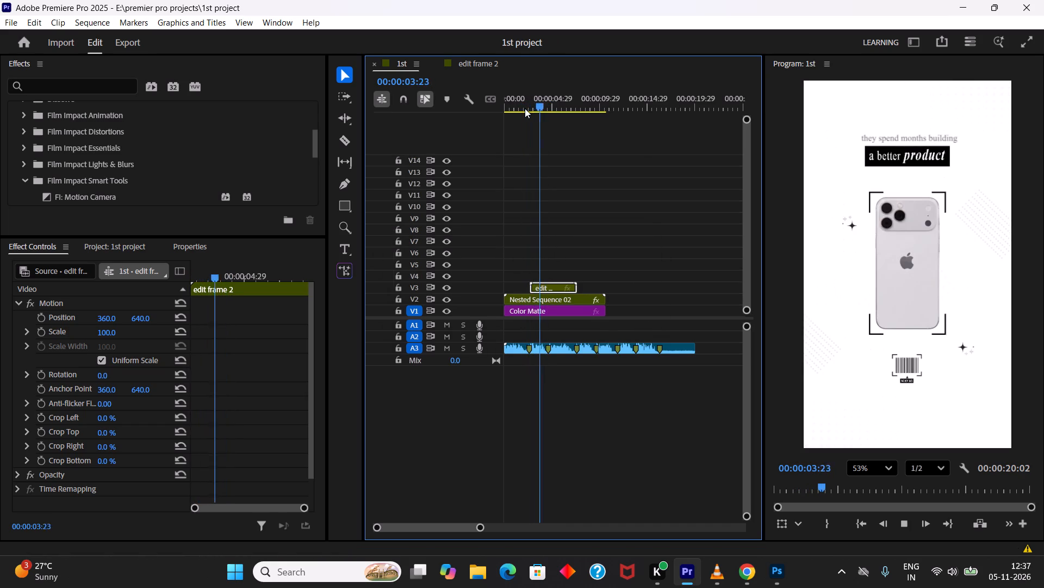
{"action": "left_click", "coordinate": [525, 108]}
{"action": "key", "text": "space"}
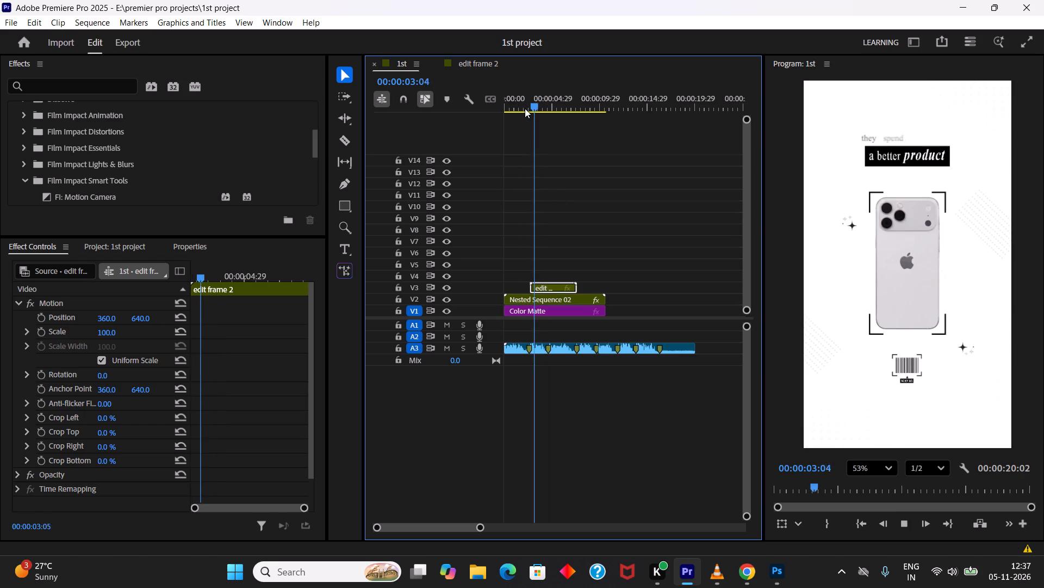
{"action": "key", "text": "space"}
{"action": "left_click", "coordinate": [525, 108]}
{"action": "key", "text": "space"}
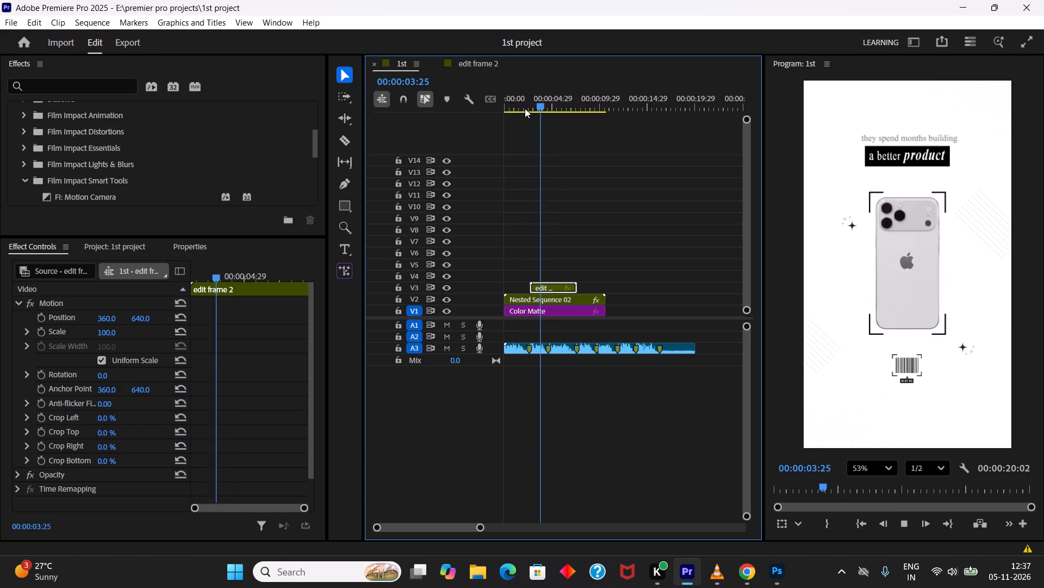
{"action": "key", "text": "space"}
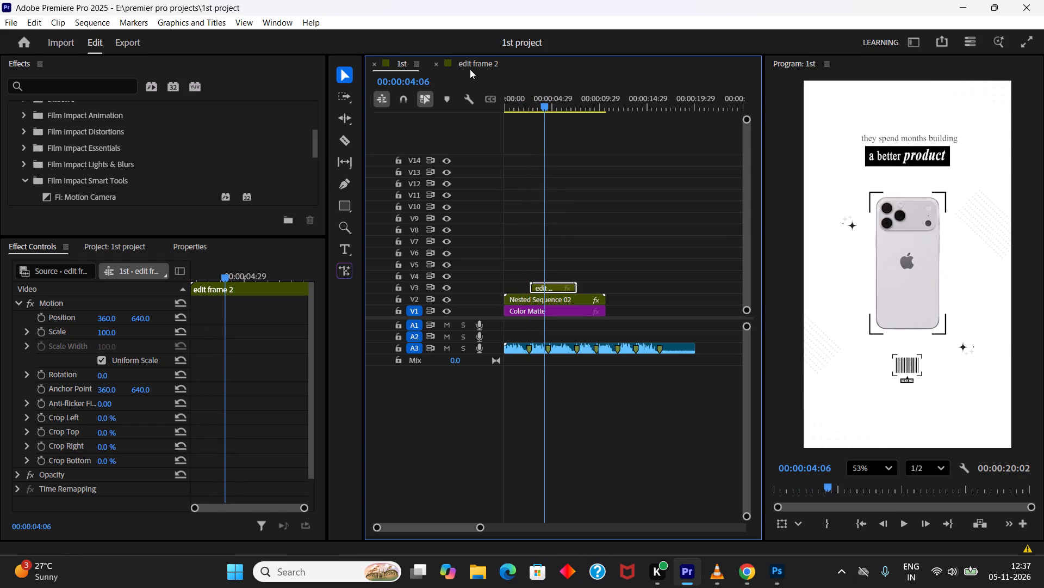
Open the edit frame 2 sequence, select the V39 text clip and replay its animation from the start.
{"action": "left_click", "coordinate": [471, 62]}
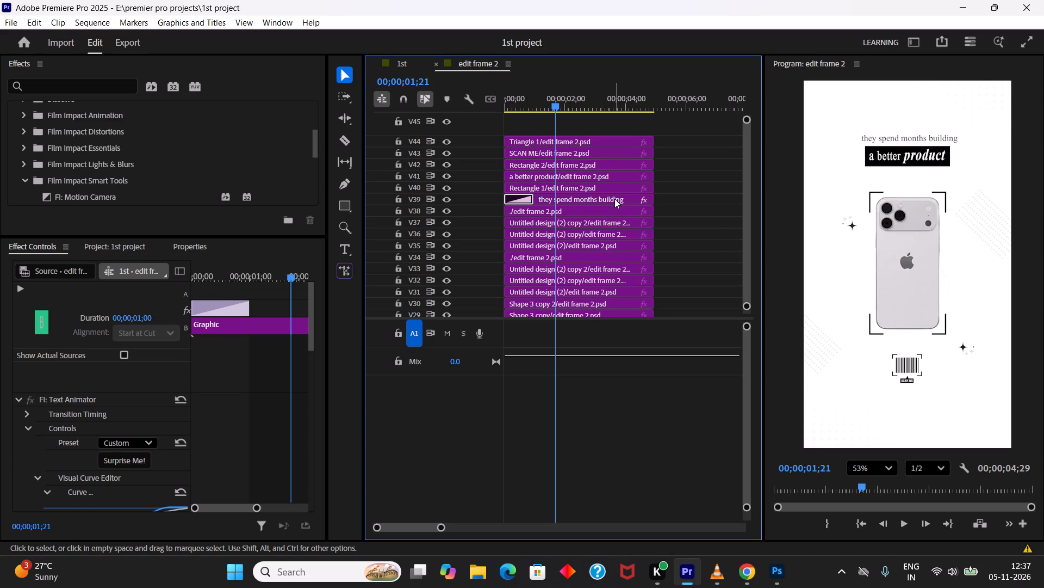
{"action": "left_click_drag", "start_coordinate": [614, 199], "coordinate": [594, 198]}
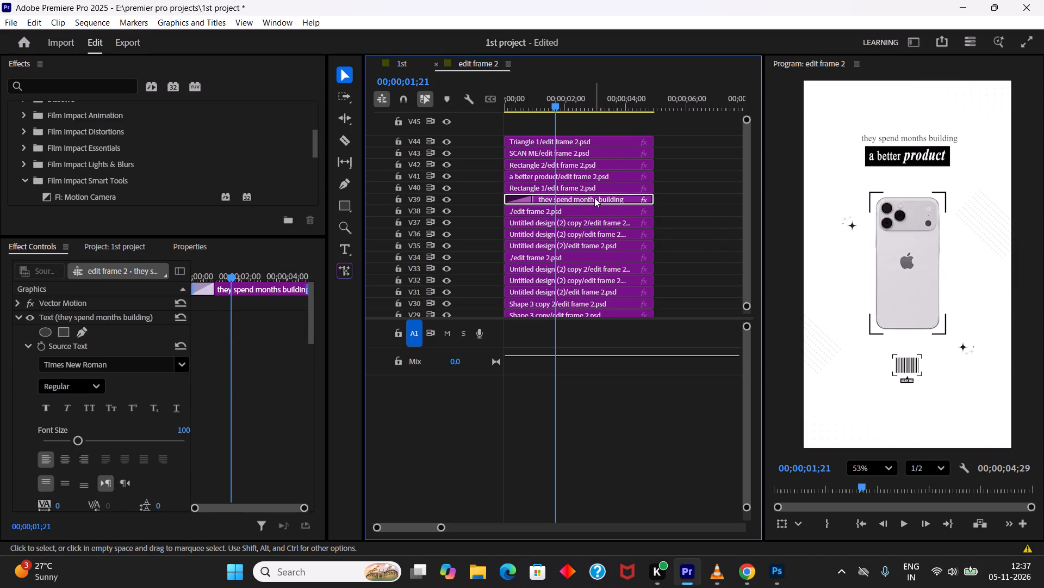
{"action": "left_click_drag", "start_coordinate": [527, 109], "coordinate": [470, 110]}
{"action": "key", "text": "space"}
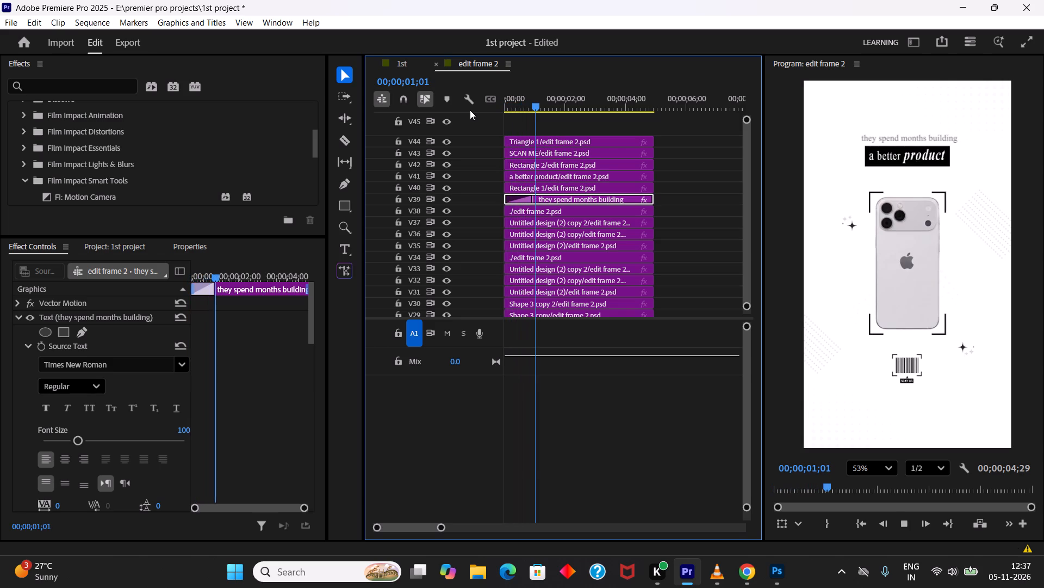
{"action": "key", "text": "space"}
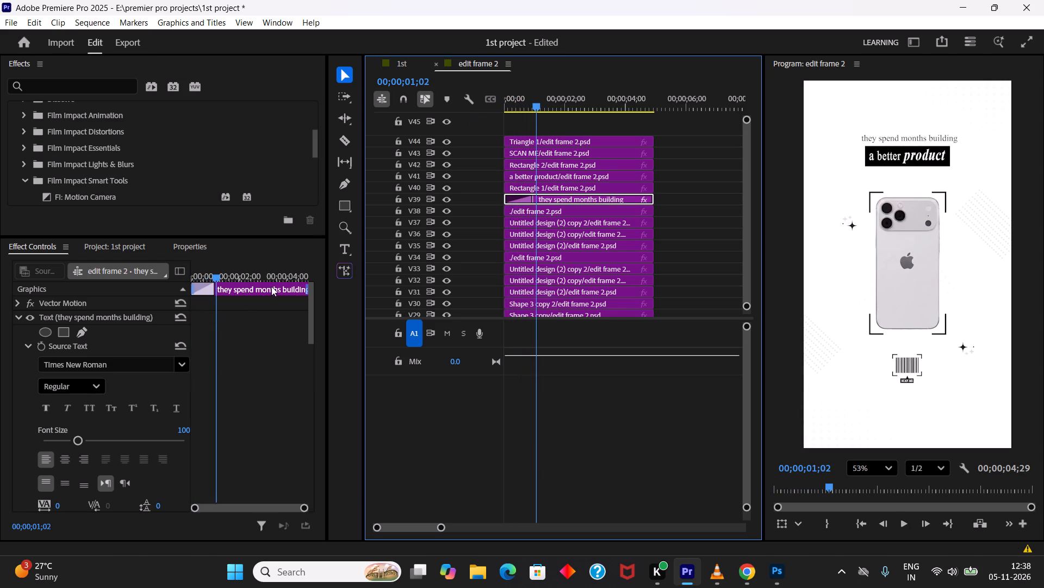
Look through the effect settings of the V39 "they spend months building" text clip, from Source Text to Motion.
{"action": "left_click", "coordinate": [271, 286]}
{"action": "scroll", "coordinate": [3, 357], "scroll_direction": "down", "scroll_amount": 17}
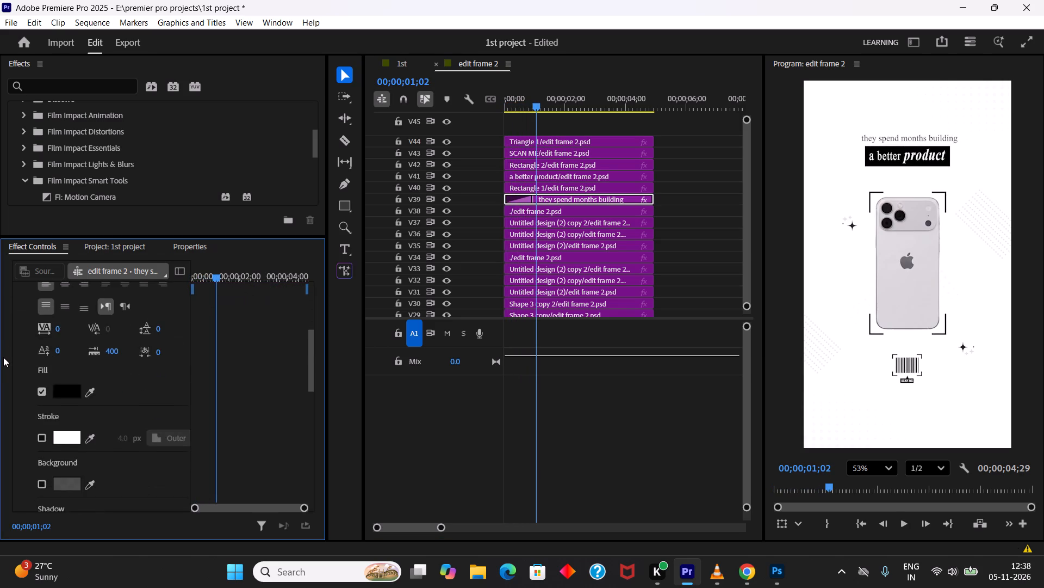
{"action": "scroll", "coordinate": [3, 357], "scroll_direction": "down", "scroll_amount": 20}
{"action": "scroll", "coordinate": [3, 357], "scroll_direction": "down", "scroll_amount": 10}
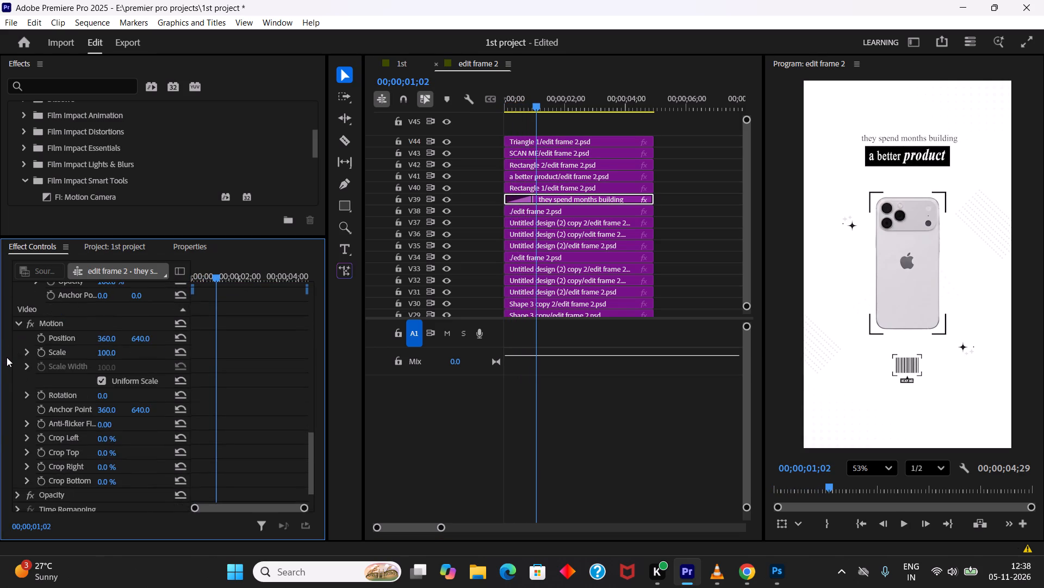
{"action": "scroll", "coordinate": [7, 357], "scroll_direction": "down", "scroll_amount": 3}
{"action": "scroll", "coordinate": [7, 357], "scroll_direction": "up", "scroll_amount": 20}
{"action": "scroll", "coordinate": [7, 357], "scroll_direction": "up", "scroll_amount": 7}
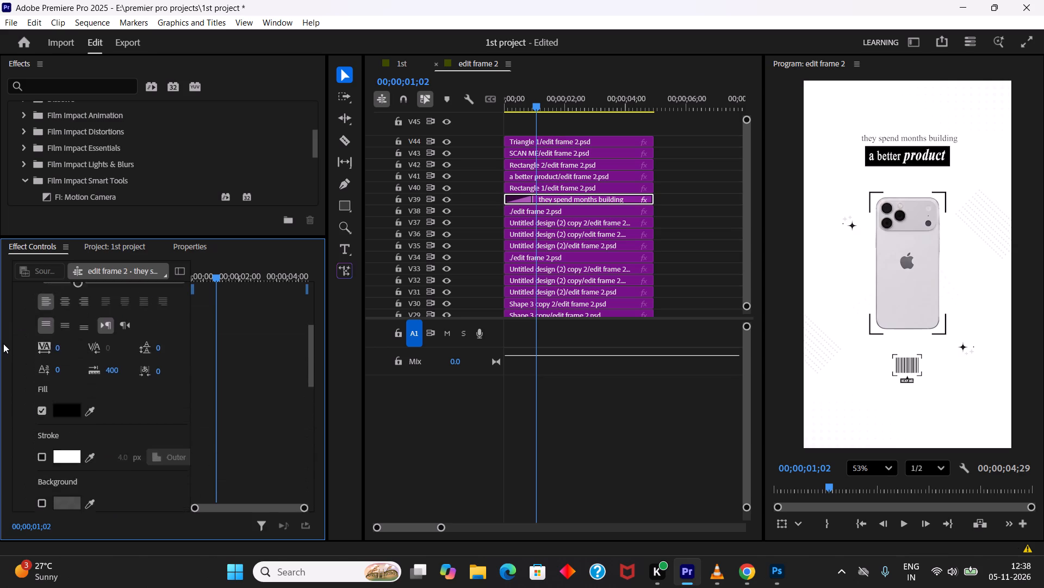
{"action": "scroll", "coordinate": [3, 344], "scroll_direction": "up", "scroll_amount": 18}
{"action": "scroll", "coordinate": [8, 335], "scroll_direction": "up", "scroll_amount": 9}
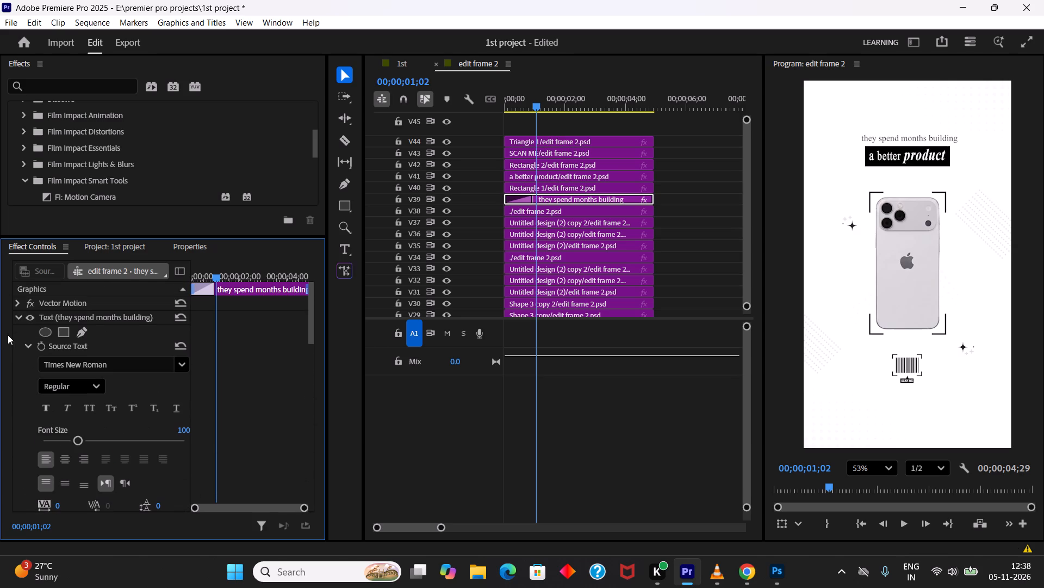
Set the first Push value of the FI: Text Animator transition on the V39 text clip to 50.
{"action": "scroll", "coordinate": [8, 335], "scroll_direction": "up", "scroll_amount": 4}
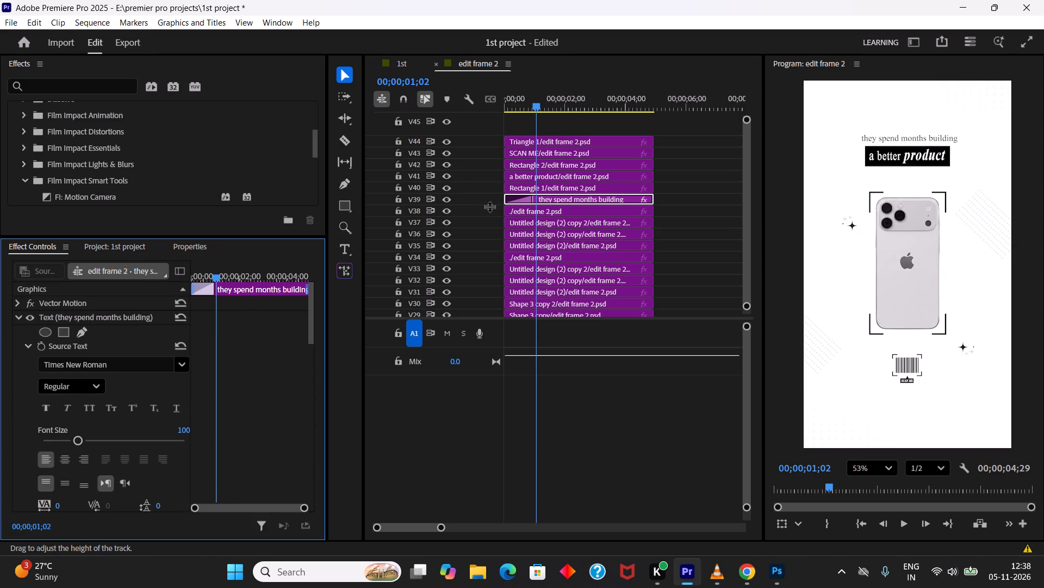
{"action": "left_click", "coordinate": [514, 199]}
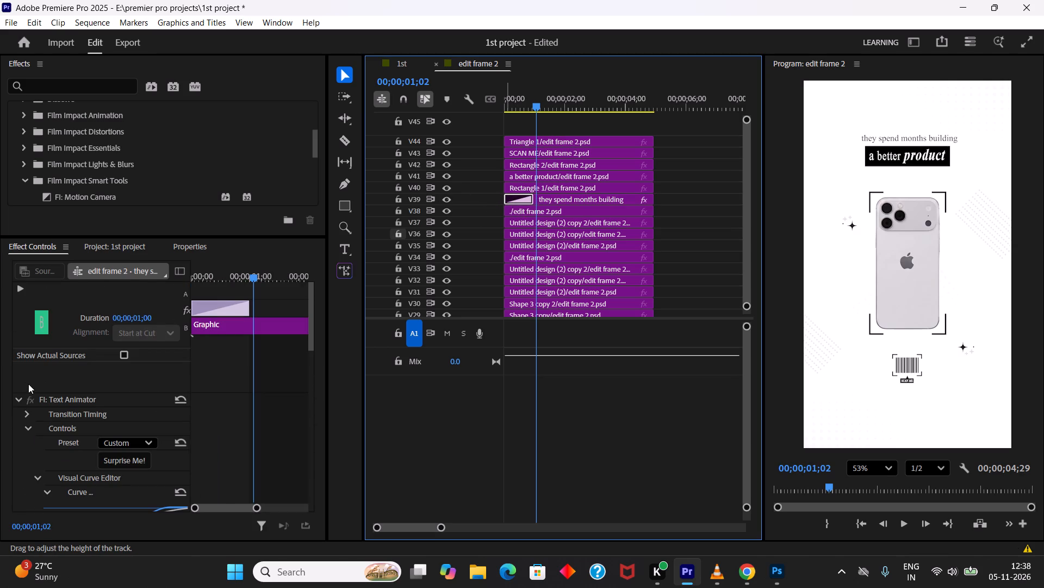
{"action": "scroll", "coordinate": [74, 403], "scroll_direction": "down", "scroll_amount": 9}
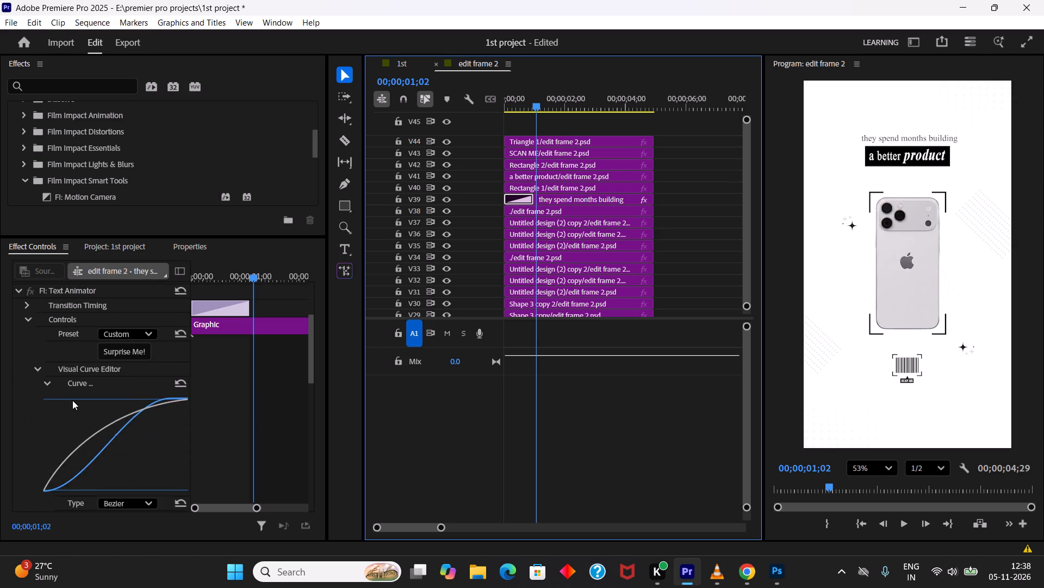
{"action": "scroll", "coordinate": [72, 400], "scroll_direction": "down", "scroll_amount": 7}
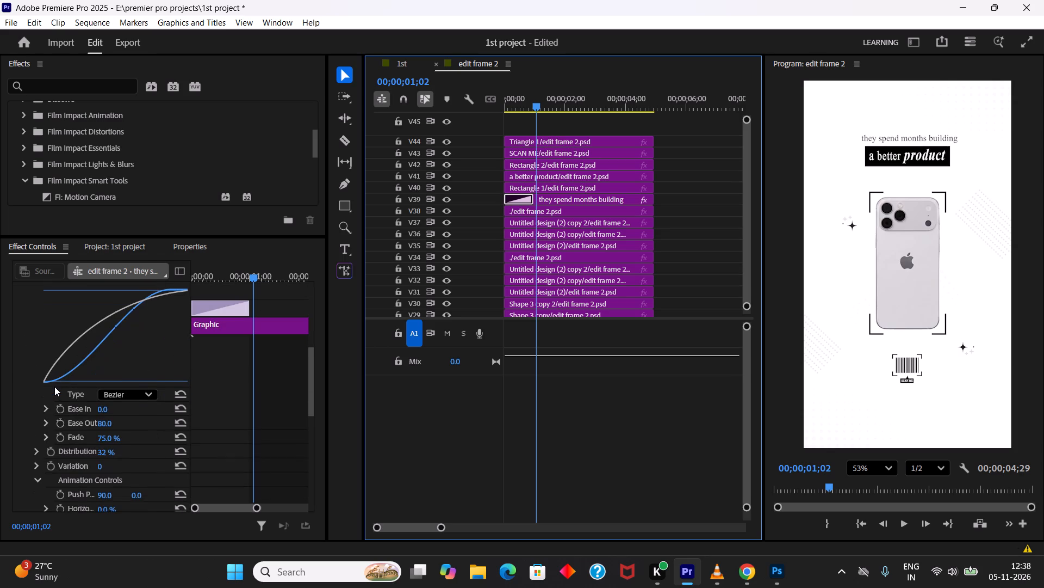
{"action": "scroll", "coordinate": [54, 387], "scroll_direction": "down", "scroll_amount": 6}
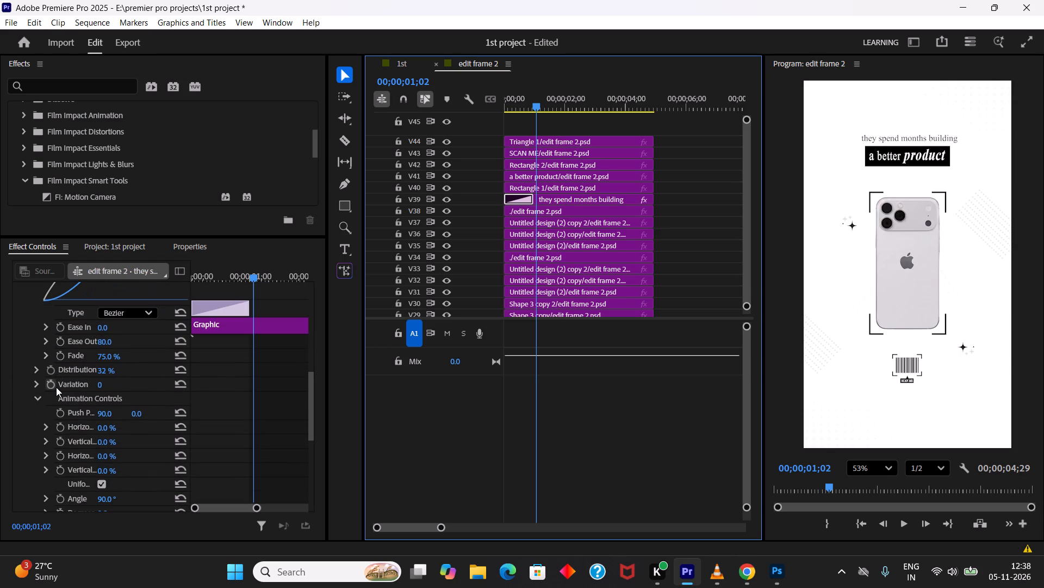
{"action": "scroll", "coordinate": [56, 387], "scroll_direction": "down", "scroll_amount": 3}
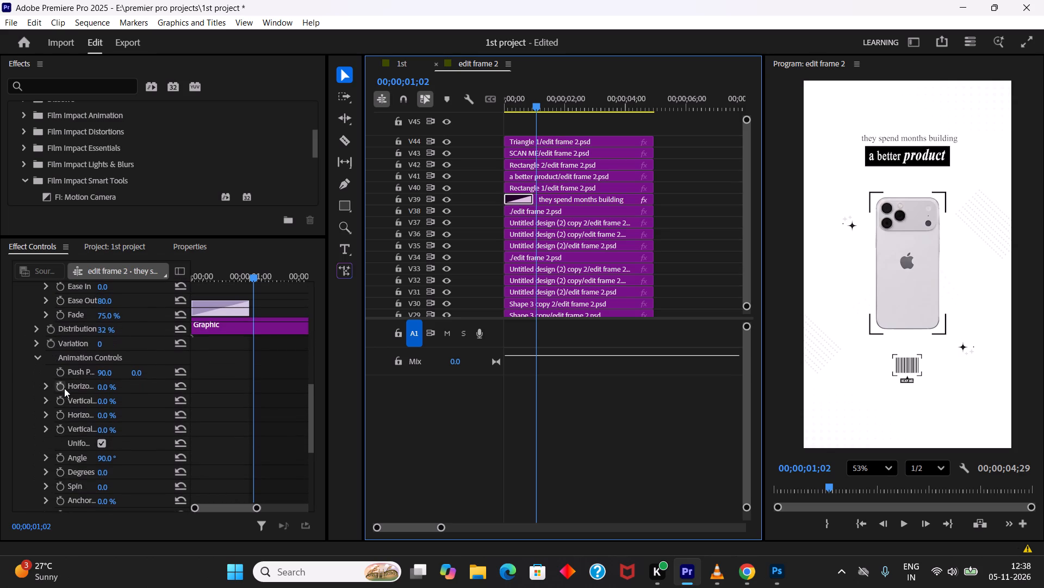
{"action": "left_click", "coordinate": [103, 371]}
{"action": "type", "text": "50"}
{"action": "key", "text": "Return"}
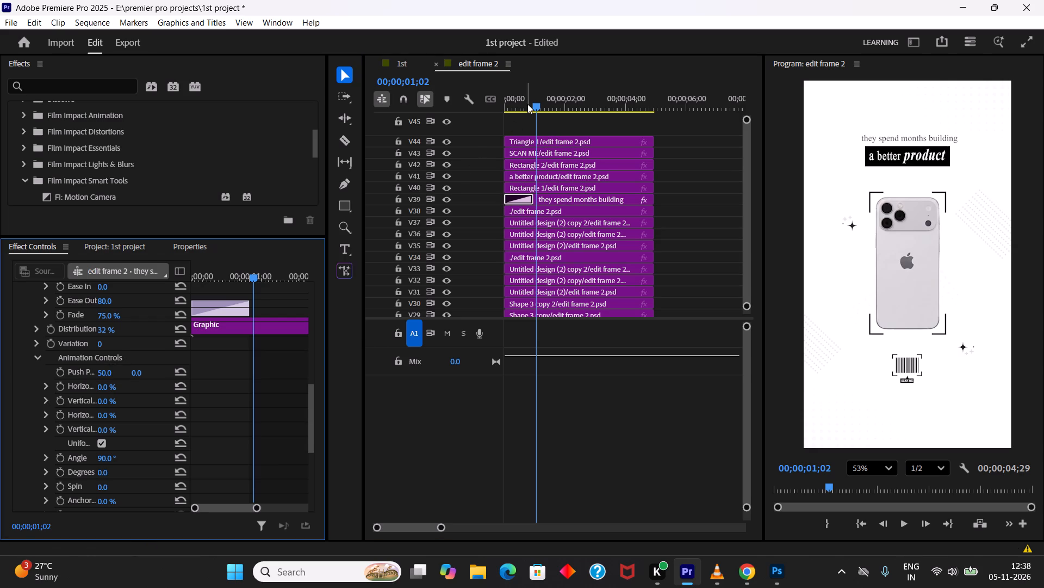
Replay the V39 headline animation from the start of the edit frame 2 sequence.
{"action": "left_click_drag", "start_coordinate": [524, 110], "coordinate": [457, 129]}
{"action": "key", "text": "space"}
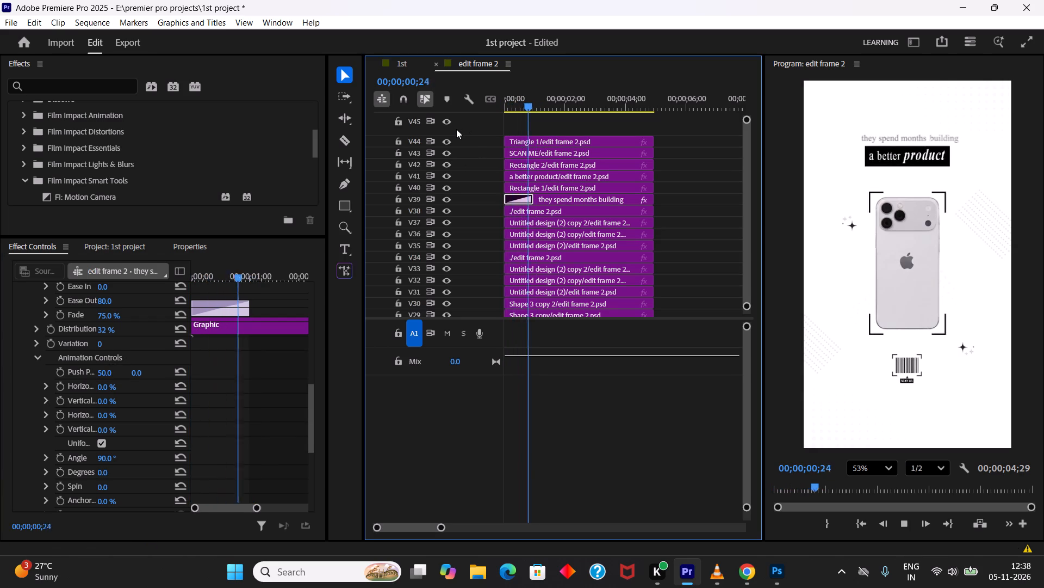
{"action": "key", "text": "space"}
{"action": "left_click_drag", "start_coordinate": [514, 110], "coordinate": [499, 111]}
{"action": "key", "text": "space"}
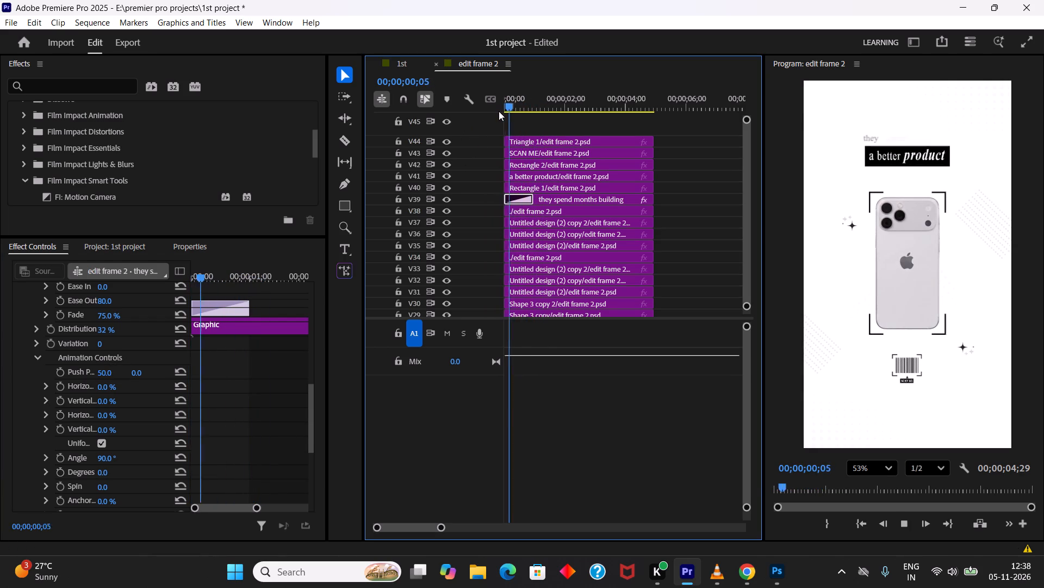
{"action": "key", "text": "space"}
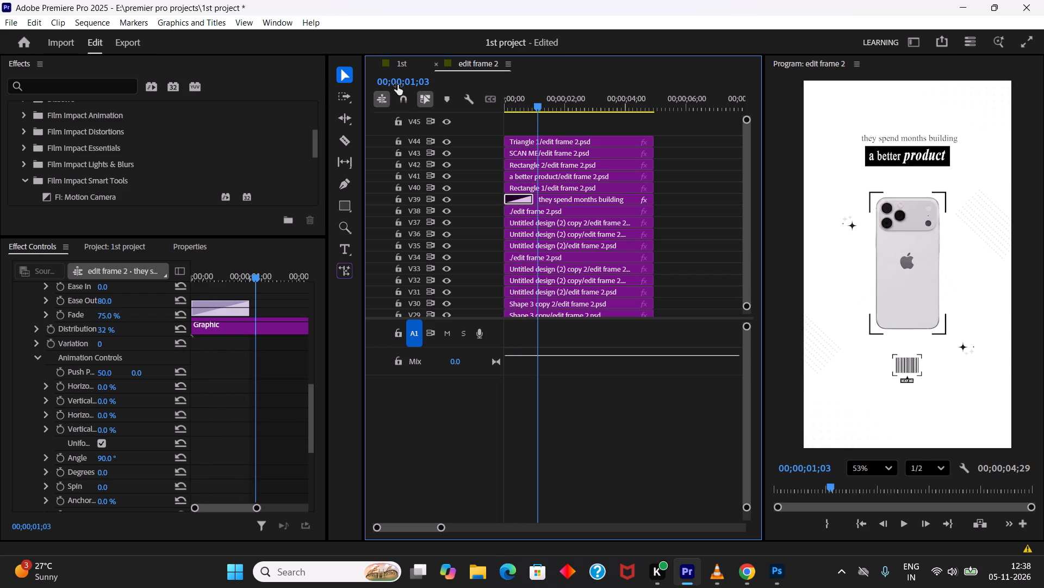
Replay the 1st sequence repeatedly from just before the edit frame 2 clip to check the headline's word-by-word entrance.
{"action": "left_click", "coordinate": [402, 65]}
{"action": "left_click", "coordinate": [526, 111]}
{"action": "key", "text": "space"}
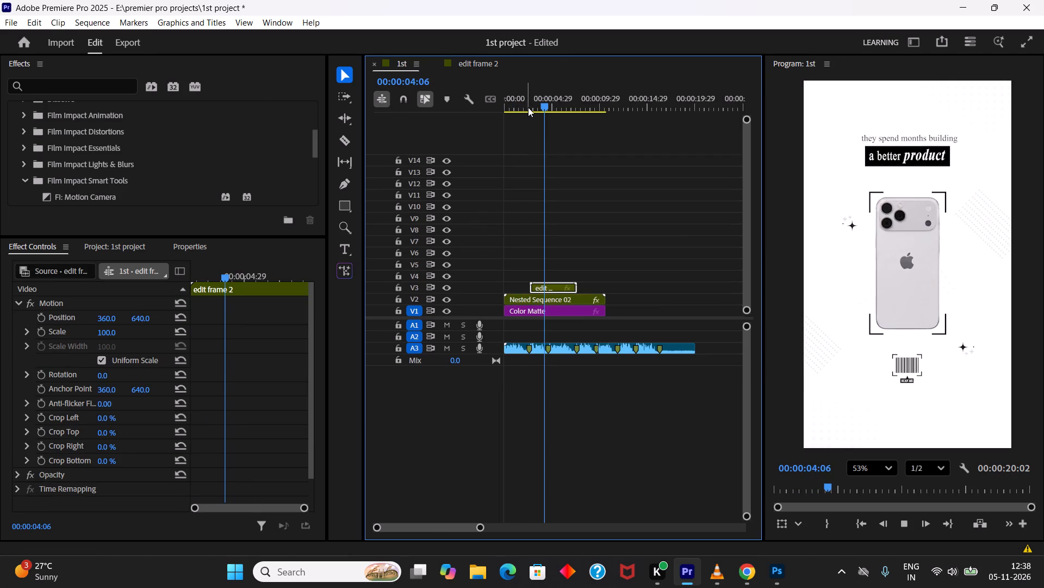
{"action": "left_click", "coordinate": [524, 108]}
{"action": "key", "text": "space"}
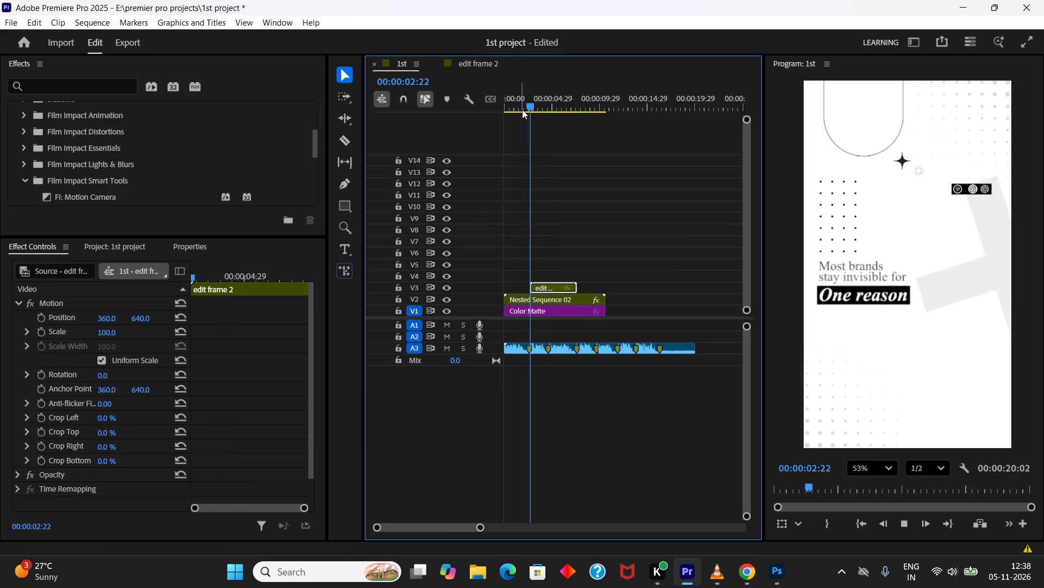
{"action": "key", "text": "space"}
{"action": "left_click", "coordinate": [522, 109]}
{"action": "key", "text": "space"}
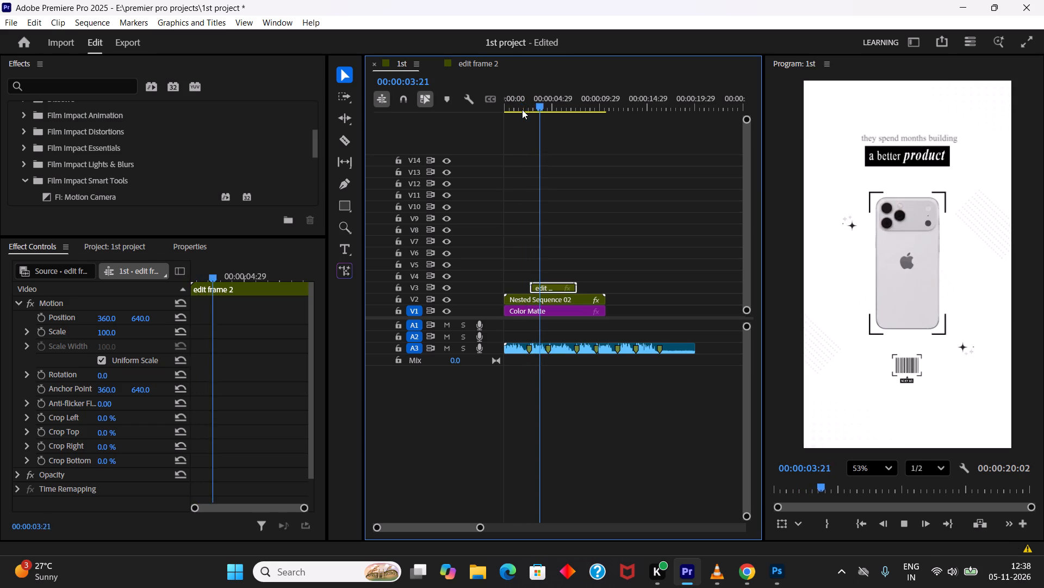
{"action": "key", "text": "space"}
{"action": "left_click", "coordinate": [522, 109]}
{"action": "key", "text": "space"}
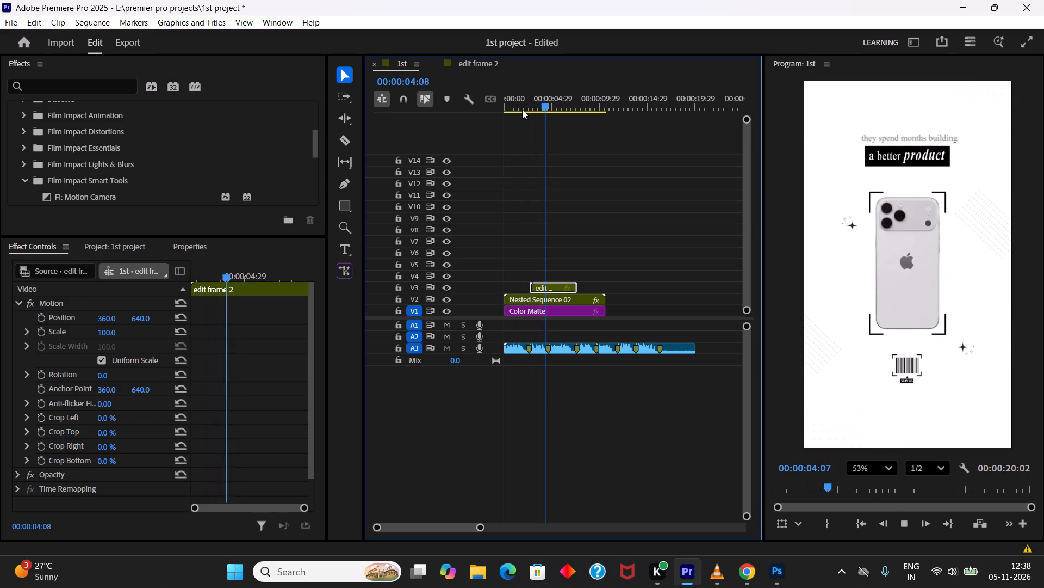
{"action": "key", "text": "space"}
{"action": "left_click_drag", "start_coordinate": [537, 109], "coordinate": [532, 109]}
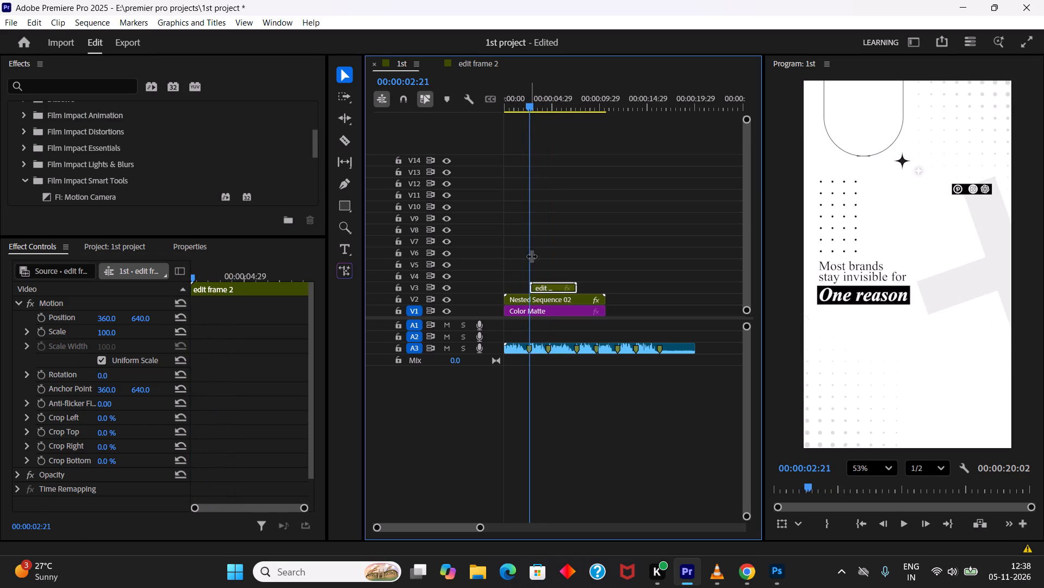
Deselect the clip and save the project.
{"action": "left_click", "coordinate": [589, 435]}
{"action": "key", "text": "ctrl+s"}
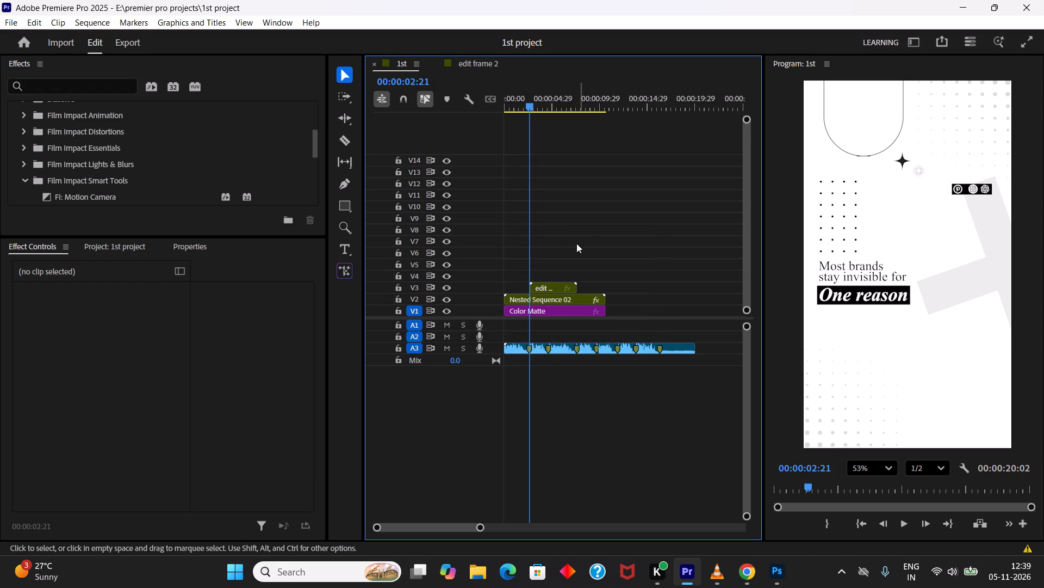
Save the FI: Text Animator settings from edit frame 2's headline as a Scale-type preset named "word by word animation", including transition duration.
{"action": "left_click", "coordinate": [549, 284]}
{"action": "left_click", "coordinate": [477, 68]}
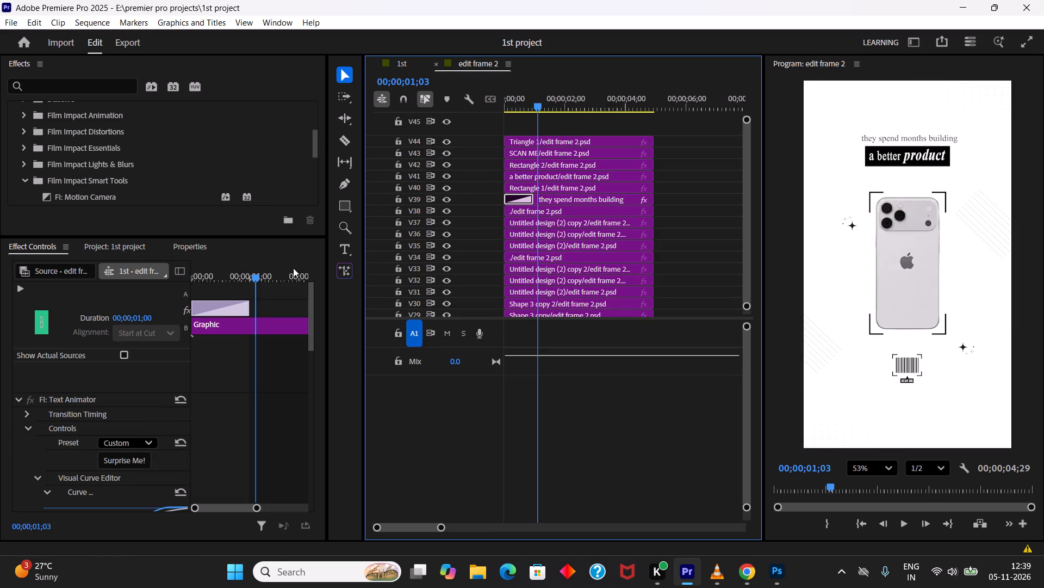
{"action": "scroll", "coordinate": [55, 332], "scroll_direction": "up", "scroll_amount": 5}
{"action": "scroll", "coordinate": [57, 352], "scroll_direction": "down", "scroll_amount": 5}
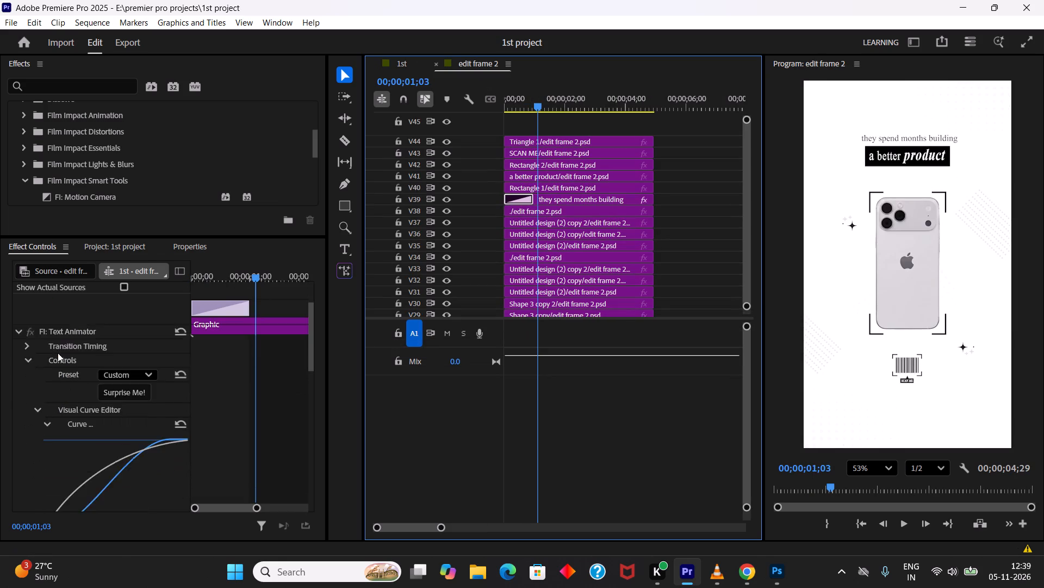
{"action": "scroll", "coordinate": [58, 353], "scroll_direction": "up", "scroll_amount": 6}
{"action": "left_click", "coordinate": [17, 397]}
{"action": "left_click", "coordinate": [79, 399]}
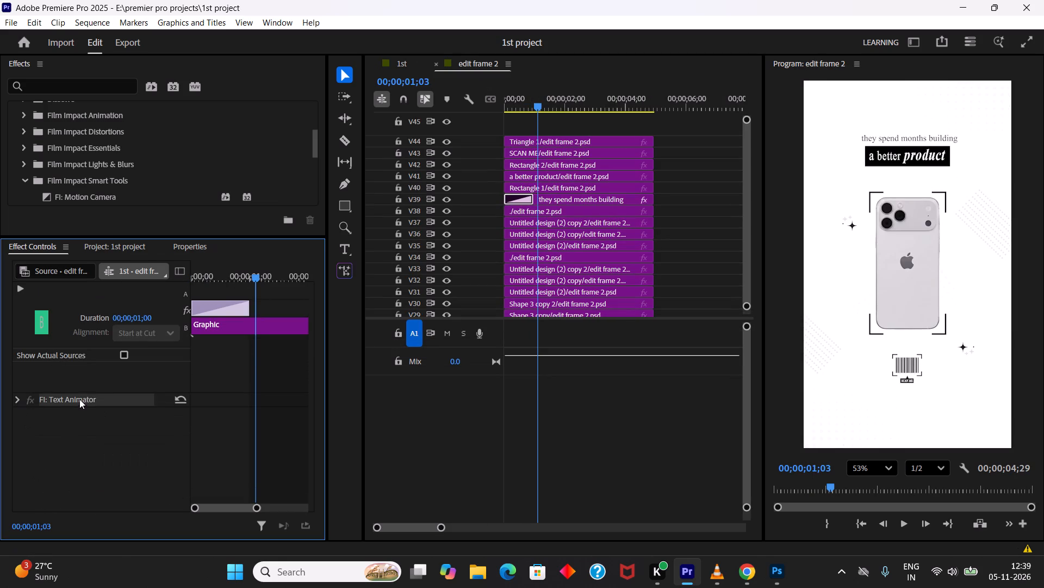
{"action": "right_click", "coordinate": [79, 399]}
{"action": "left_click", "coordinate": [117, 425]}
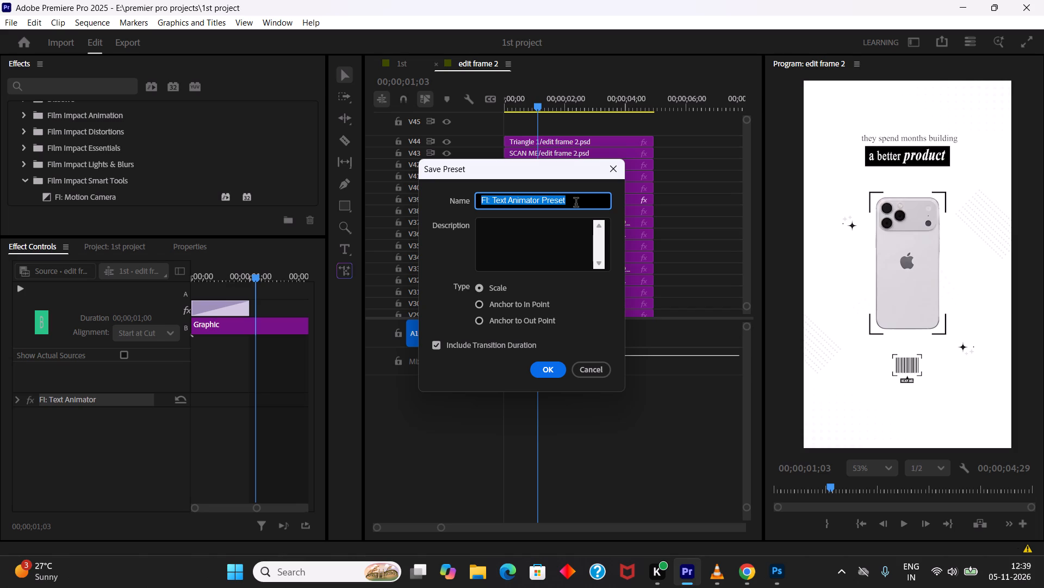
{"action": "type", "text": "word by word animation"}
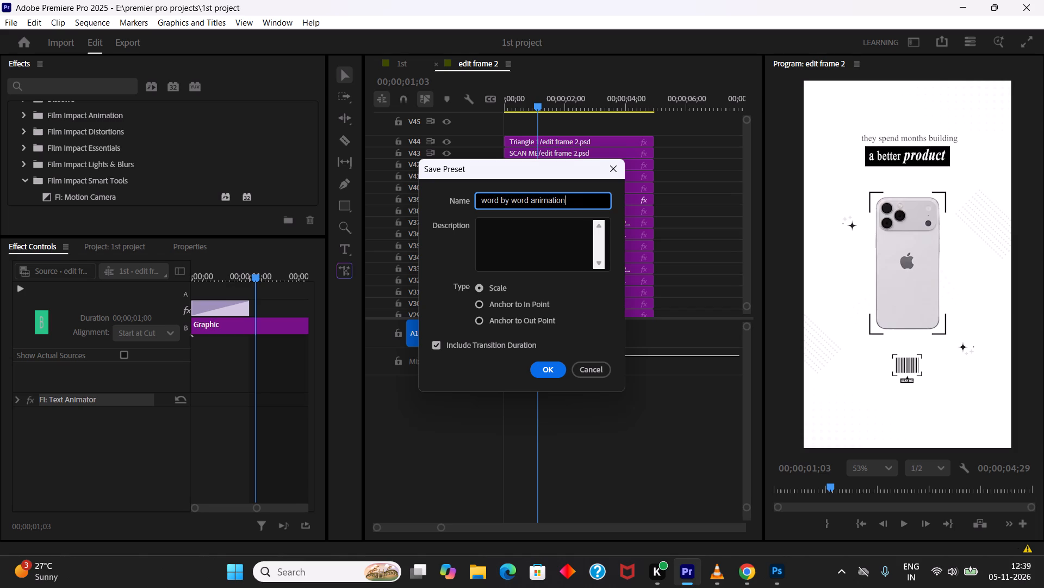
{"action": "left_click", "coordinate": [556, 371]}
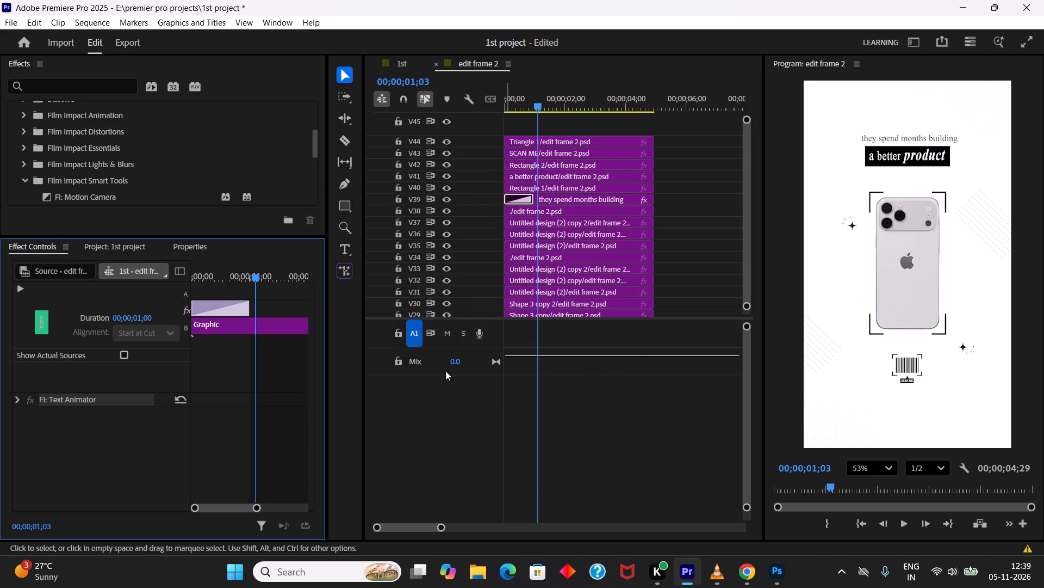
Look through the preset choices in the headline's FI: Text Animator controls, keeping the Custom setting.
{"action": "left_click", "coordinate": [19, 395]}
{"action": "left_click", "coordinate": [18, 397]}
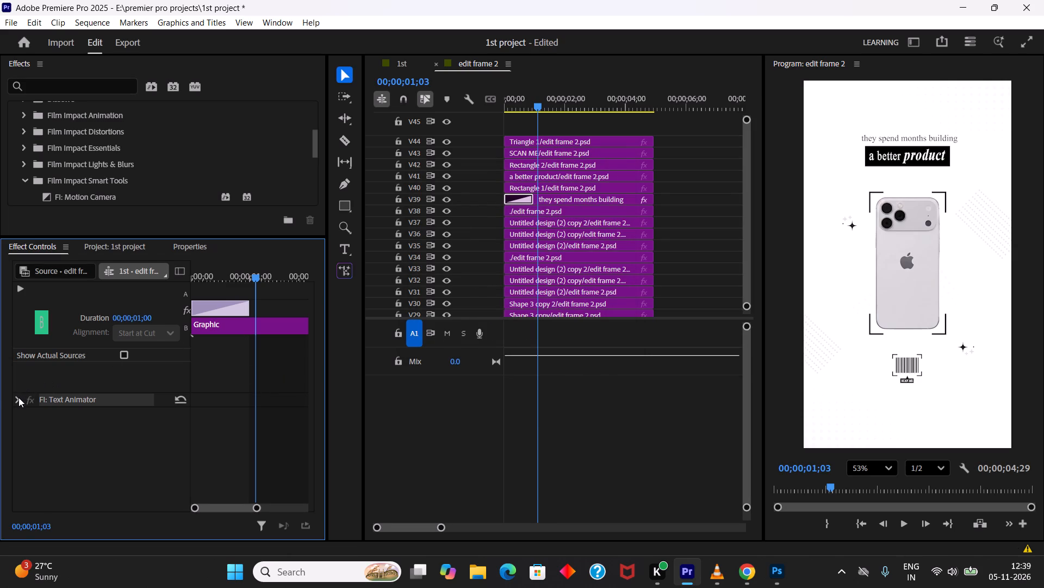
{"action": "left_click", "coordinate": [141, 442]}
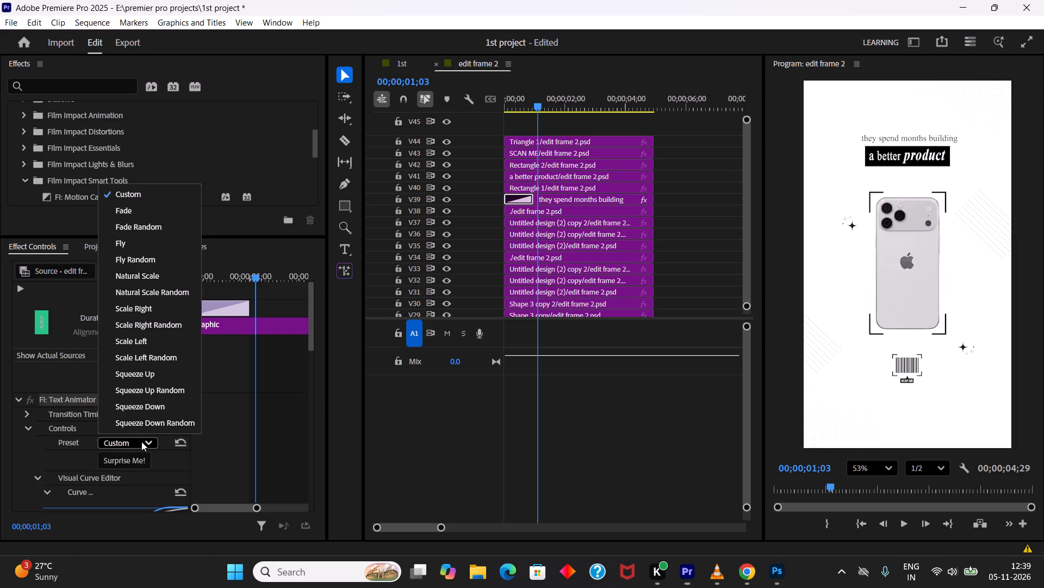
{"action": "left_click", "coordinate": [70, 448]}
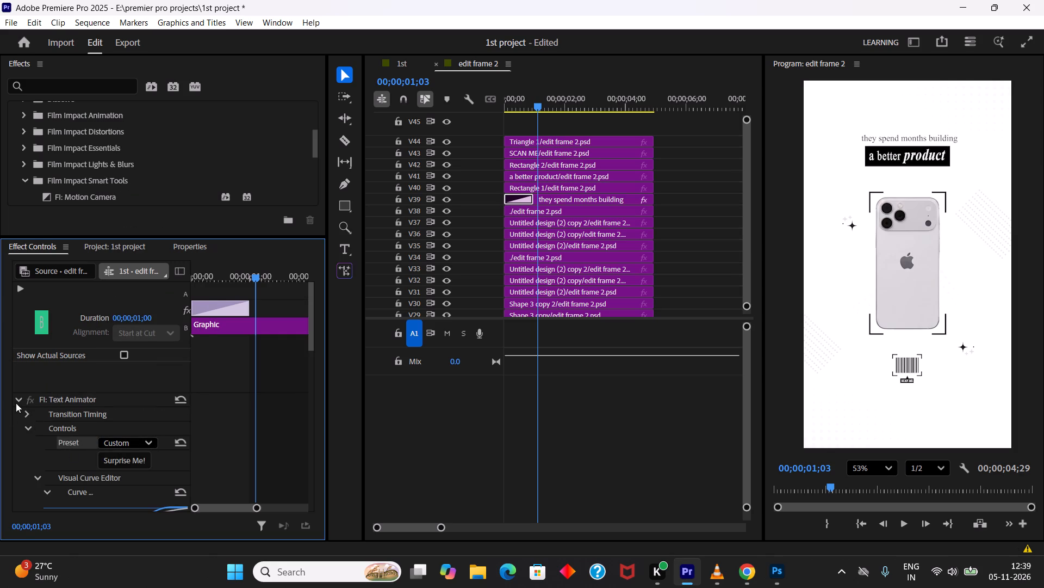
{"action": "left_click", "coordinate": [16, 402]}
Save the project and clear the selection in the edit frame 2 sequence.
{"action": "left_click", "coordinate": [151, 433]}
{"action": "key", "text": "ctrl+s"}
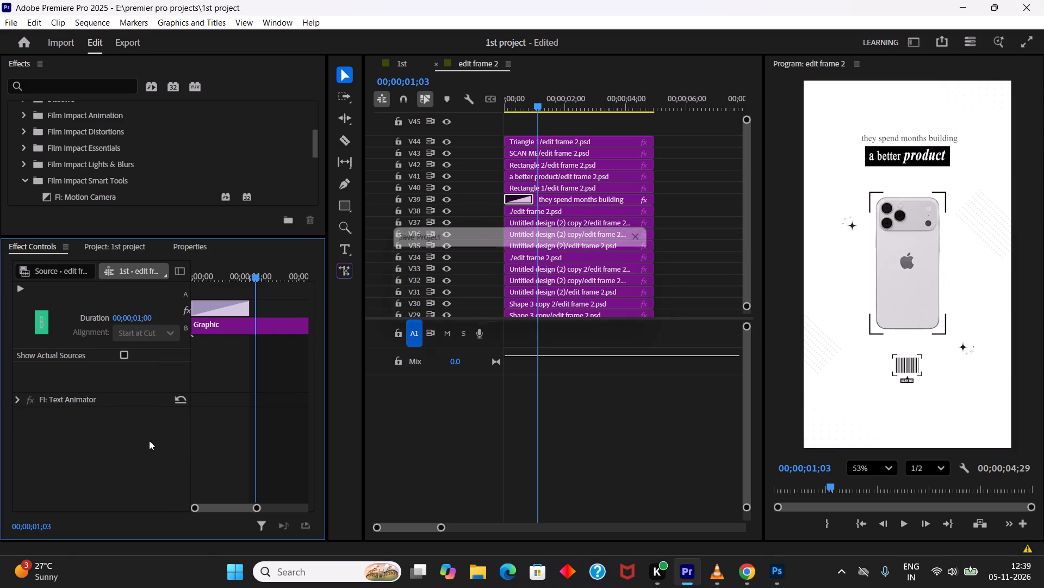
{"action": "right_click", "coordinate": [632, 466]}
{"action": "left_click", "coordinate": [562, 467]}
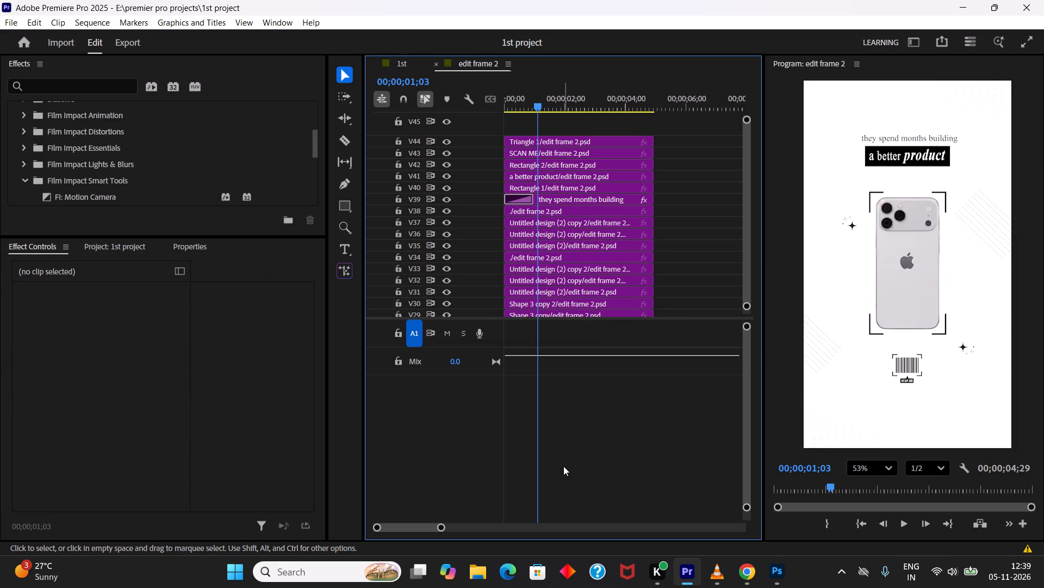
Replay edit frame 2 from the start and scrub through the headline animation to check when each word appears.
{"action": "left_click_drag", "start_coordinate": [526, 107], "coordinate": [396, 126]}
{"action": "key", "text": "space"}
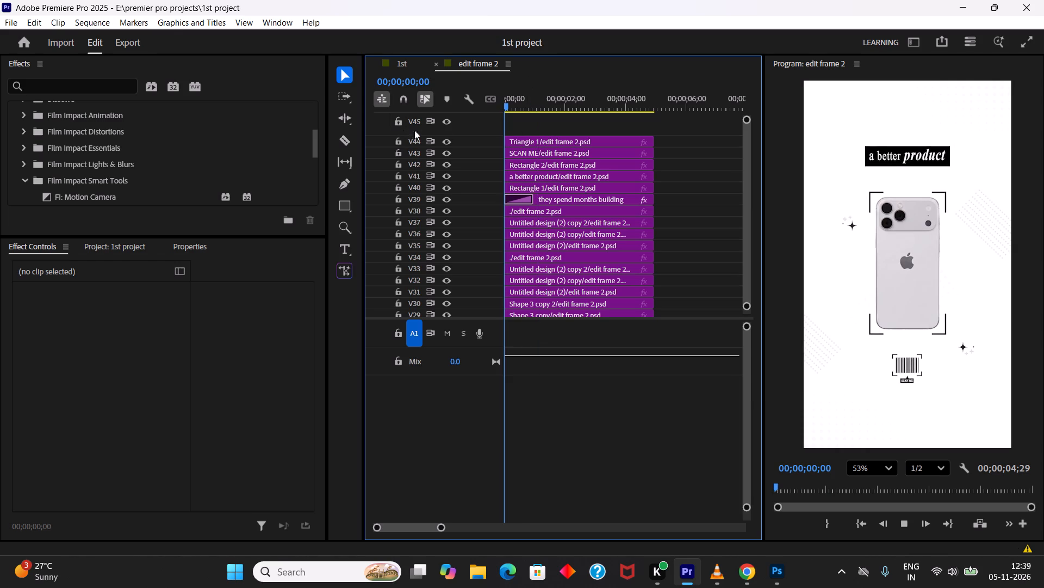
{"action": "key", "text": "space"}
{"action": "left_click_drag", "start_coordinate": [526, 107], "coordinate": [467, 116]}
{"action": "key", "text": "space"}
{"action": "key", "text": "space"}
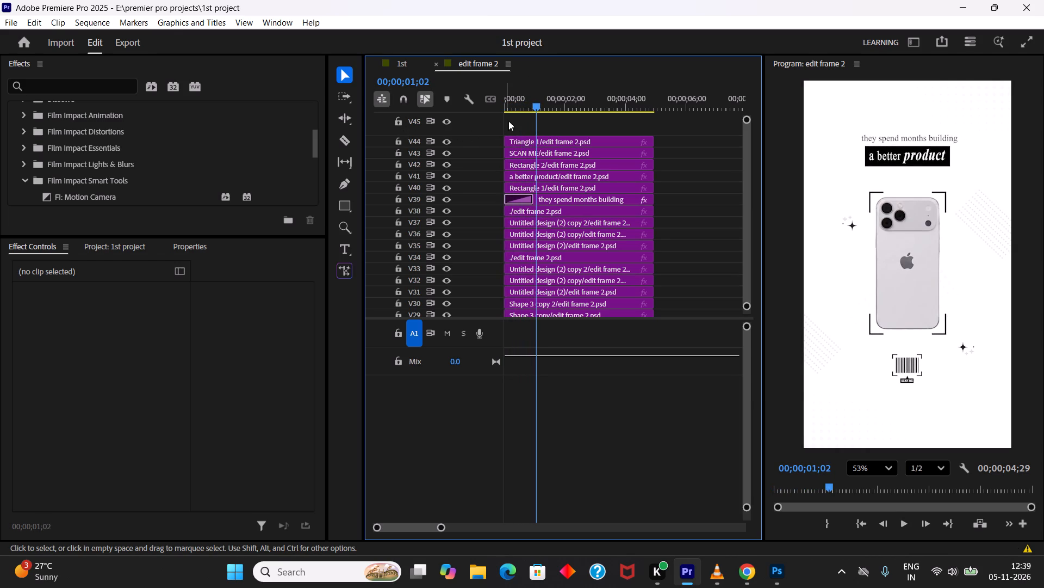
{"action": "left_click_drag", "start_coordinate": [534, 111], "coordinate": [524, 114]}
{"action": "left_click_drag", "start_coordinate": [525, 110], "coordinate": [521, 111]}
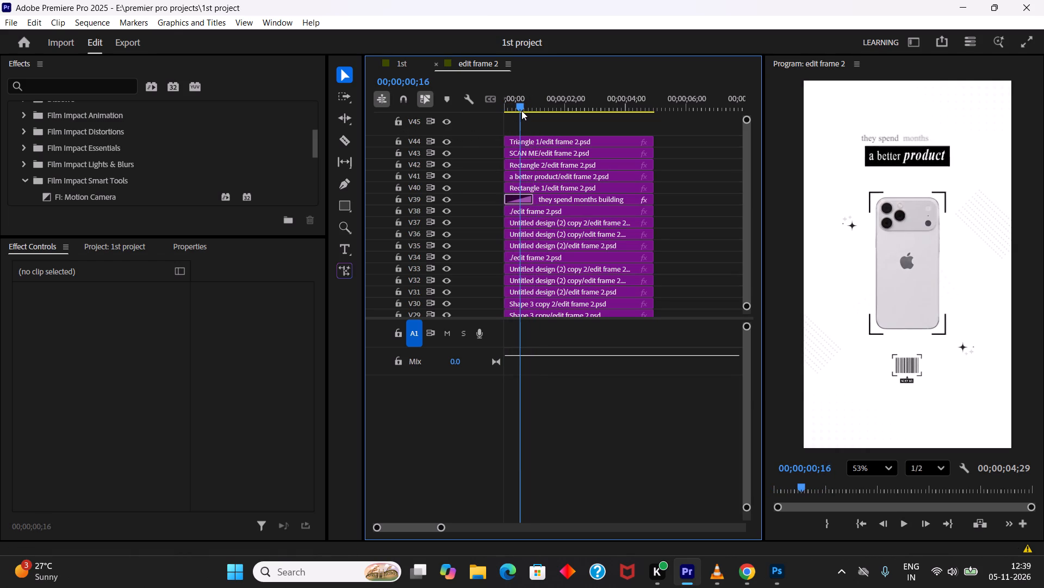
Turn off Uniform Scale on the V40 Rectangle 1 clip with the playhead at 00;00;00;26.
{"action": "left_click_drag", "start_coordinate": [521, 111], "coordinate": [532, 112]}
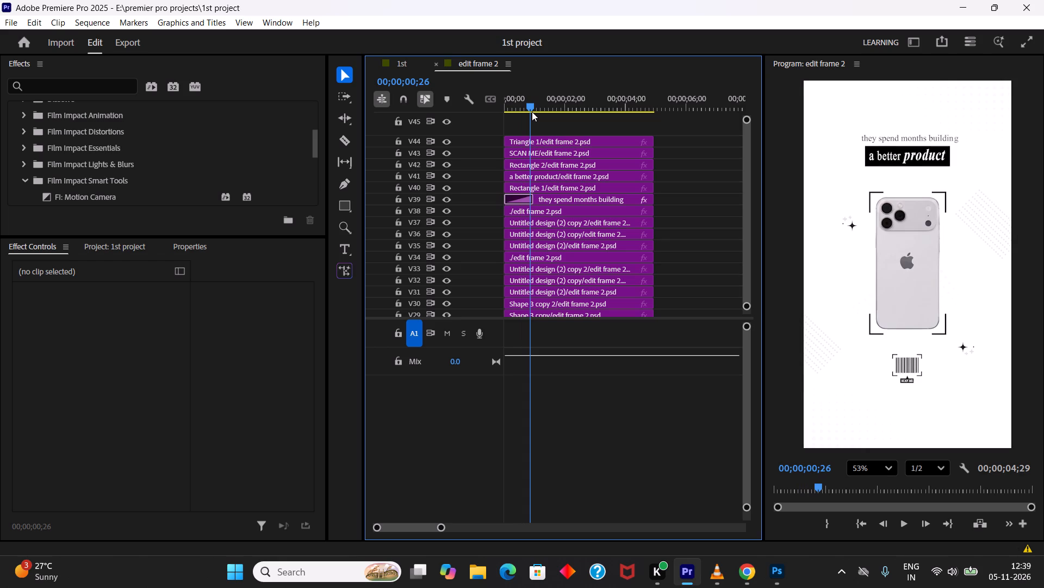
{"action": "left_click", "coordinate": [546, 187]}
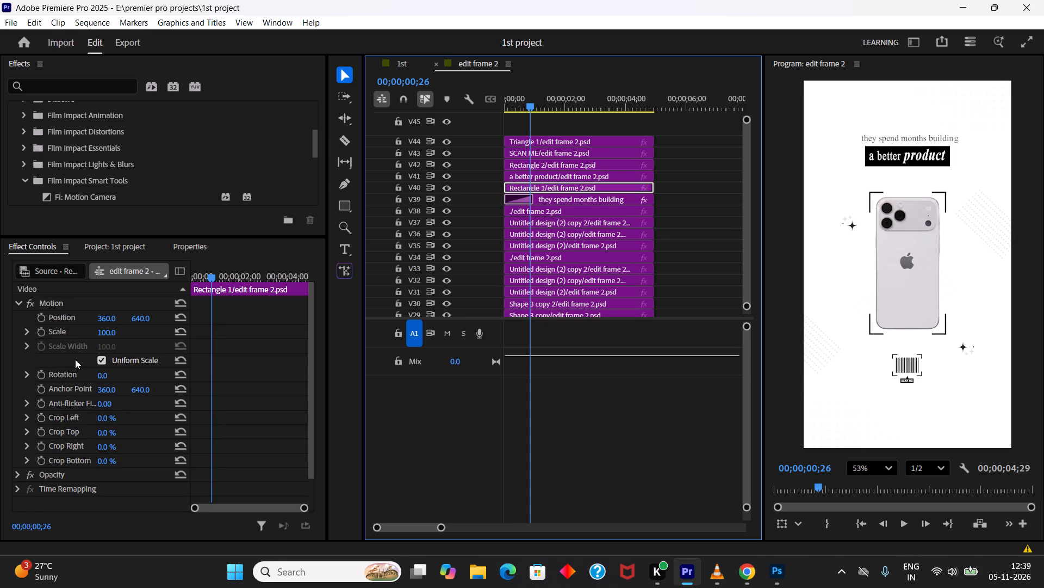
{"action": "left_click", "coordinate": [101, 359]}
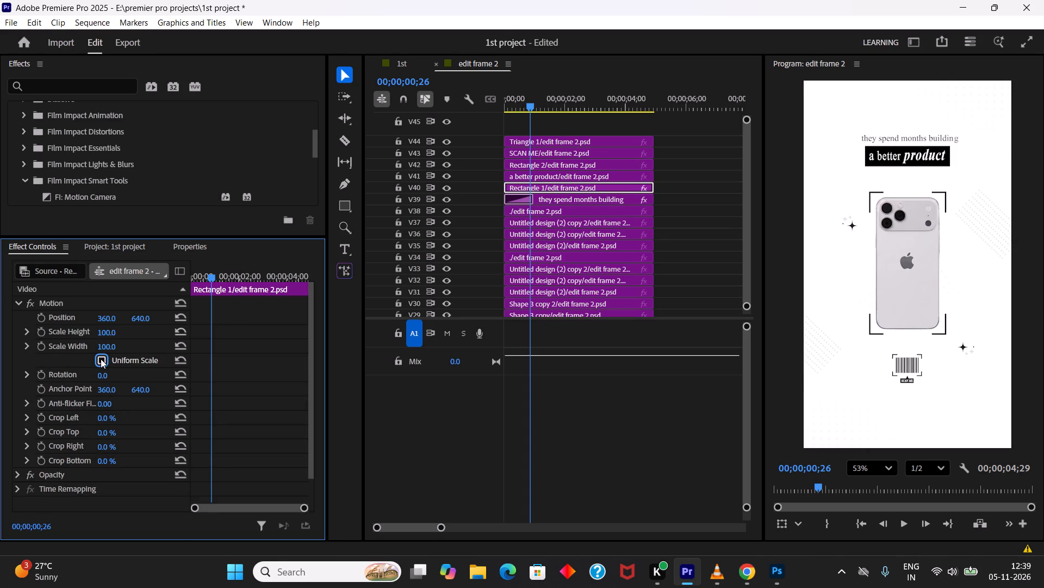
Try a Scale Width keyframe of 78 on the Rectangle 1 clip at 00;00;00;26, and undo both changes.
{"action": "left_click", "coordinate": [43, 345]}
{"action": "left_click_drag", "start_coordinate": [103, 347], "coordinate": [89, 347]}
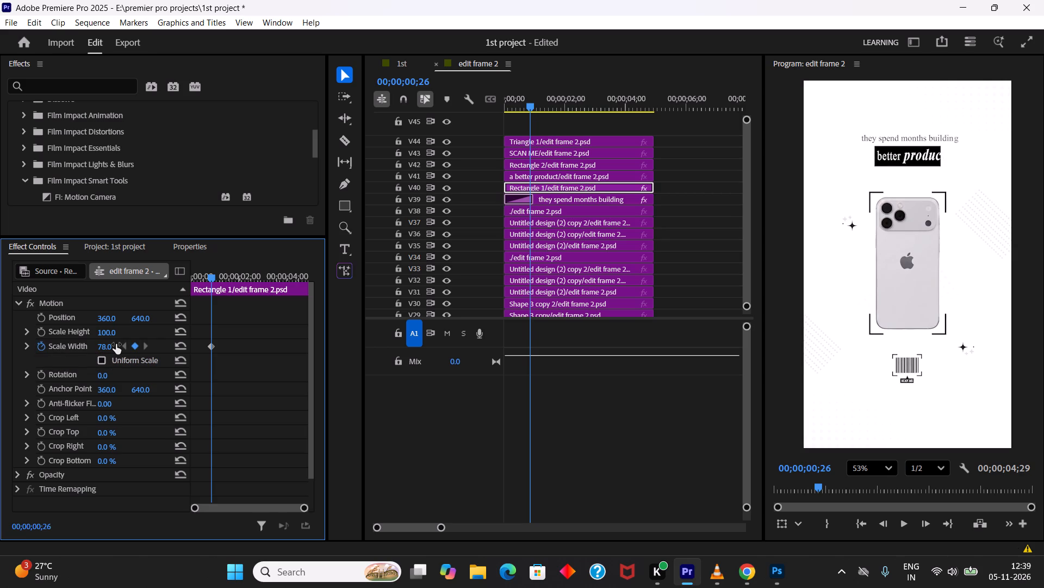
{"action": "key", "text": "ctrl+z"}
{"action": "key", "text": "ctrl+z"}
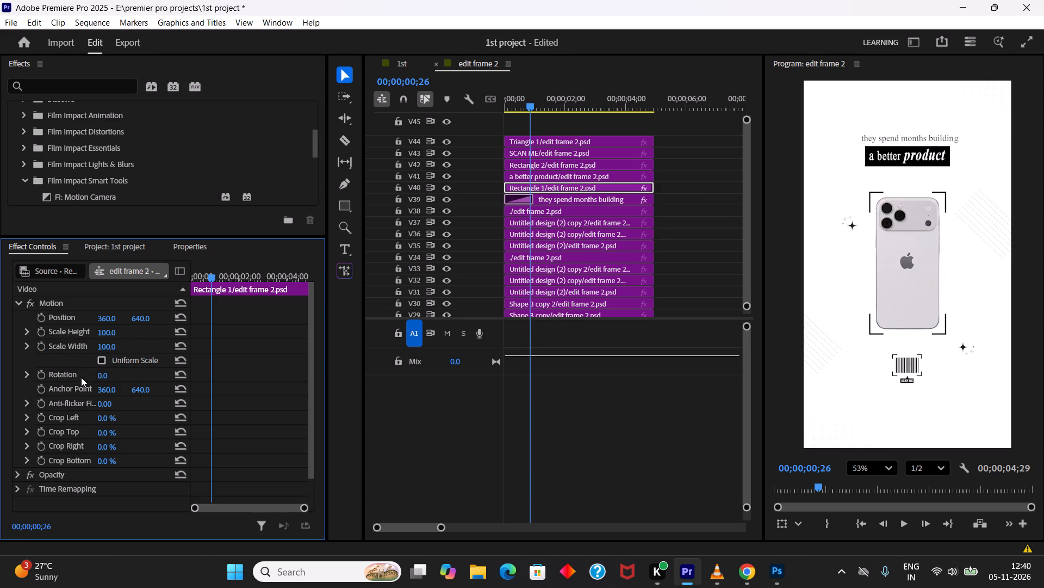
Move the Rectangle 1 clip's anchor point to the left edge of the black "a better product" box, at about 214, 268.
{"action": "left_click", "coordinate": [72, 389]}
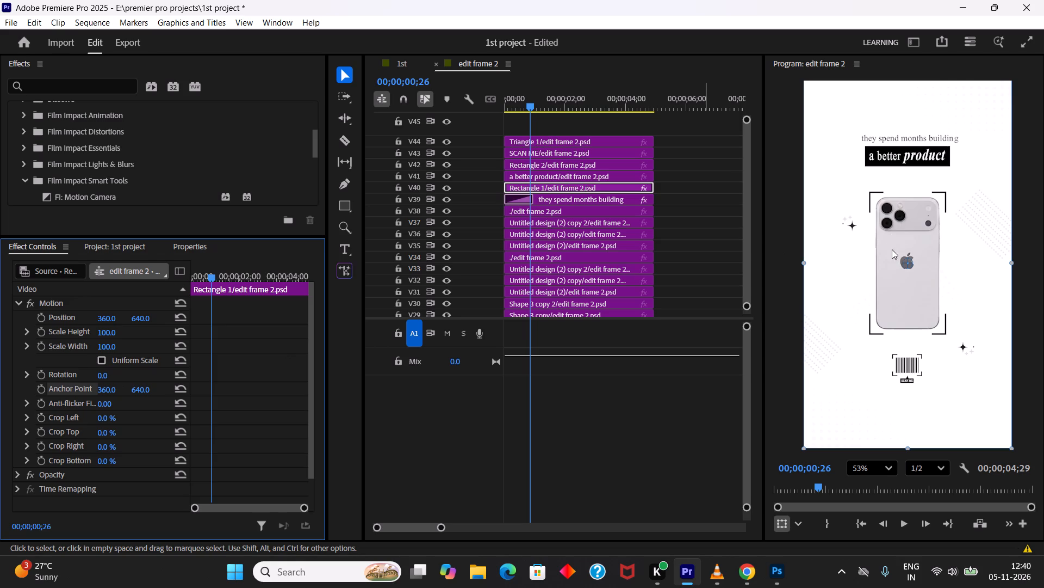
{"action": "left_click_drag", "start_coordinate": [905, 262], "coordinate": [873, 164]}
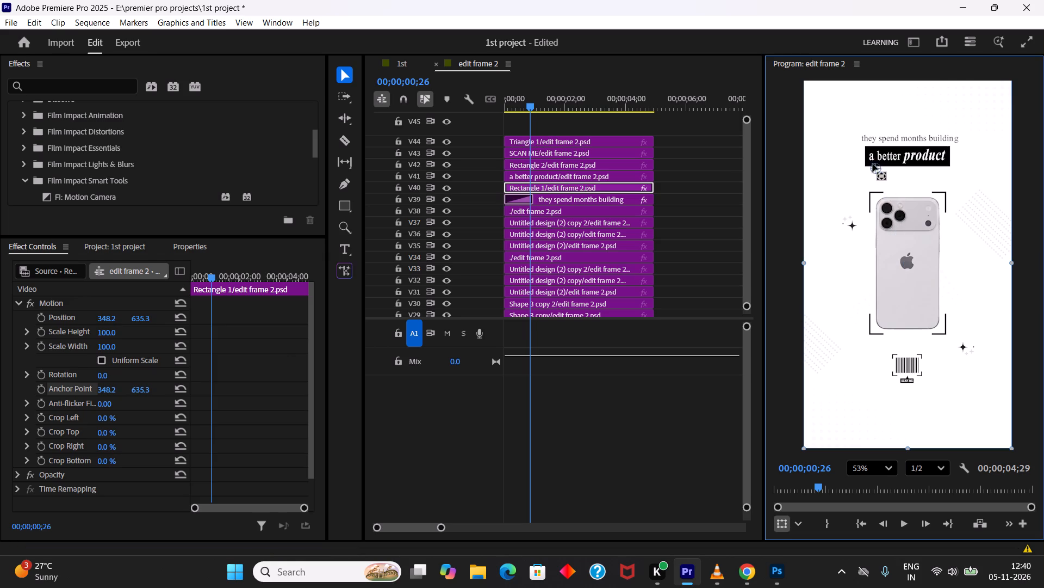
{"action": "left_click_drag", "start_coordinate": [873, 164], "coordinate": [866, 156]}
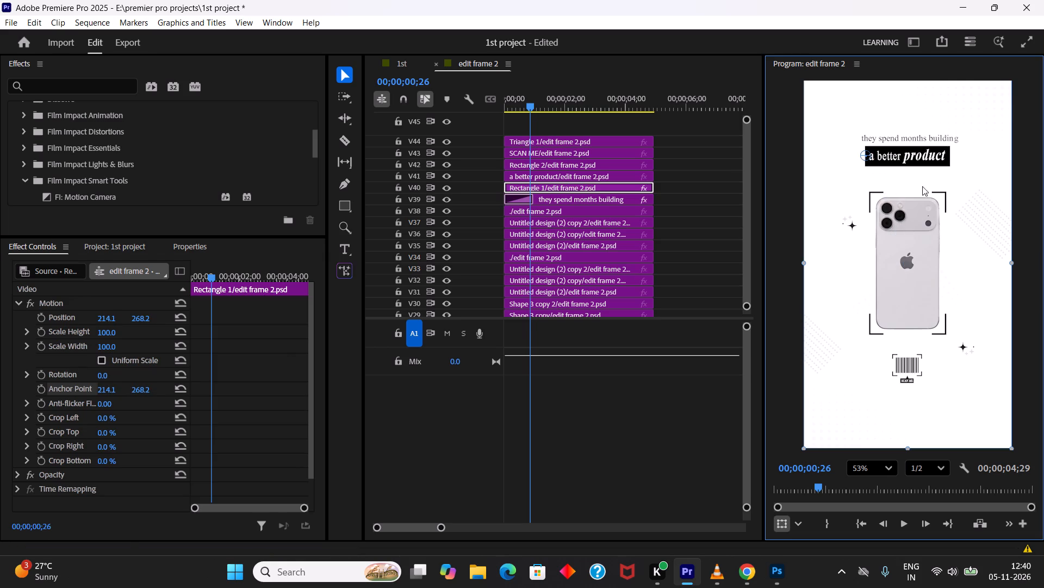
Add a Scale Width keyframe of 0 to the Rectangle 1 clip at 00;00;00;26.
{"action": "left_click", "coordinate": [42, 344]}
{"action": "left_click_drag", "start_coordinate": [104, 348], "coordinate": [94, 348]}
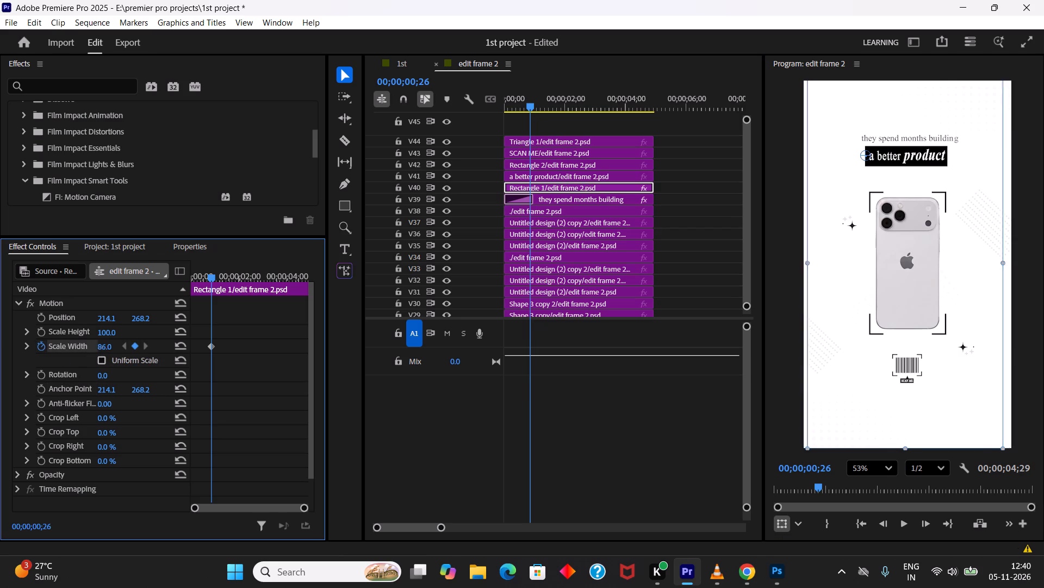
{"action": "left_click_drag", "start_coordinate": [94, 348], "coordinate": [23, 350]}
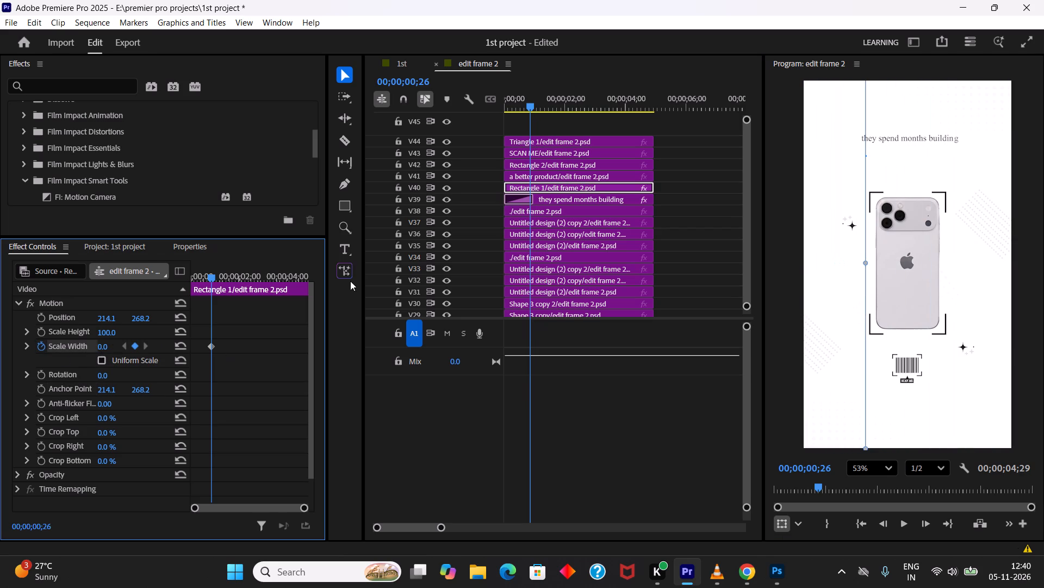
Add a Scale Width keyframe of 100 to the Rectangle 1 clip at 00;00;01;23.
{"action": "left_click_drag", "start_coordinate": [531, 108], "coordinate": [535, 109]}
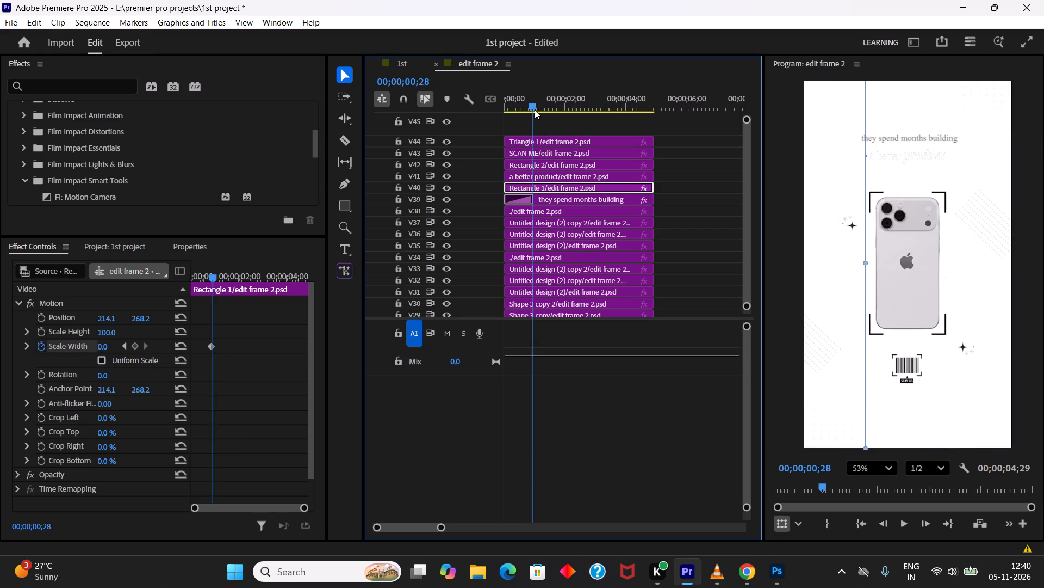
{"action": "left_click_drag", "start_coordinate": [535, 109], "coordinate": [561, 113]}
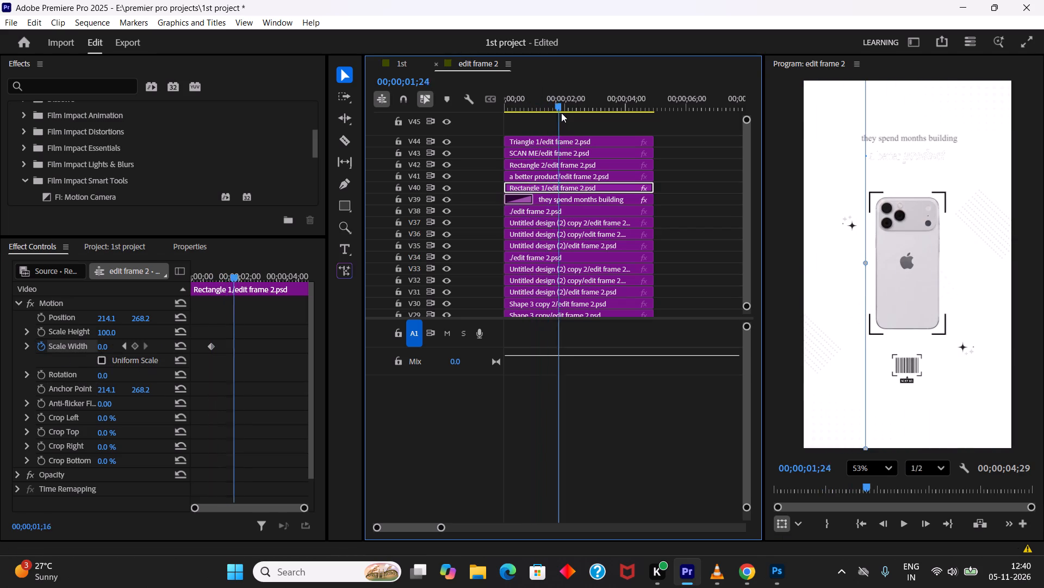
{"action": "left_click_drag", "start_coordinate": [561, 113], "coordinate": [558, 113]}
{"action": "left_click_drag", "start_coordinate": [105, 345], "coordinate": [226, 344]}
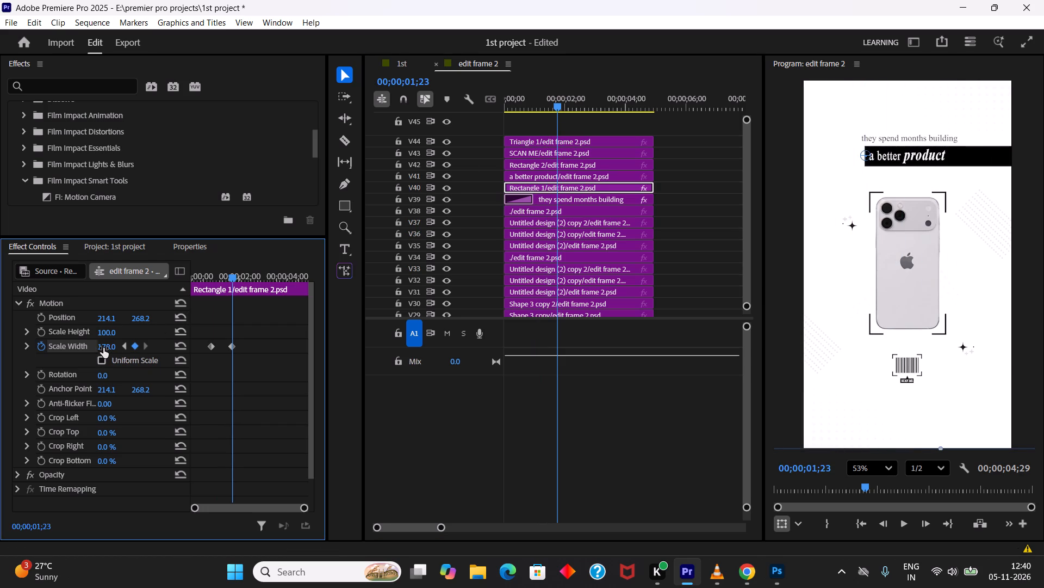
{"action": "left_click", "coordinate": [103, 348]}
{"action": "type", "text": "100"}
{"action": "key", "text": "Return"}
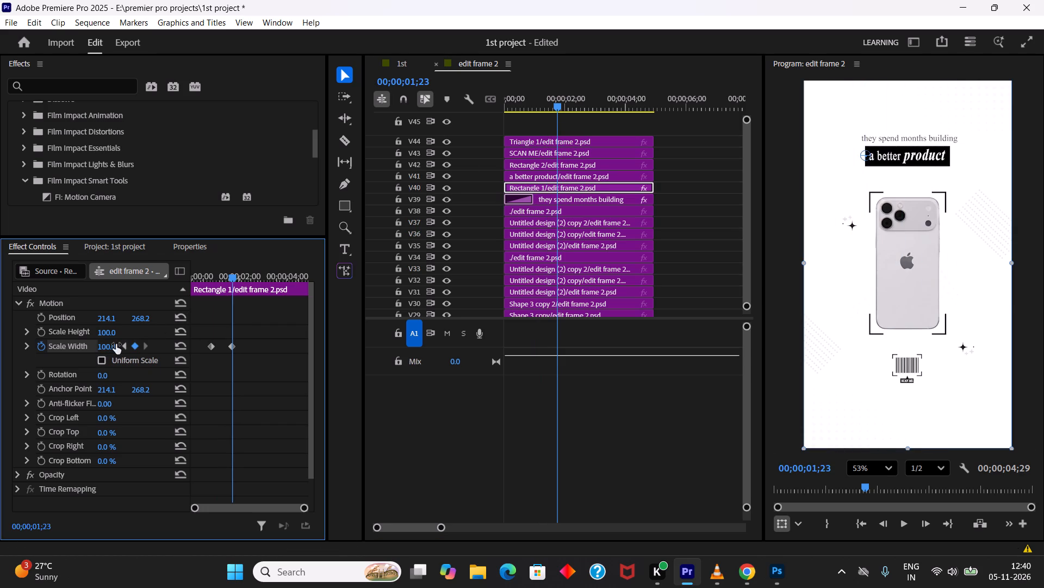
Play and scrub through the start of edit frame 2 to check the black box's width reveal against the headline timing.
{"action": "left_click_drag", "start_coordinate": [551, 109], "coordinate": [546, 109]}
{"action": "key", "text": "space"}
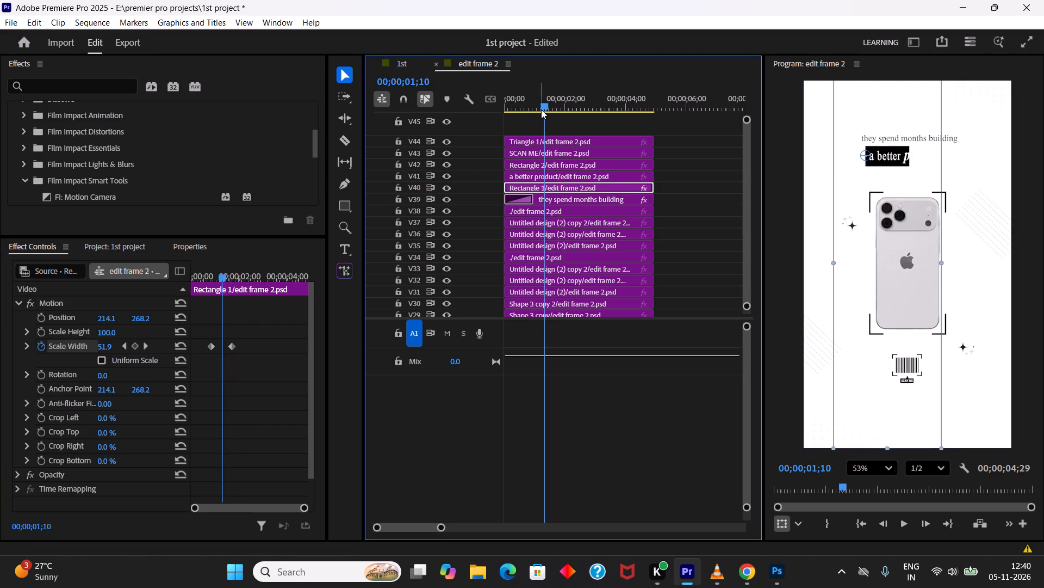
{"action": "key", "text": "space"}
{"action": "left_click_drag", "start_coordinate": [559, 109], "coordinate": [532, 117]}
{"action": "left_click_drag", "start_coordinate": [526, 113], "coordinate": [525, 113]}
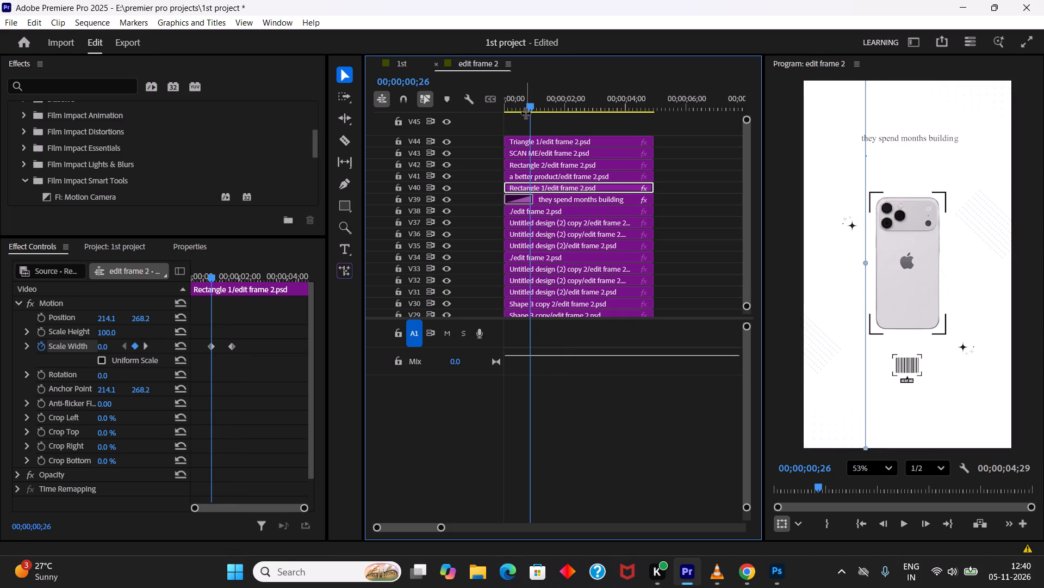
{"action": "left_click_drag", "start_coordinate": [525, 113], "coordinate": [513, 113]}
{"action": "key", "text": "space"}
{"action": "key", "text": "space"}
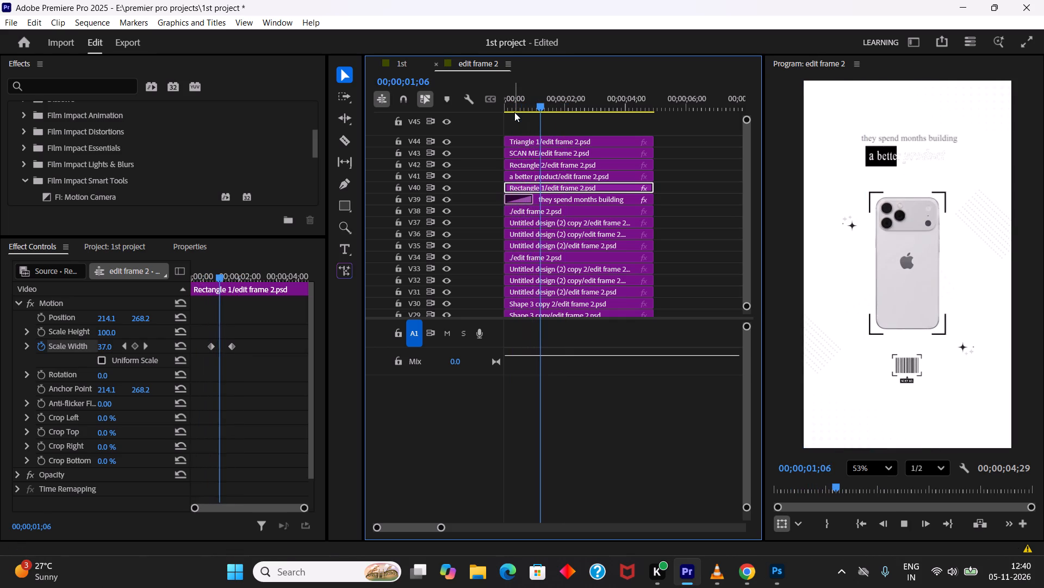
{"action": "left_click_drag", "start_coordinate": [526, 109], "coordinate": [531, 109]}
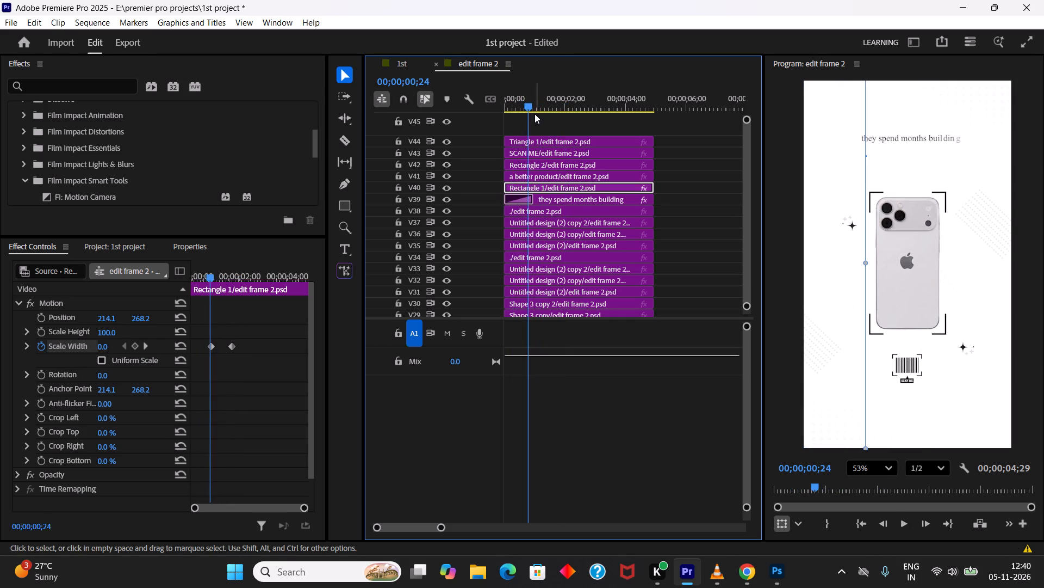